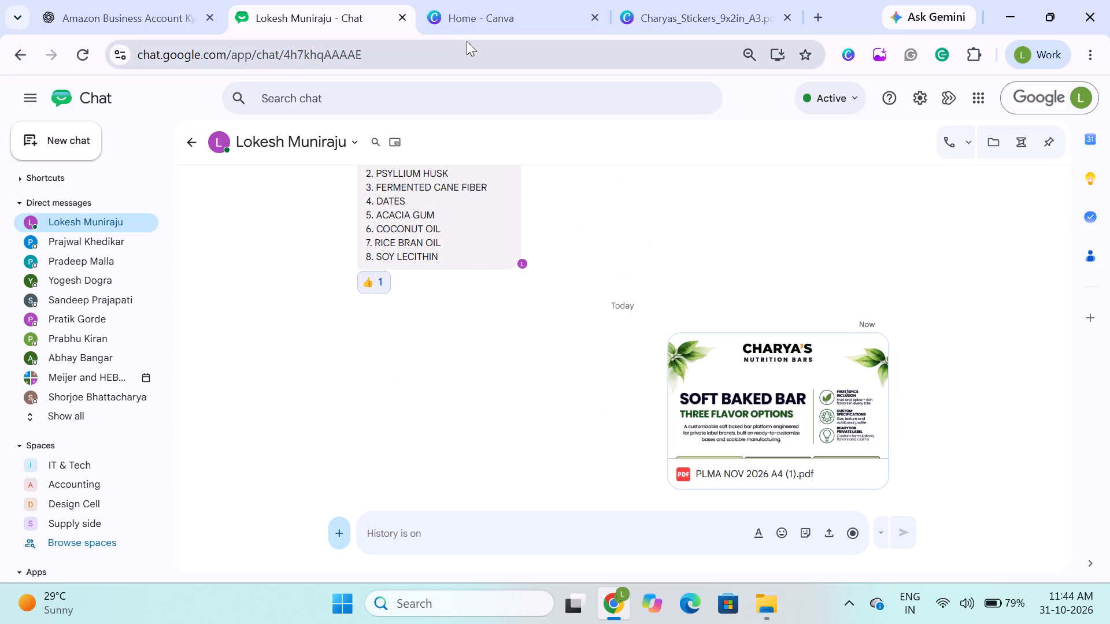
Close the Google Chat page and switch to the Charyas_Stickers_9x2in_A3.pdf design in Canva.
click(397, 15)
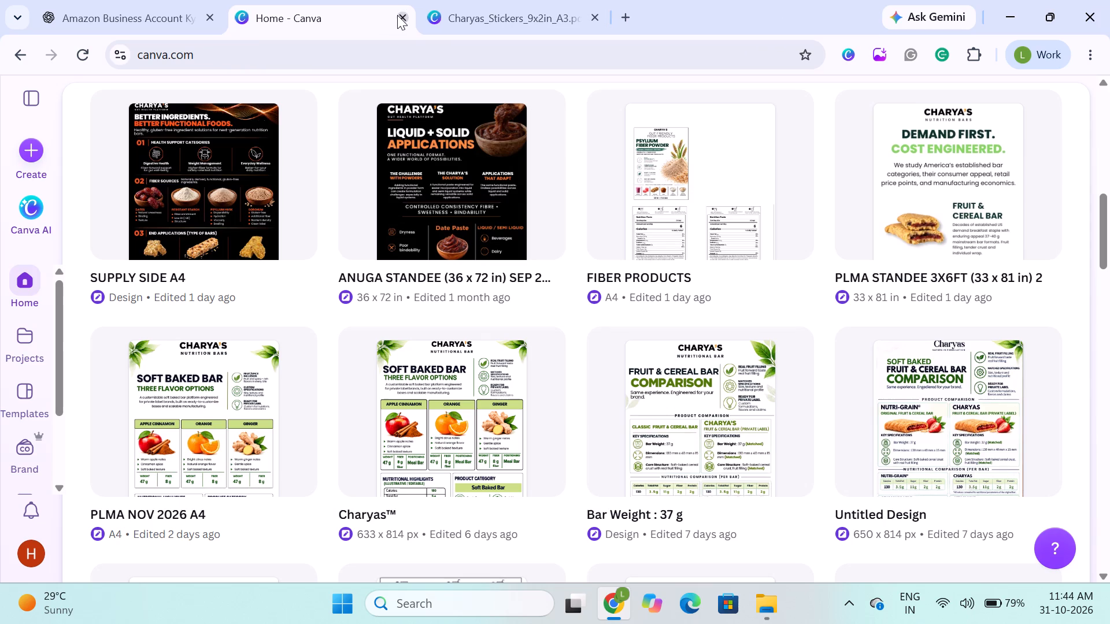
click(476, 21)
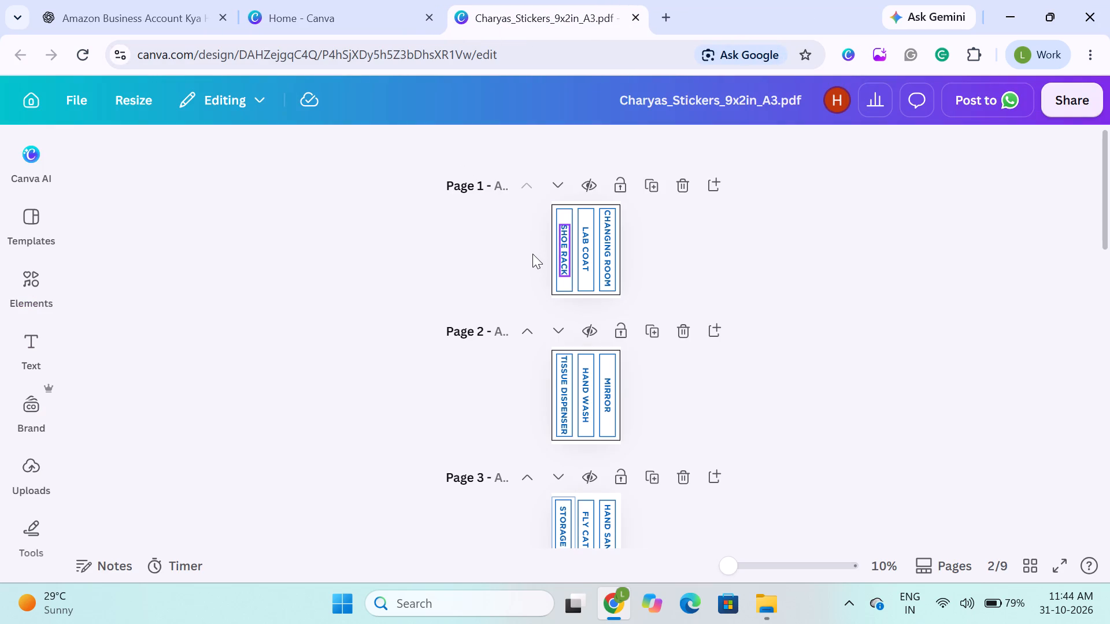
Clear all sticker labels from the design's first three pages and delete those emptied pages.
drag(518, 202, 678, 304)
key(BackSpace)
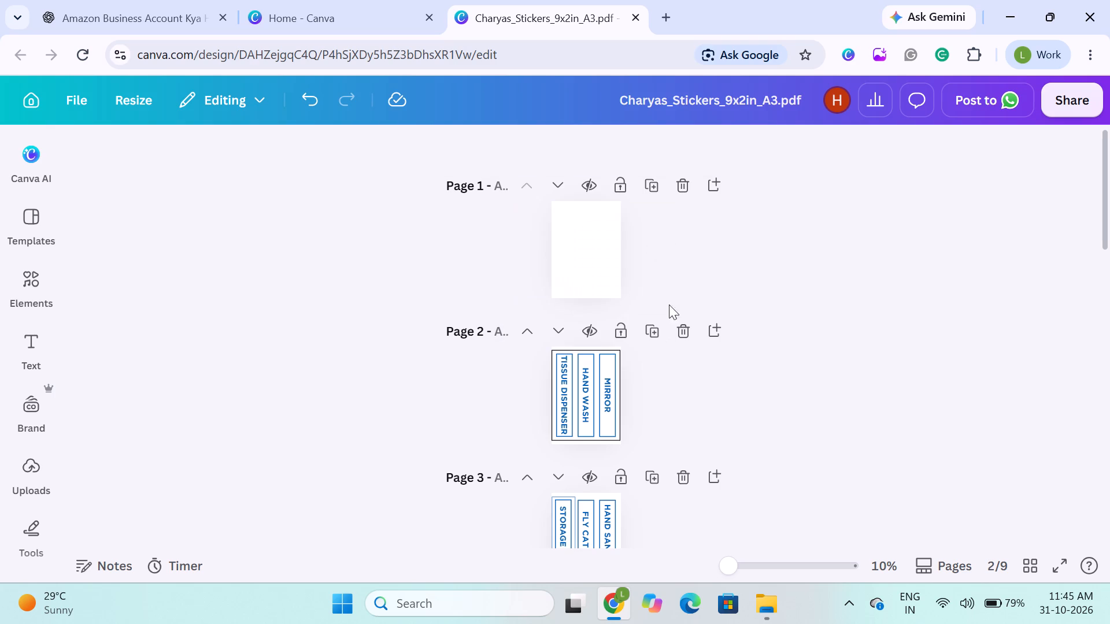
drag(499, 356, 694, 471)
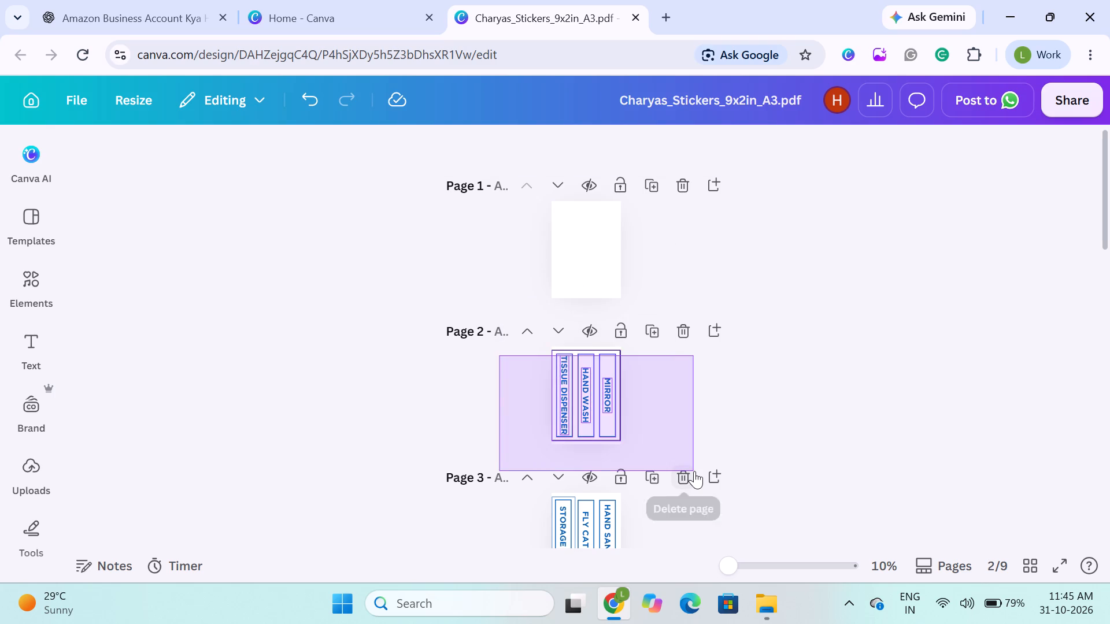
key(BackSpace)
scroll(694, 471, down, 2)
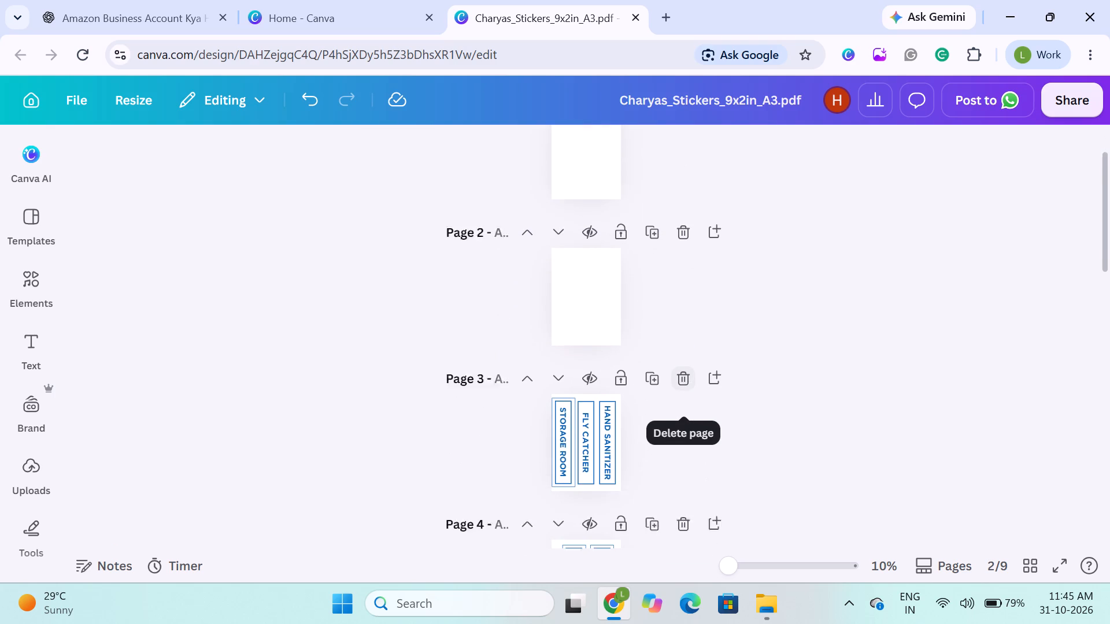
scroll(694, 471, down, 1)
drag(532, 359, 795, 565)
key(BackSpace)
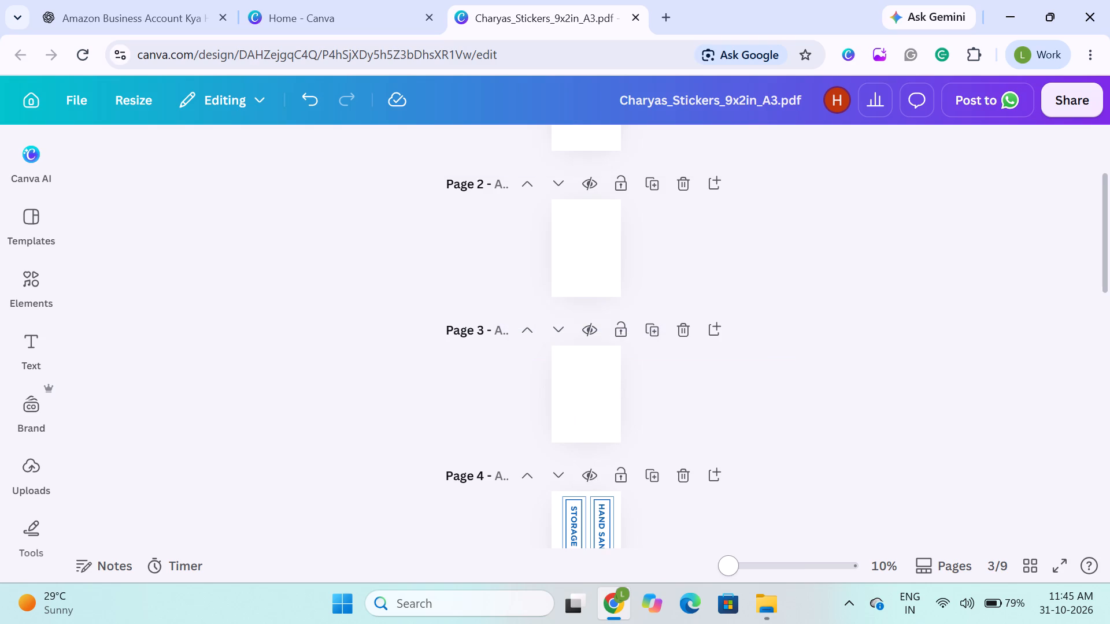
click(683, 332)
click(687, 183)
scroll(687, 183, up, 3)
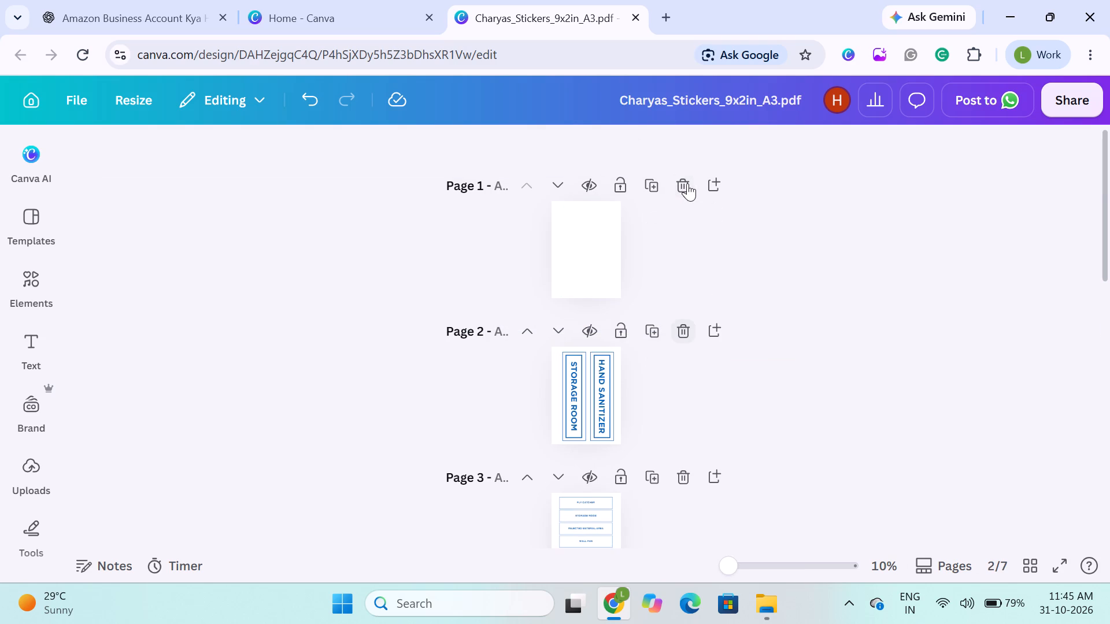
click(675, 183)
click(337, 225)
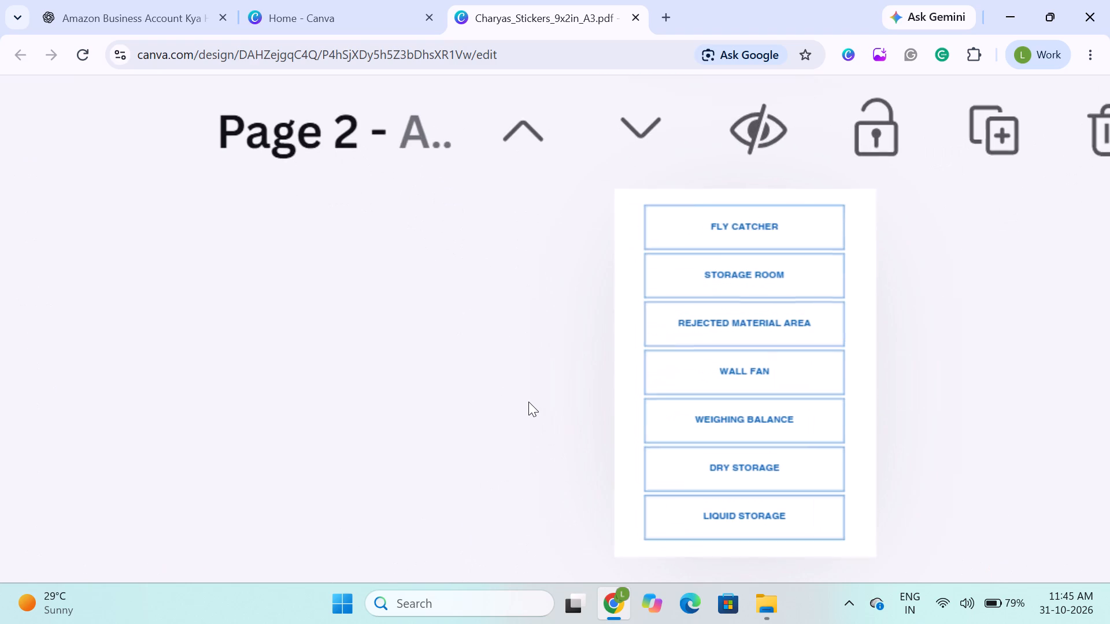
Examine the remaining sticker labels on pages 1 and 2 at a larger zoom.
scroll(528, 402, up, 4)
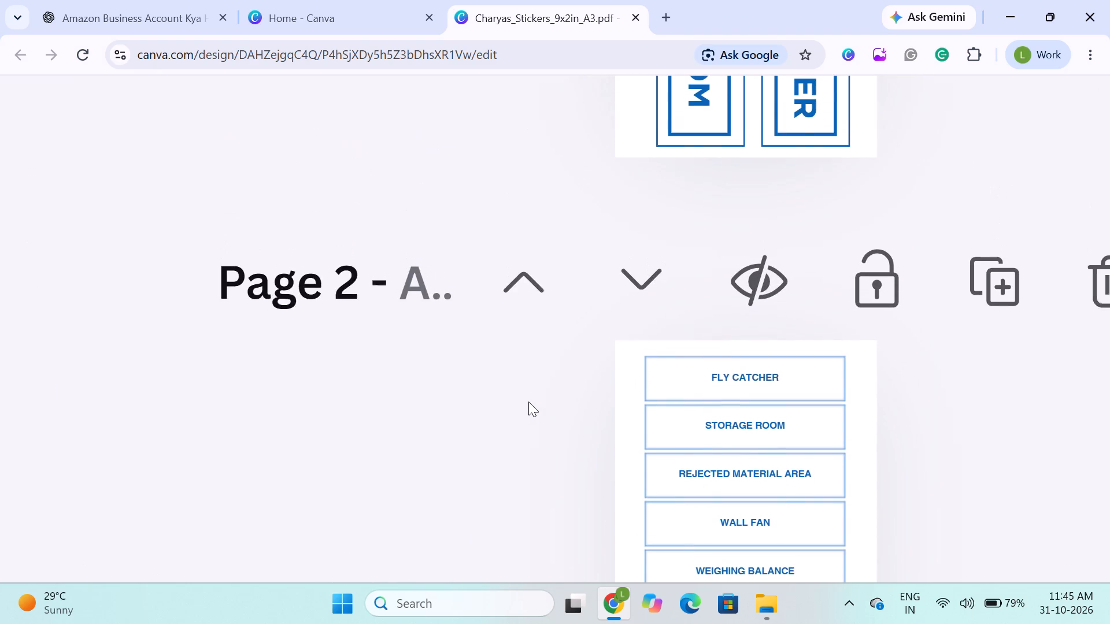
scroll(528, 402, up, 1)
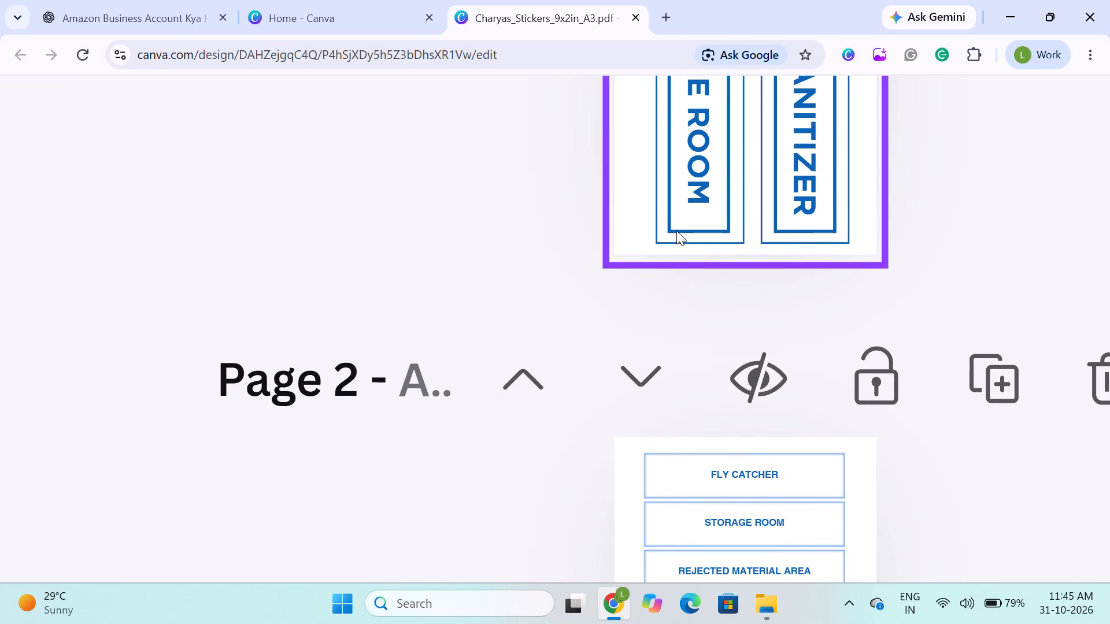
click(678, 229)
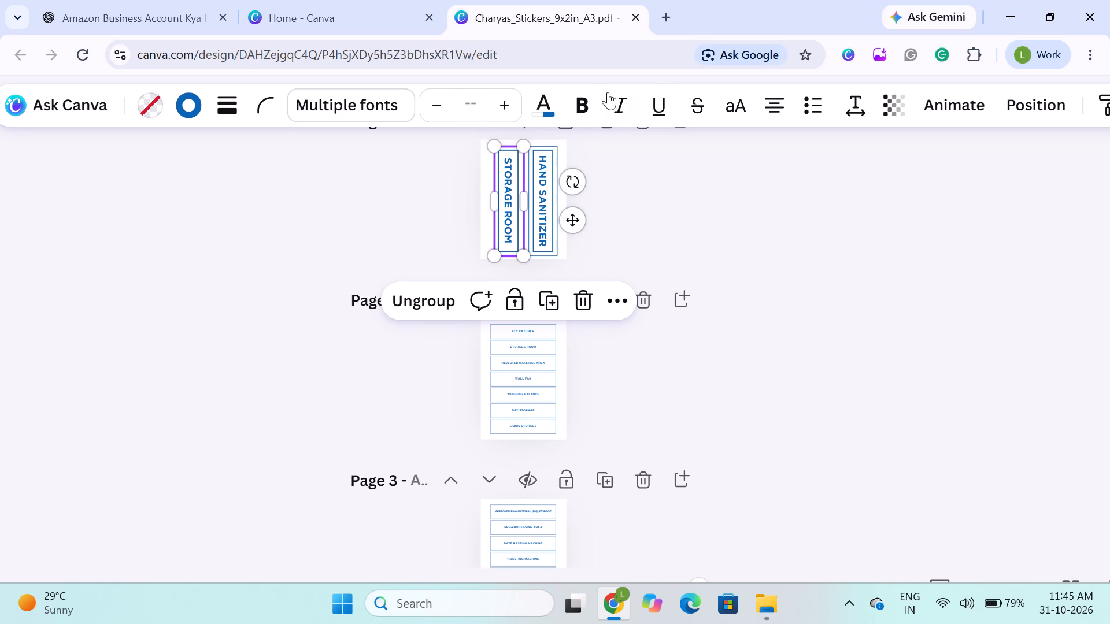
click(620, 62)
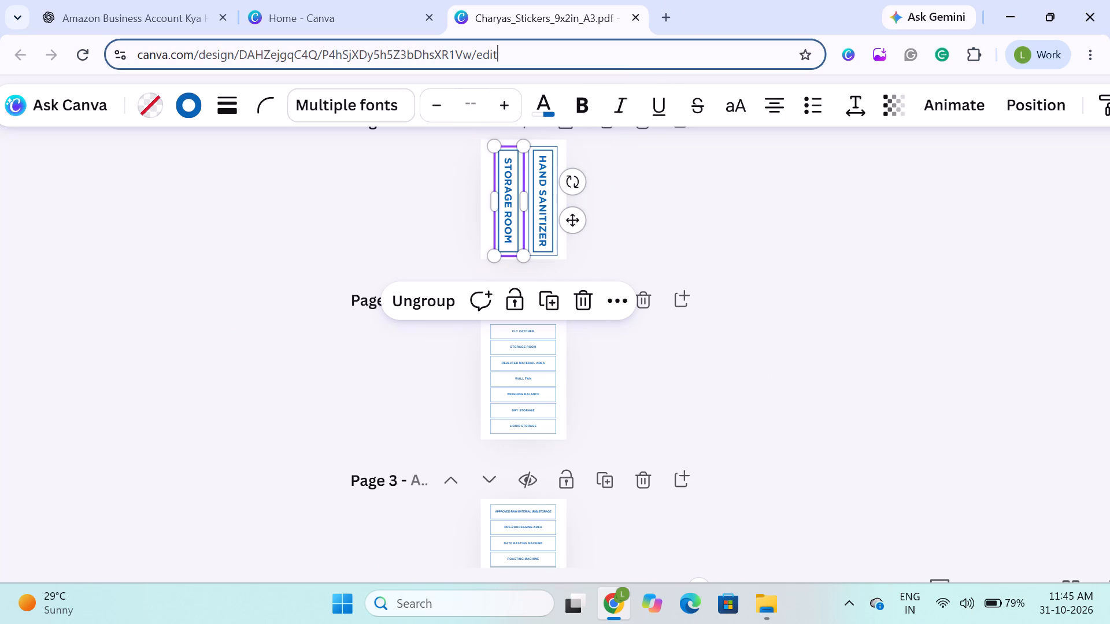
click(754, 2)
ctrl+scroll(754, 2, down, 4)
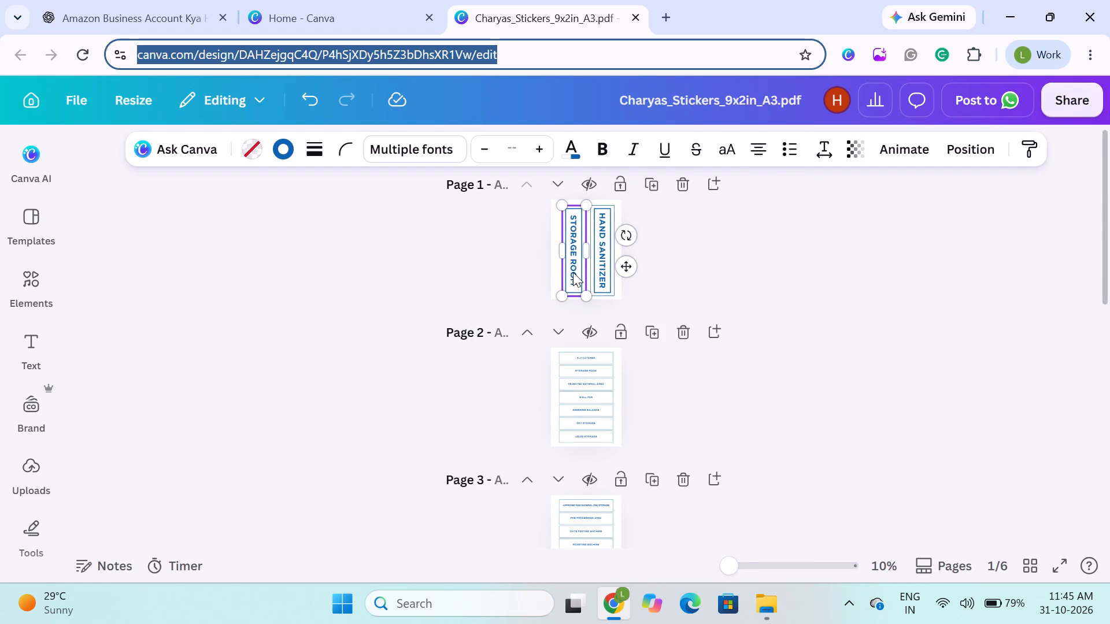
click(360, 291)
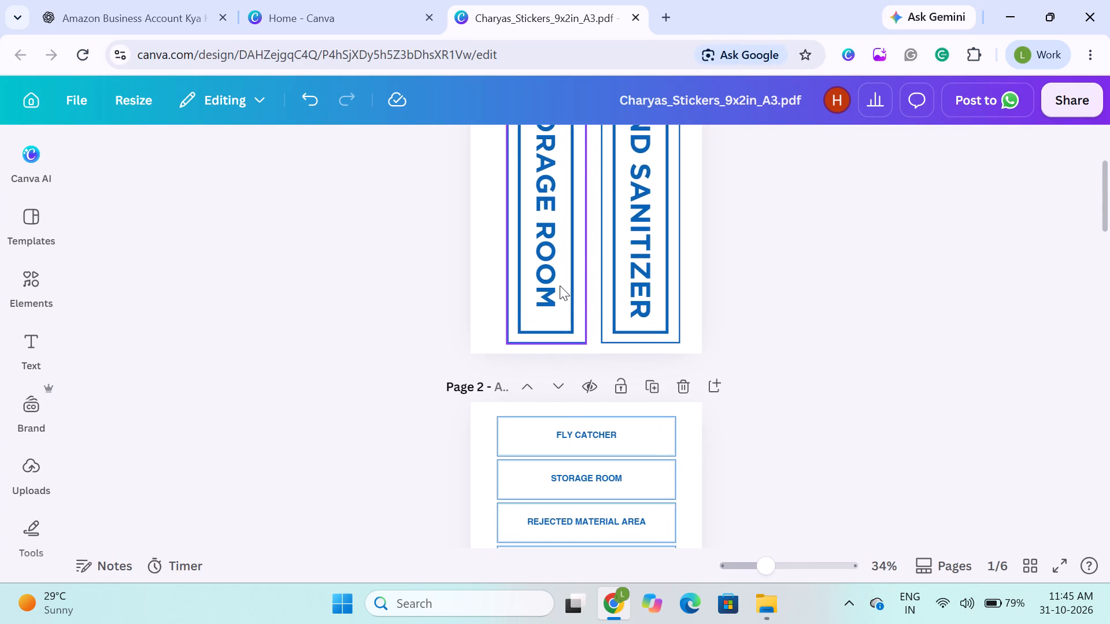
scroll(560, 285, down, 4)
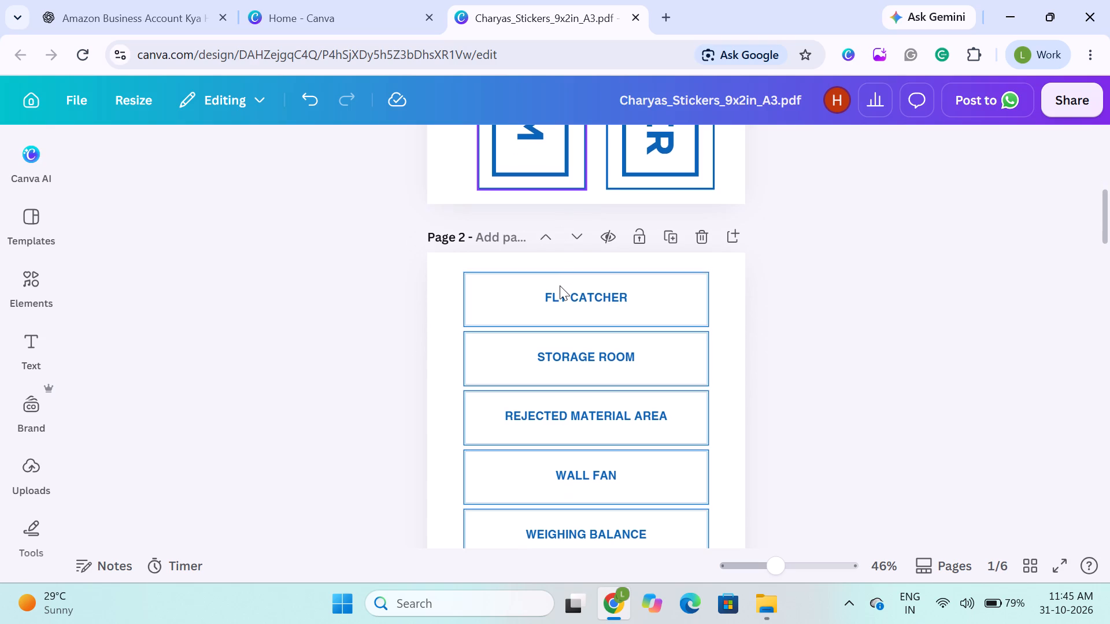
scroll(560, 285, down, 2)
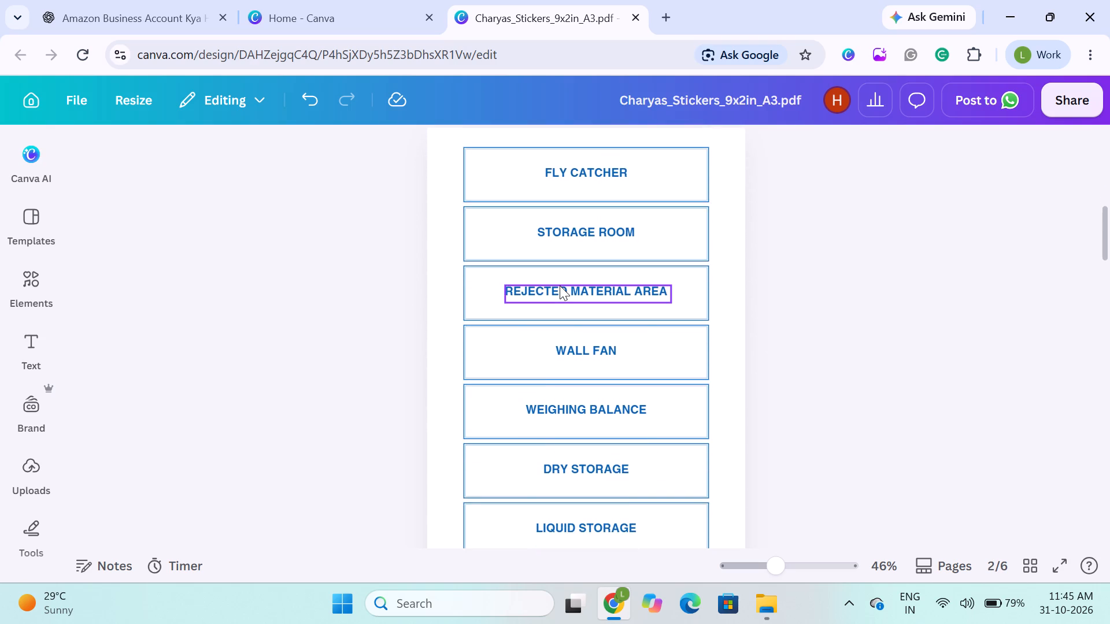
scroll(560, 285, down, 1)
scroll(560, 285, up, 1)
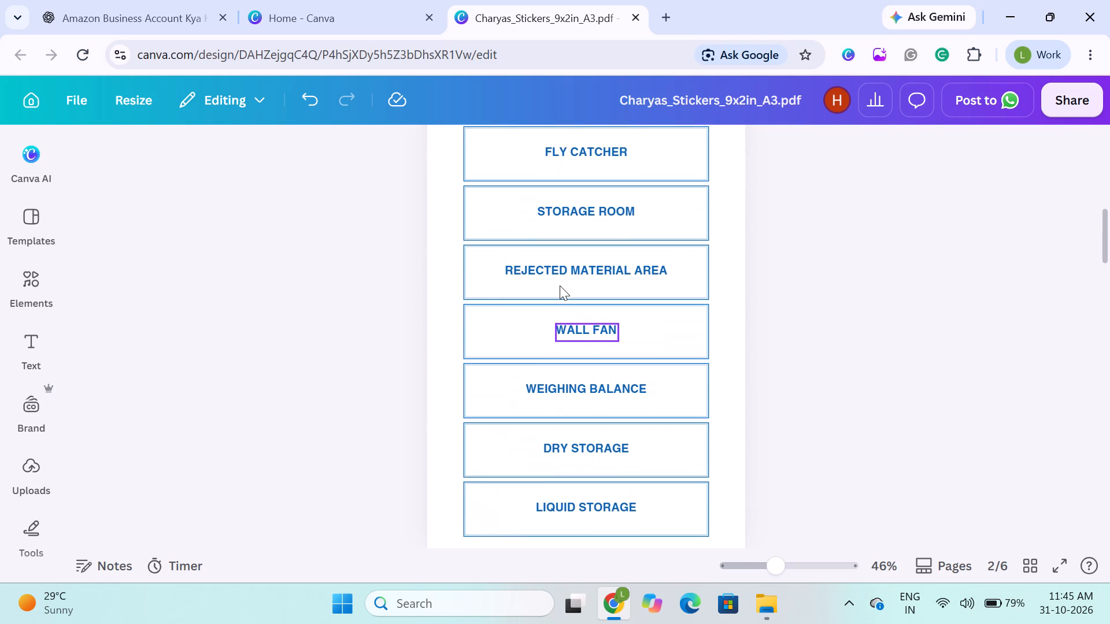
scroll(560, 285, up, 4)
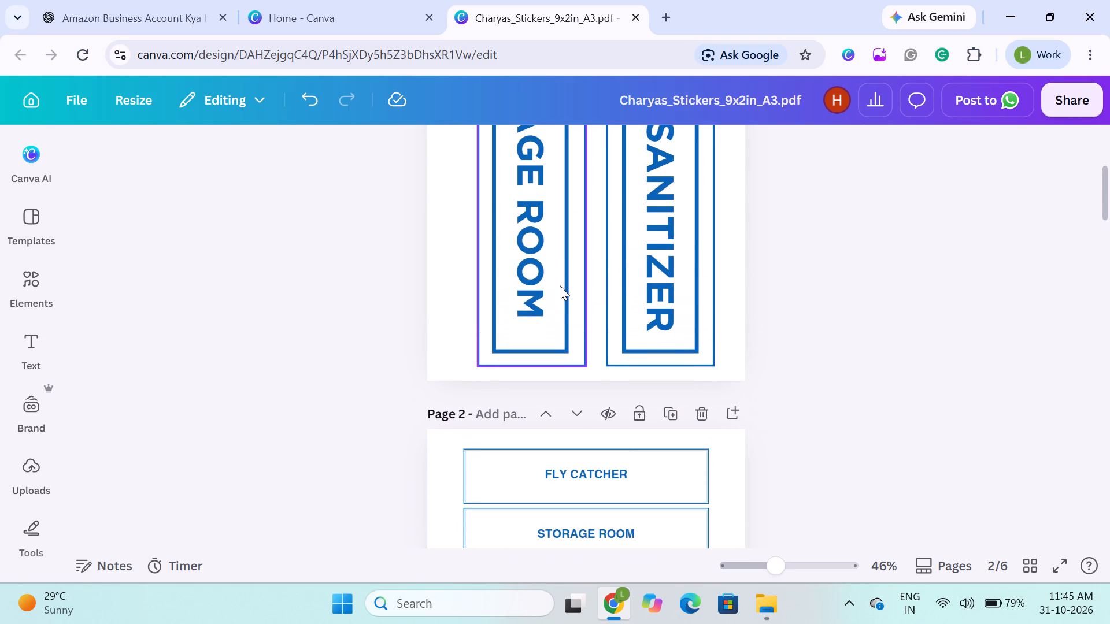
Copy the hex code #0863B5 from the stroke colour of the HAND SANITIZER sticker on page 1.
click(547, 261)
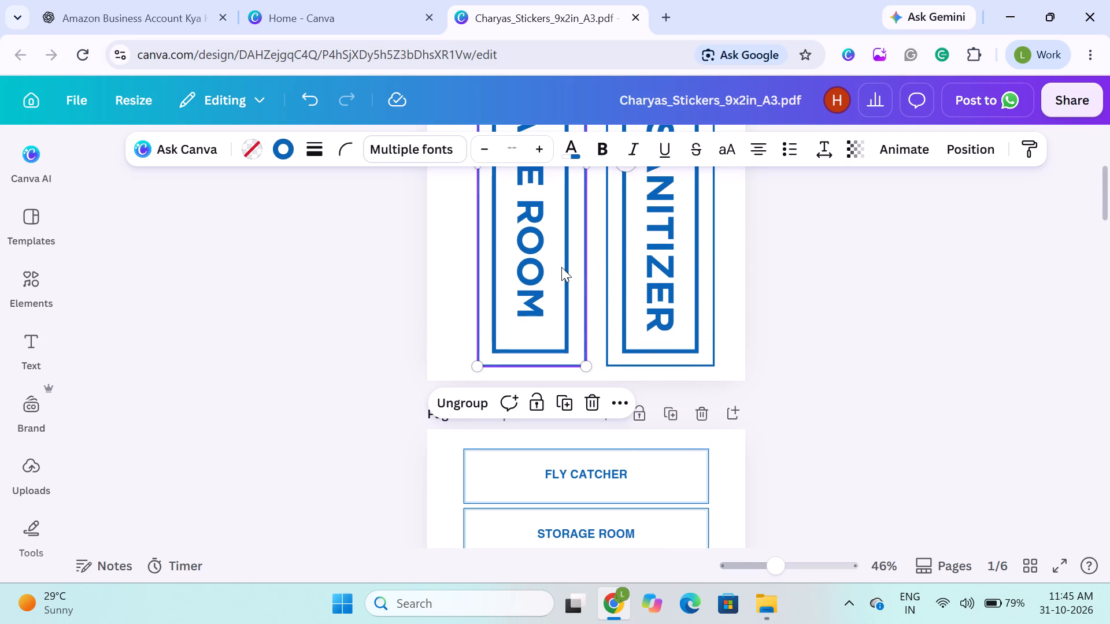
click(561, 267)
click(630, 266)
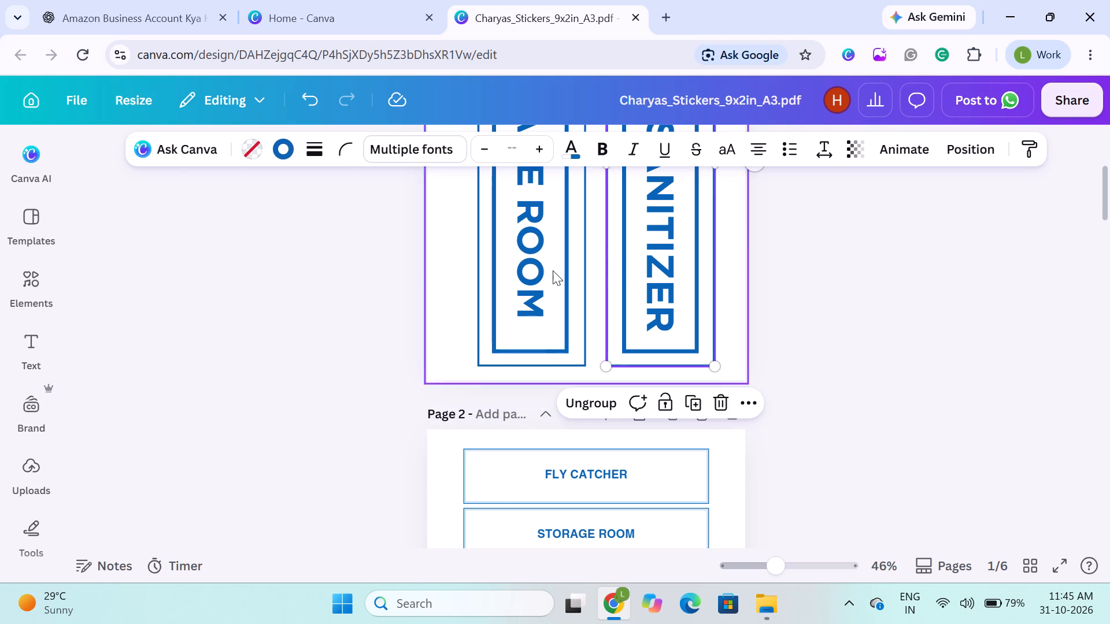
scroll(553, 270, up, 2)
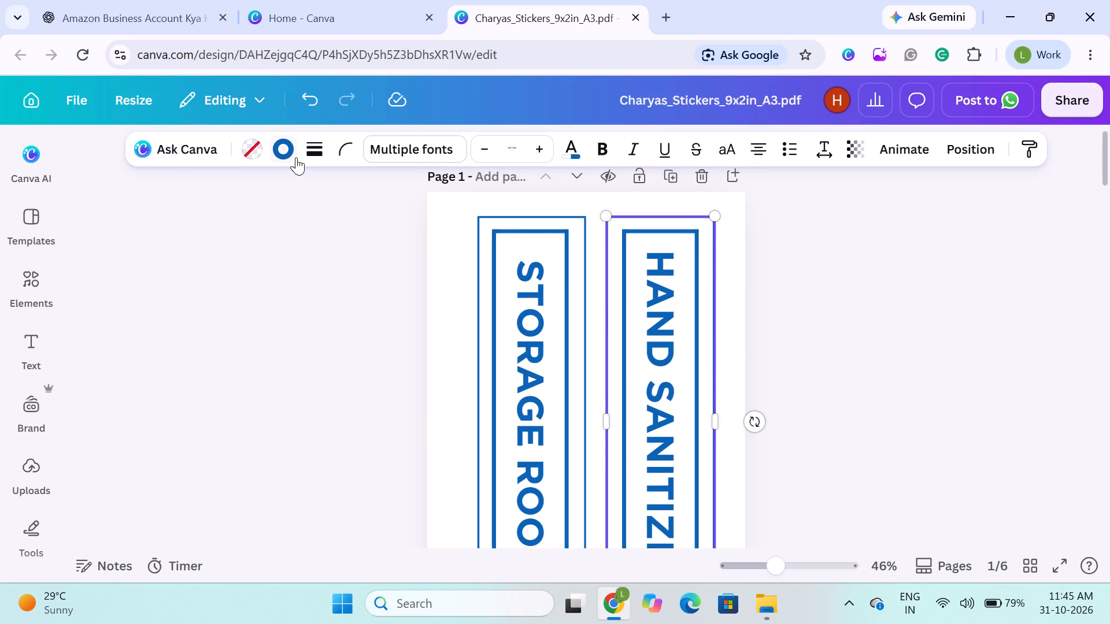
click(286, 155)
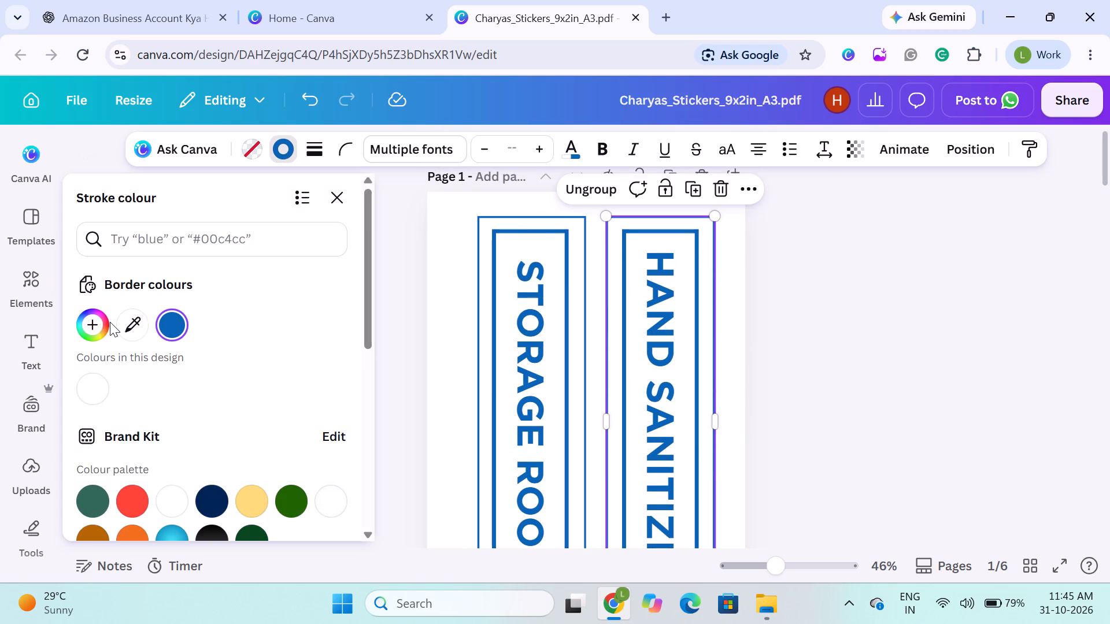
click(164, 322)
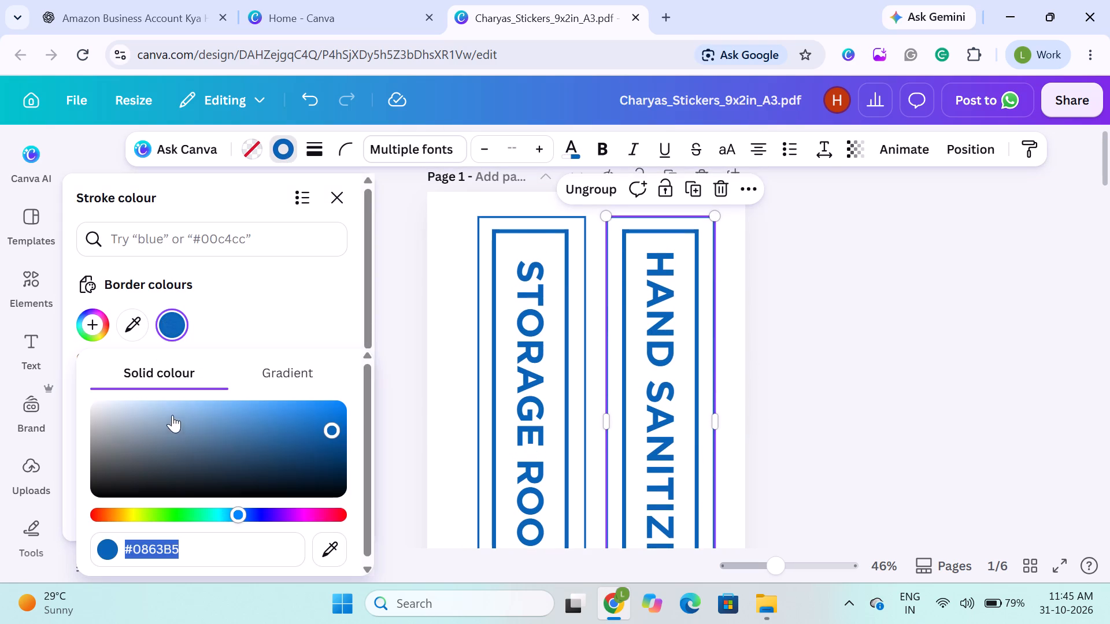
key(ctrl+c)
double_click(143, 553)
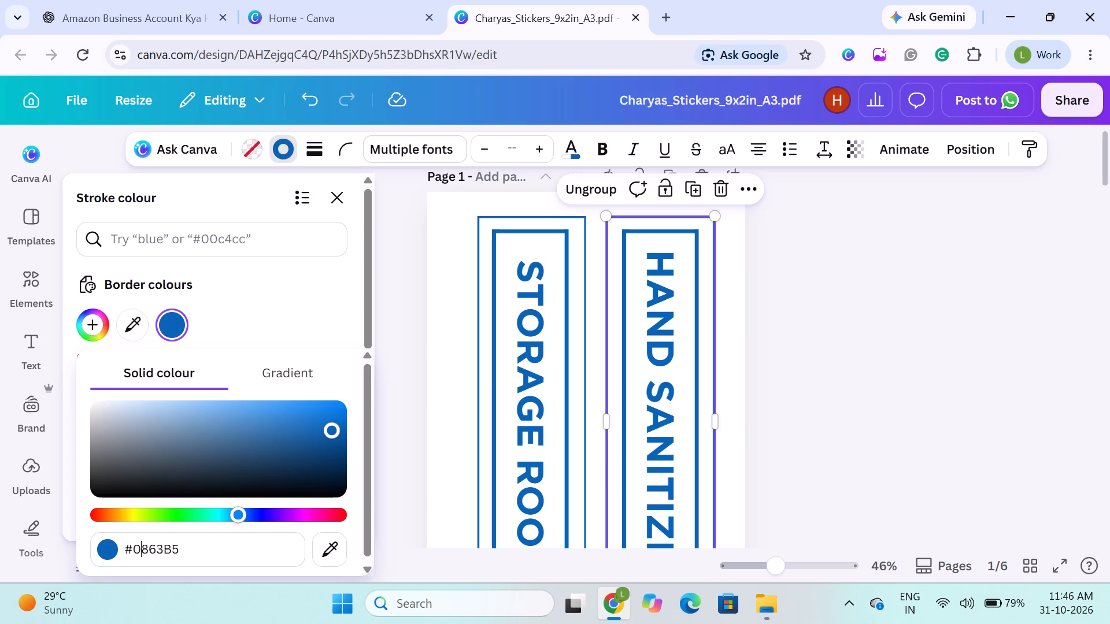
click(213, 538)
key(shift+Left)
key(shift+Left)
key(shift+Left)
key(shift+Left)
key(shift+Left)
key(shift+Left)
key(shift+Left)
key(shift+Left)
key(shift+Left)
key(shift+Left)
key(shift+Left)
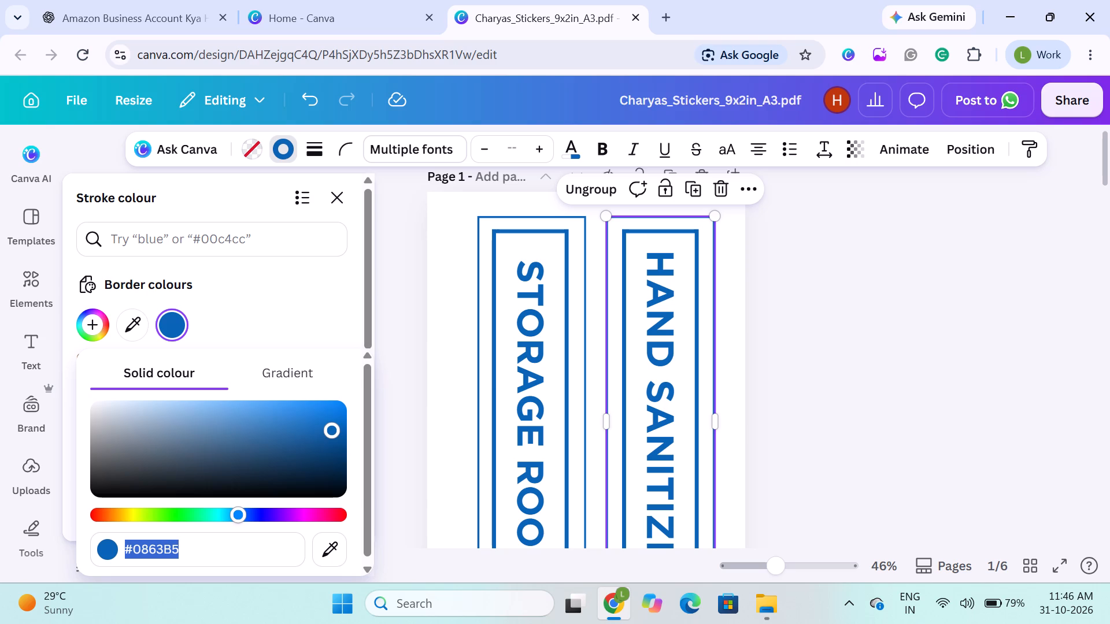
key(ctrl+c)
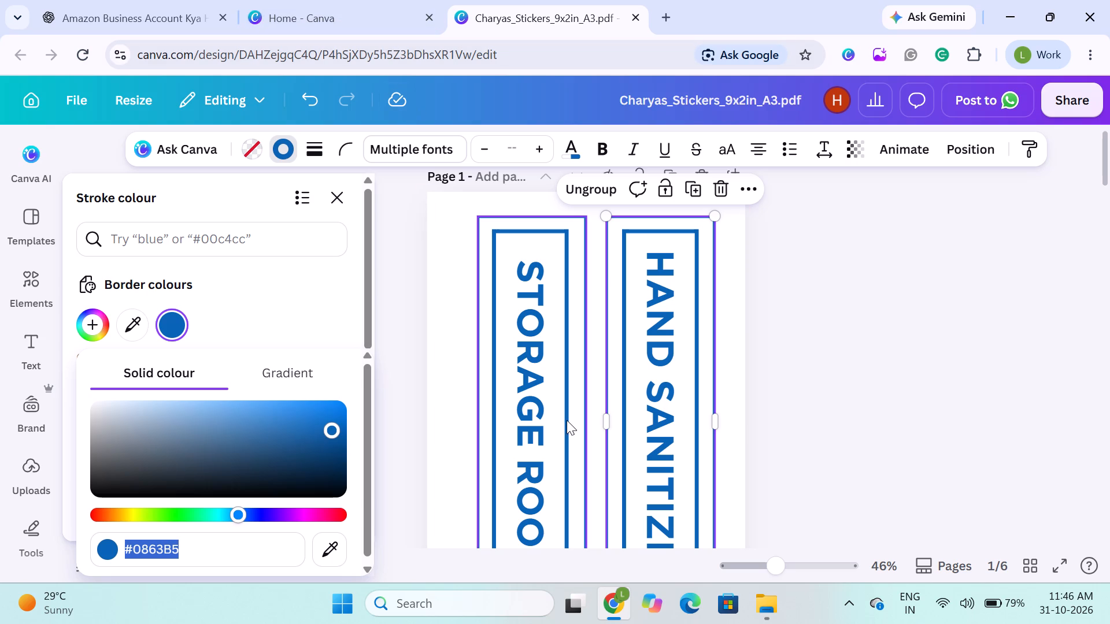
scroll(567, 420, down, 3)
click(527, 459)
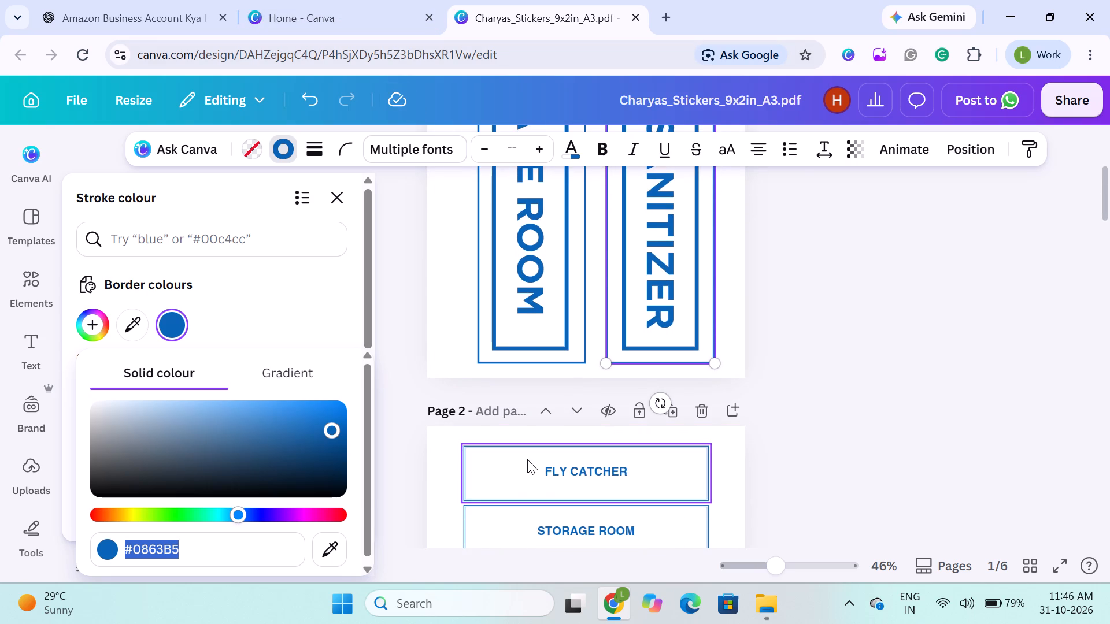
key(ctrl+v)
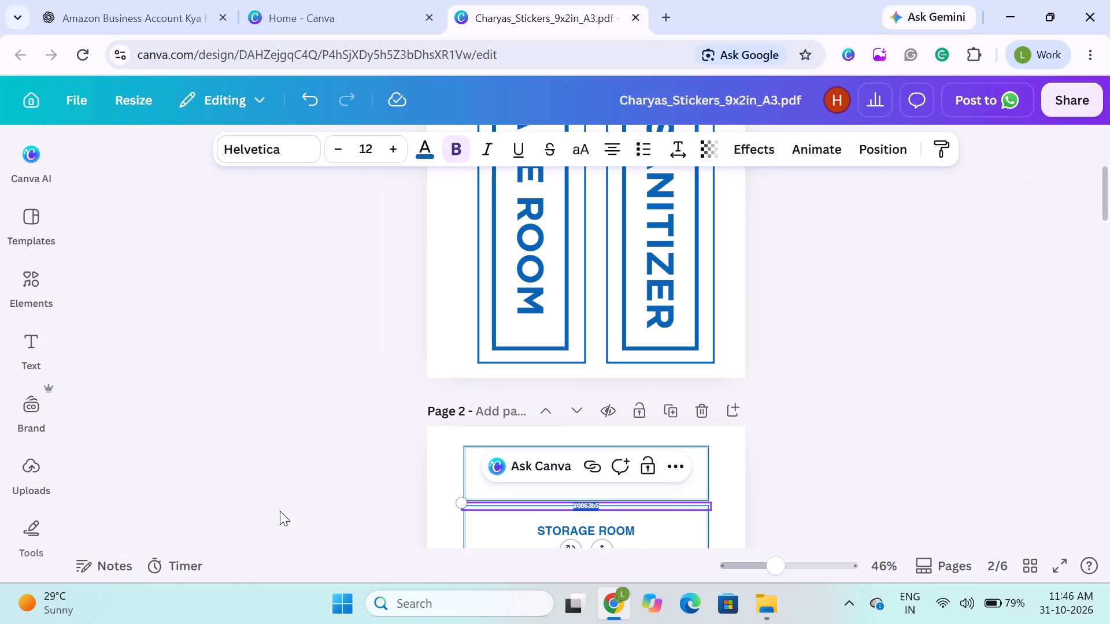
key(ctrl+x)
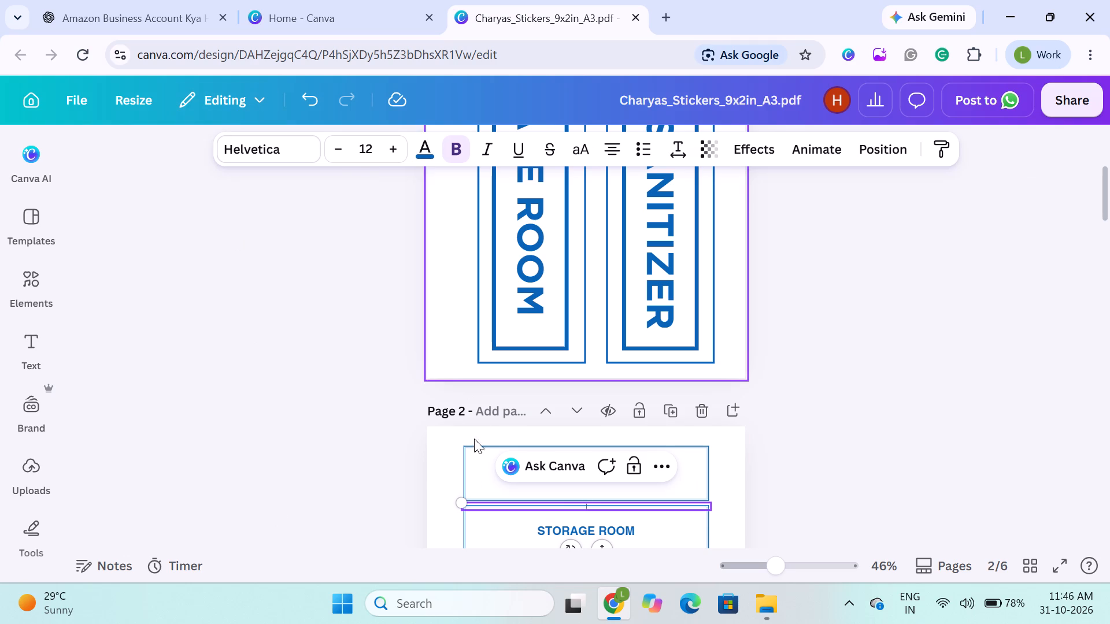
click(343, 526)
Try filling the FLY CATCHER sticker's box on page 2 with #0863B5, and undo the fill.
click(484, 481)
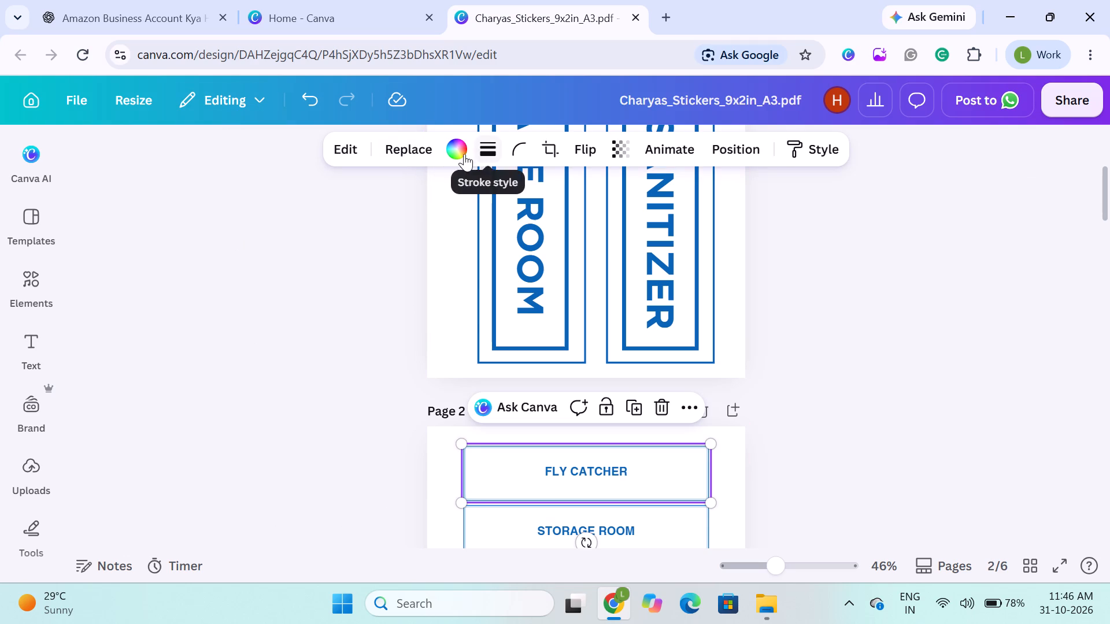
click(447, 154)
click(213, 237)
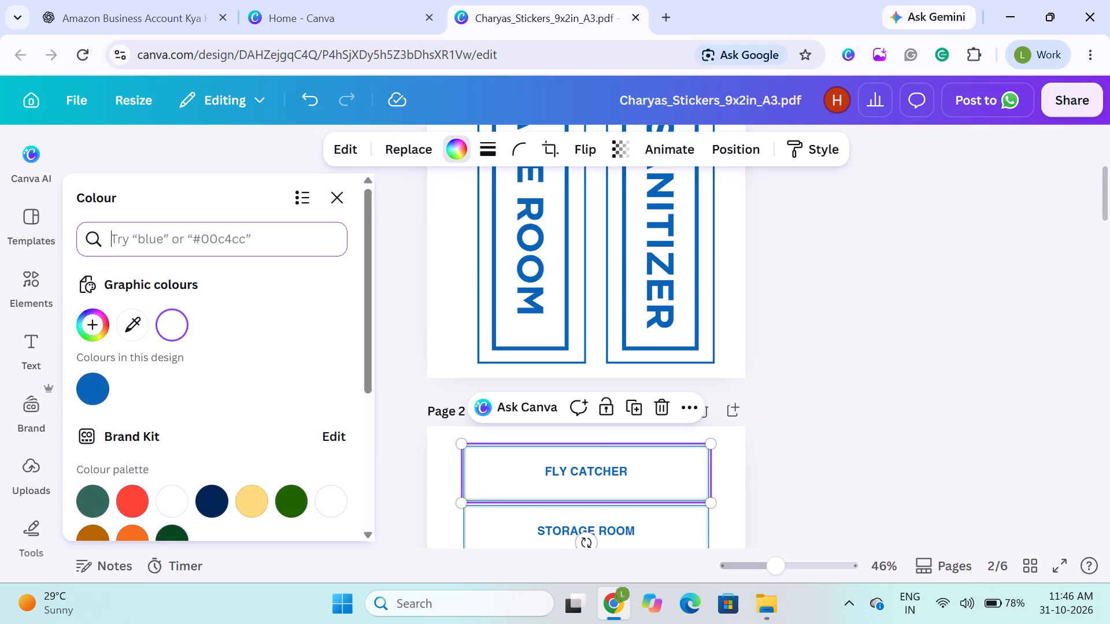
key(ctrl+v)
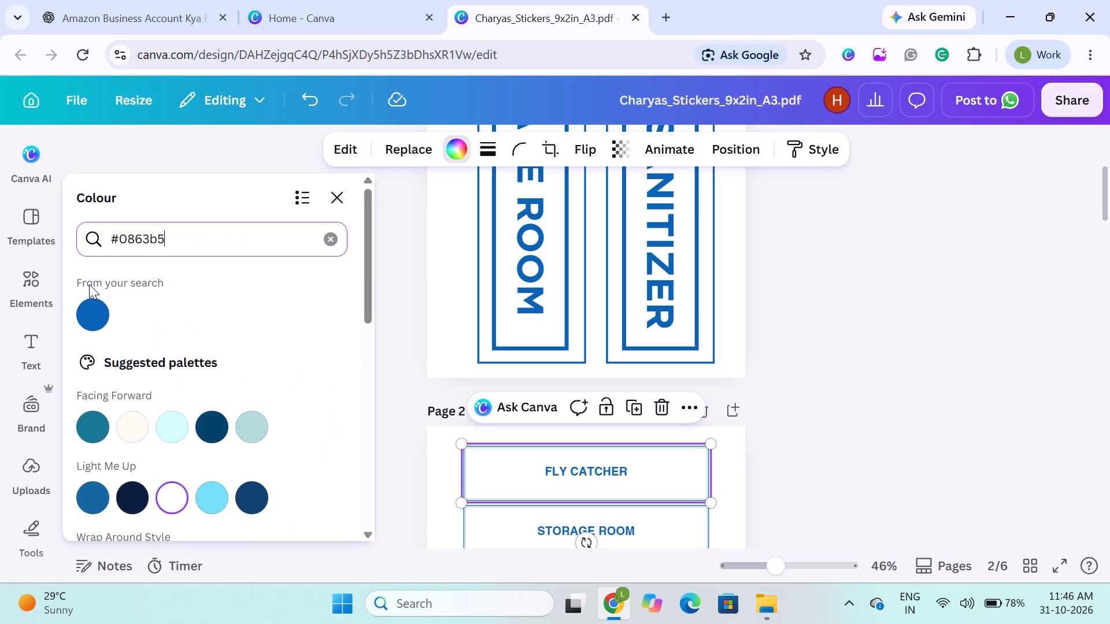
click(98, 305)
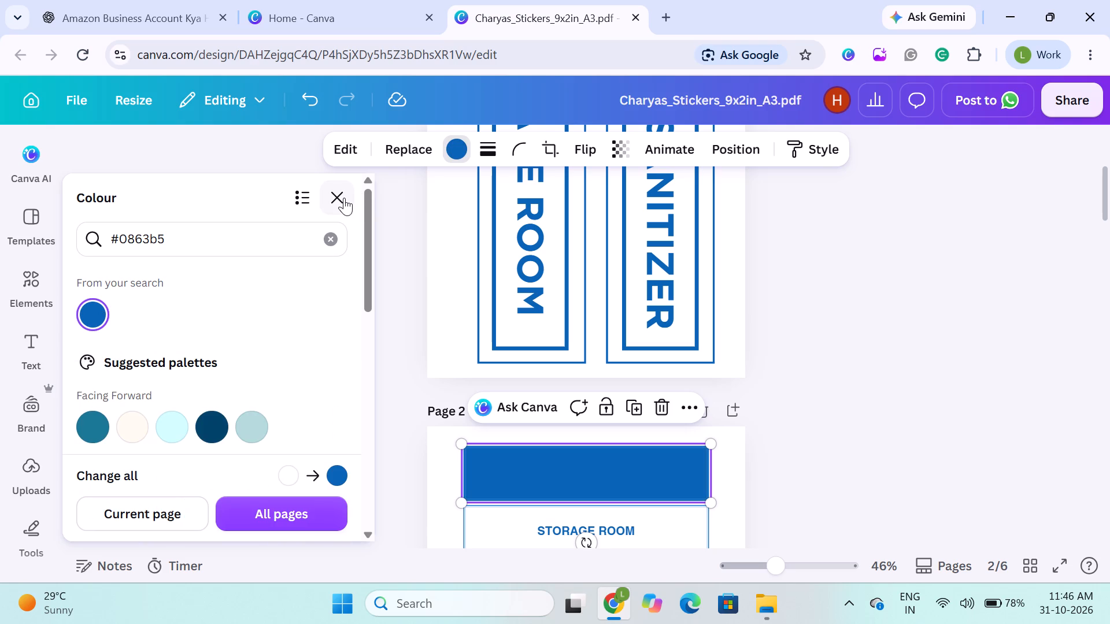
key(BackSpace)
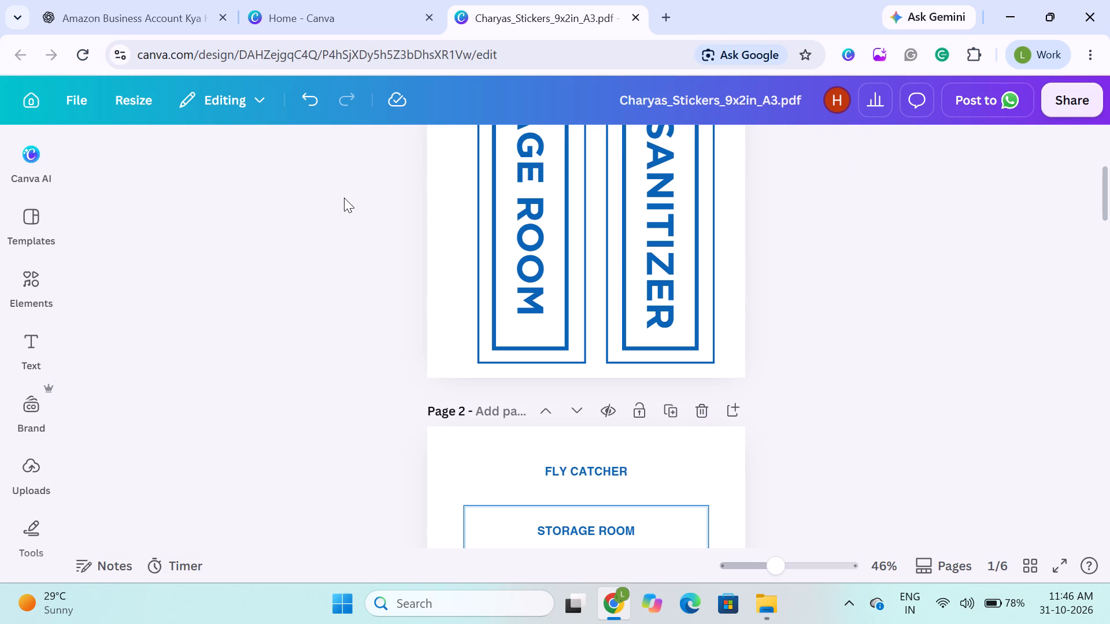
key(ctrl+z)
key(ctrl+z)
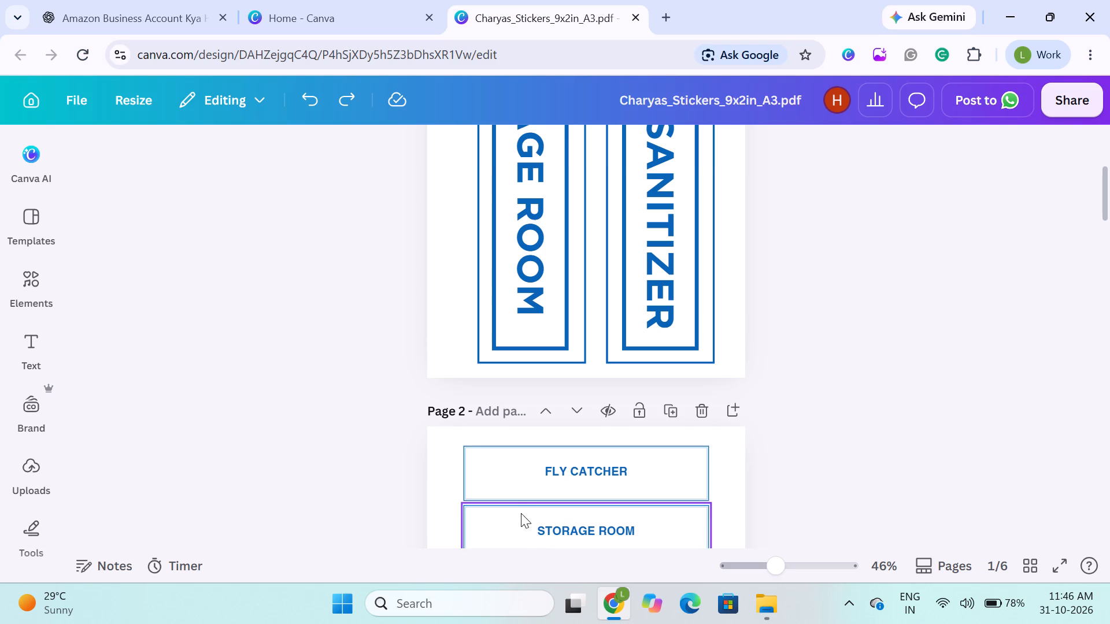
Give the FLY CATCHER box on page 2 a solid stroke of weight 4 in the design's blue.
click(514, 488)
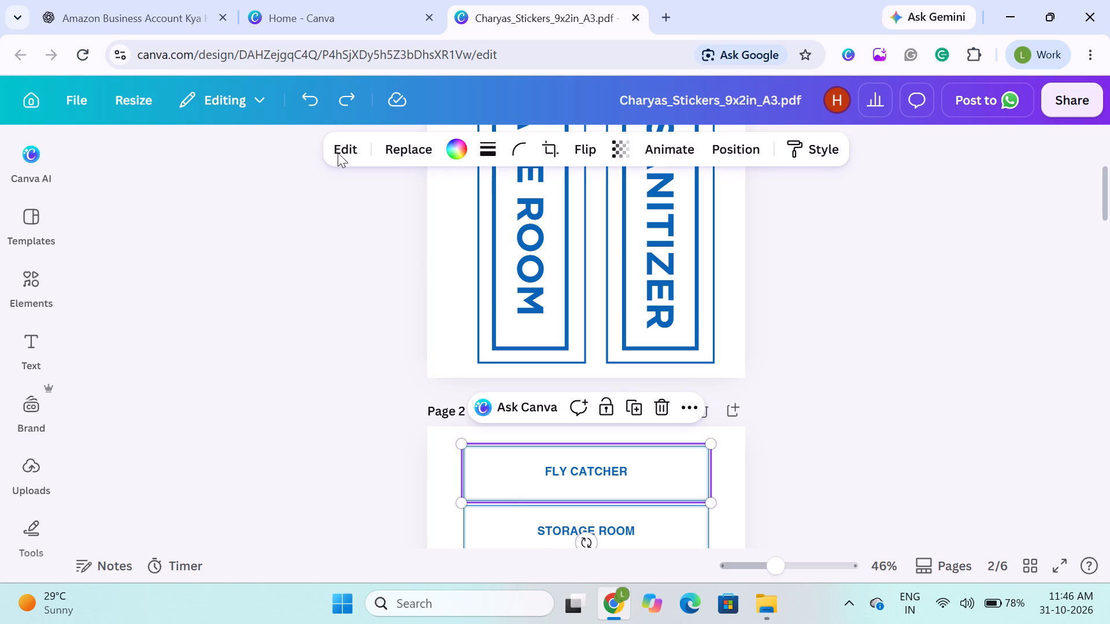
click(495, 154)
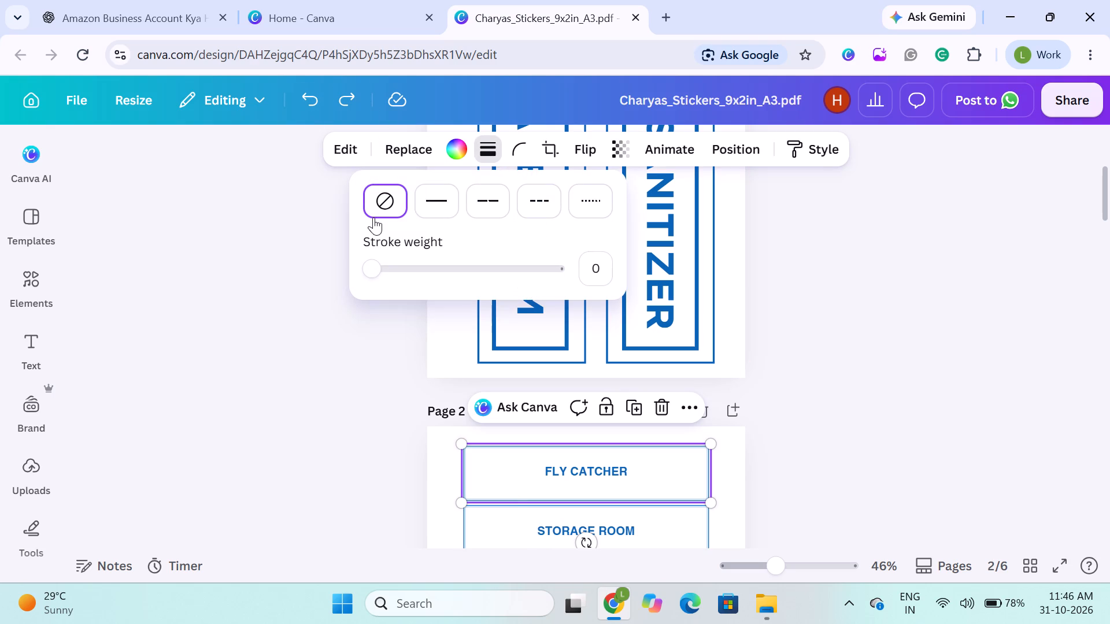
click(372, 268)
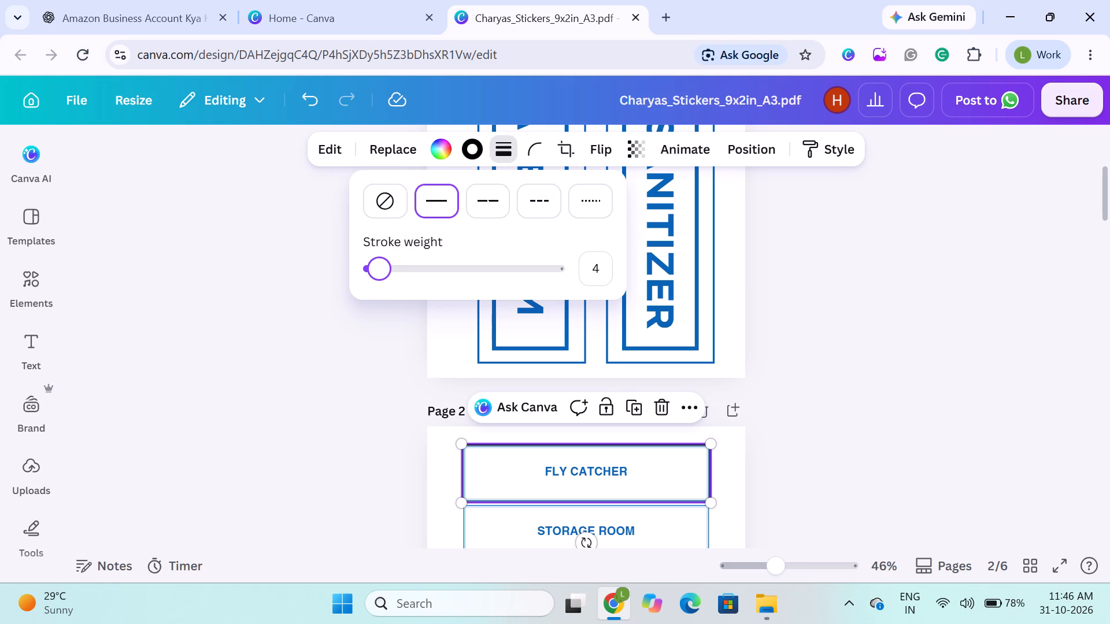
click(480, 151)
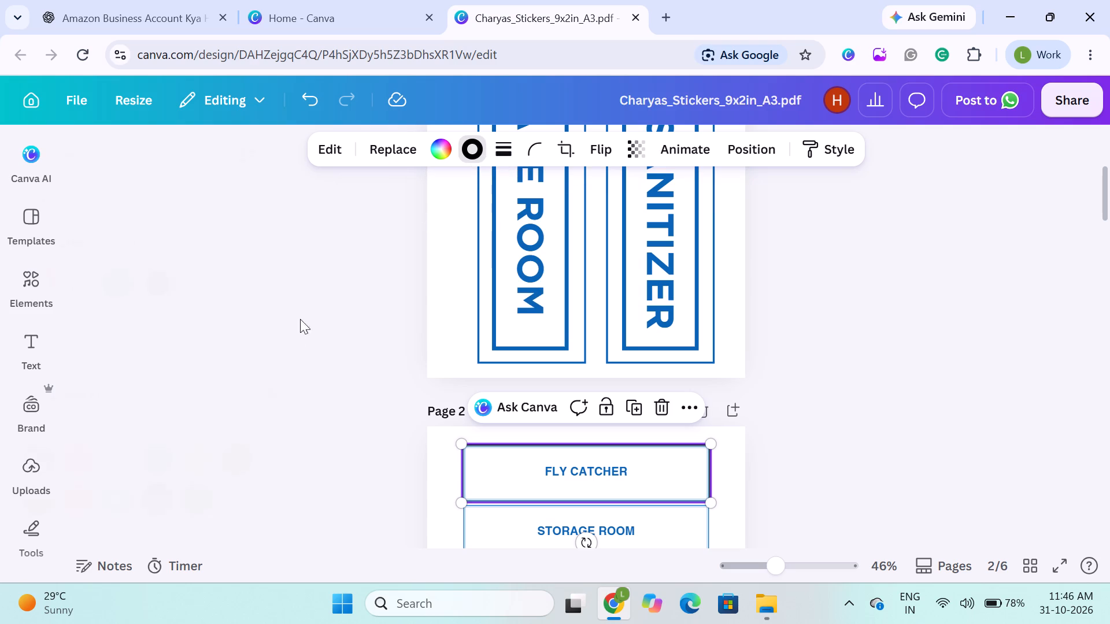
click(172, 313)
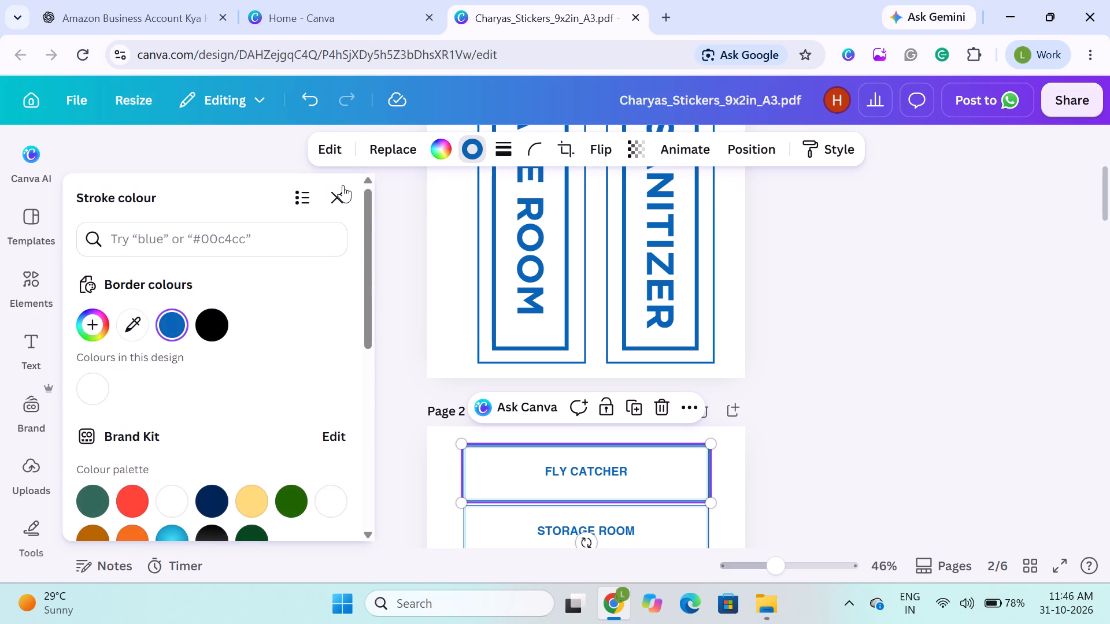
click(343, 191)
click(273, 300)
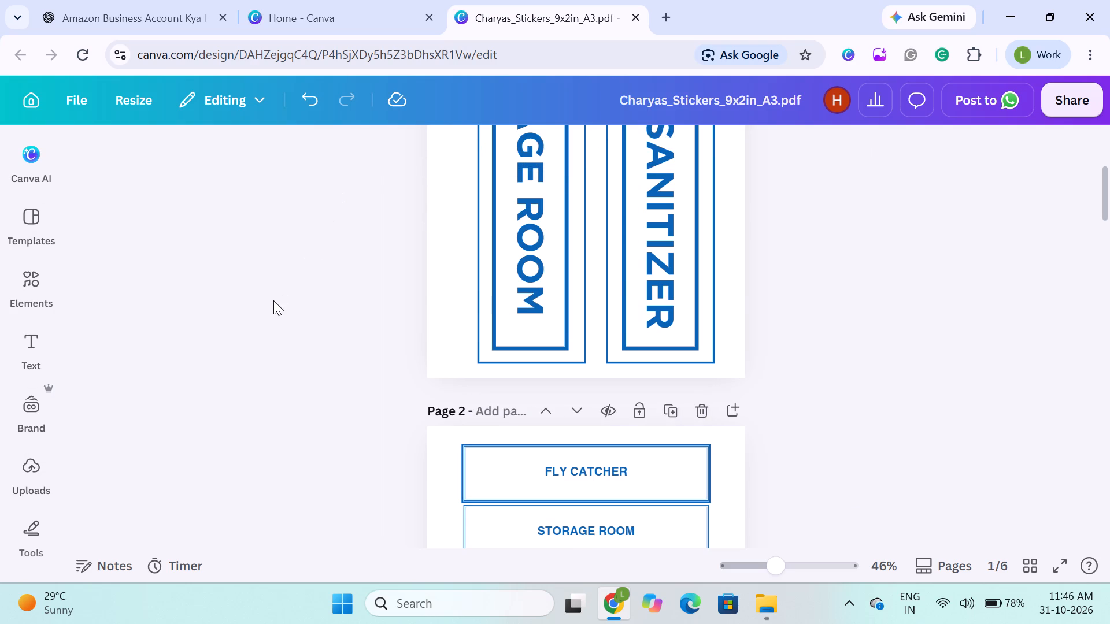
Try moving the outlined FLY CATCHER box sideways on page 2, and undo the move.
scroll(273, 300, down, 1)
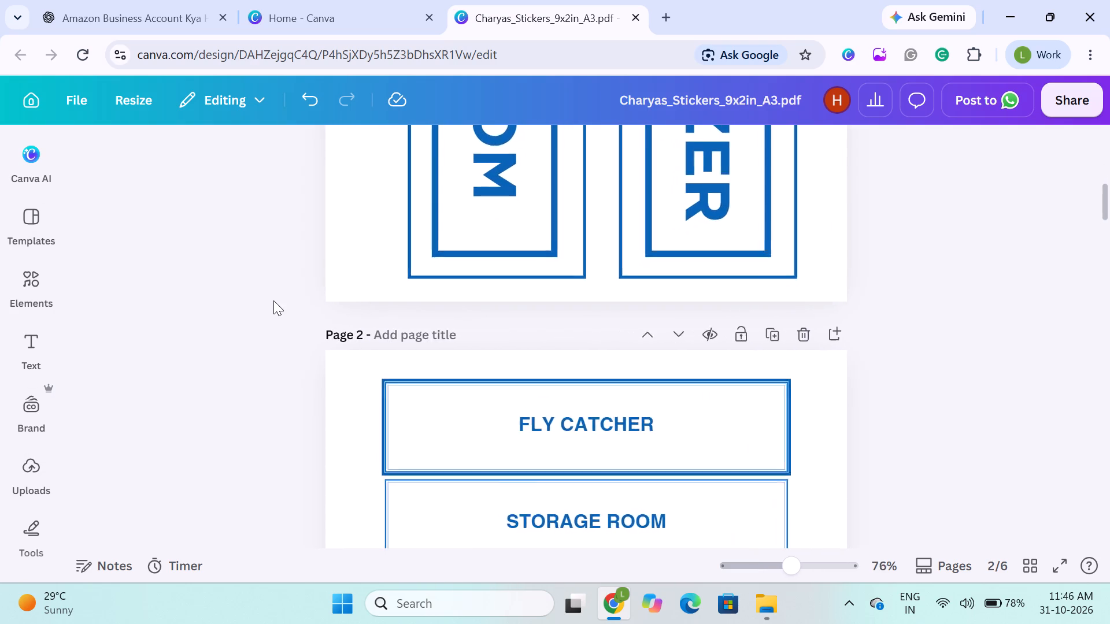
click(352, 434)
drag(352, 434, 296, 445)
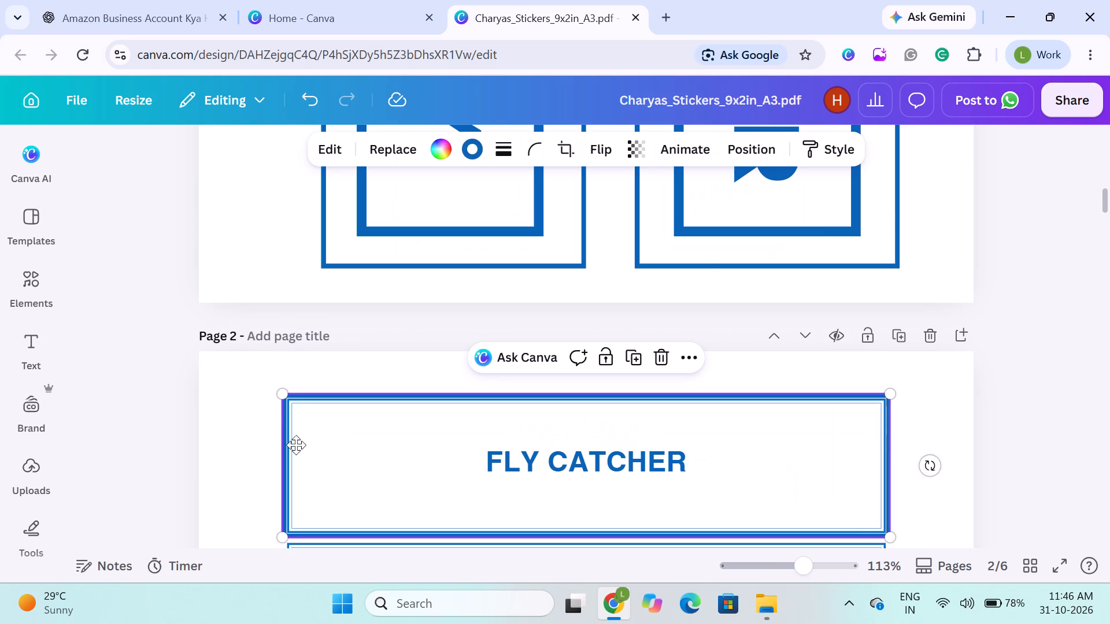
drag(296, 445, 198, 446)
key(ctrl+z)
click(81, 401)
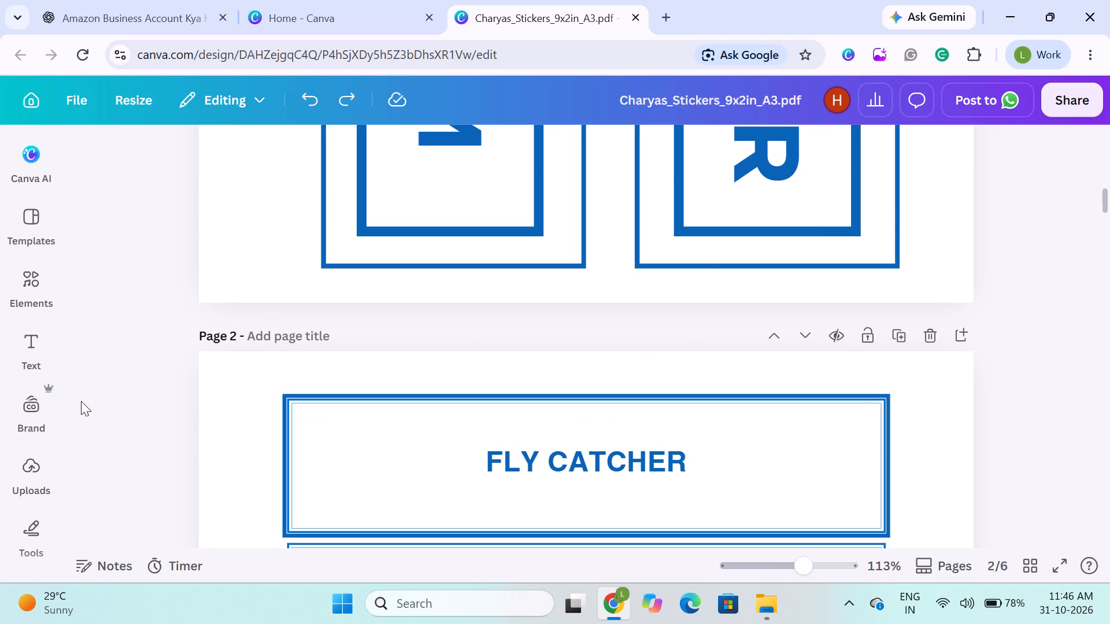
Compare the FLY CATCHER sticker's borders on page 2 with the double-framed STORAGE ROOM and HAND SANITIZER stickers on page 1.
scroll(81, 401, down, 2)
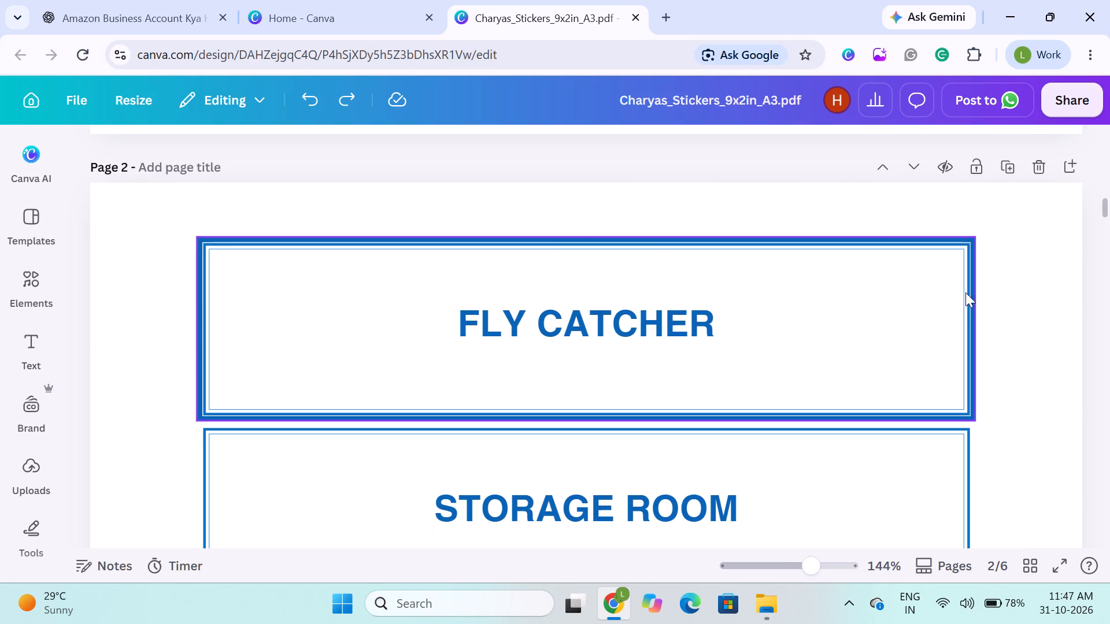
click(1024, 322)
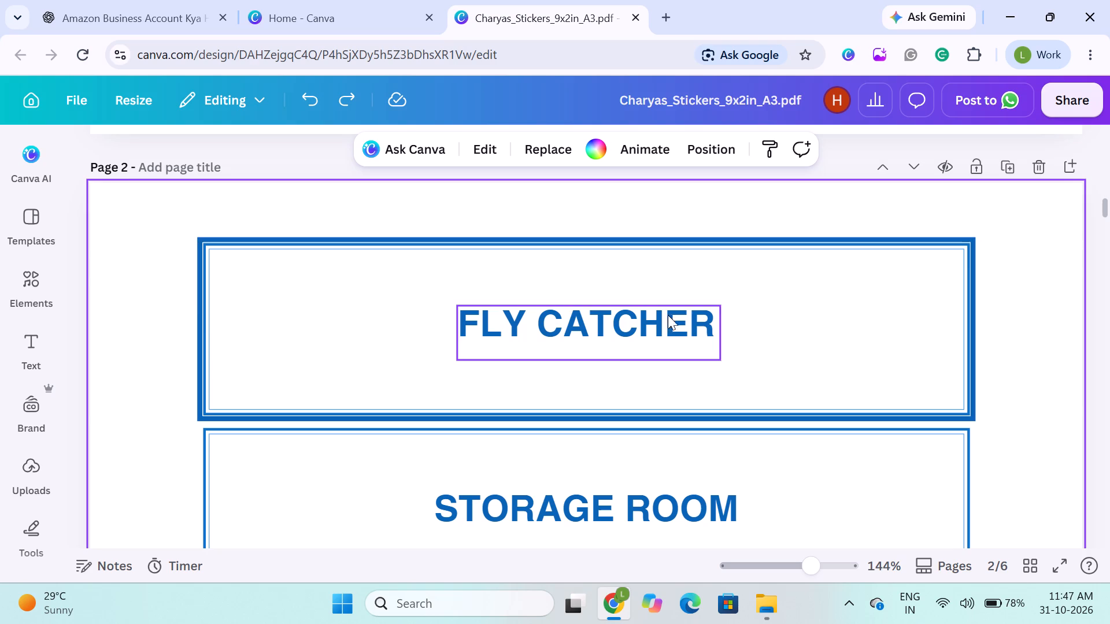
scroll(649, 328, up, 2)
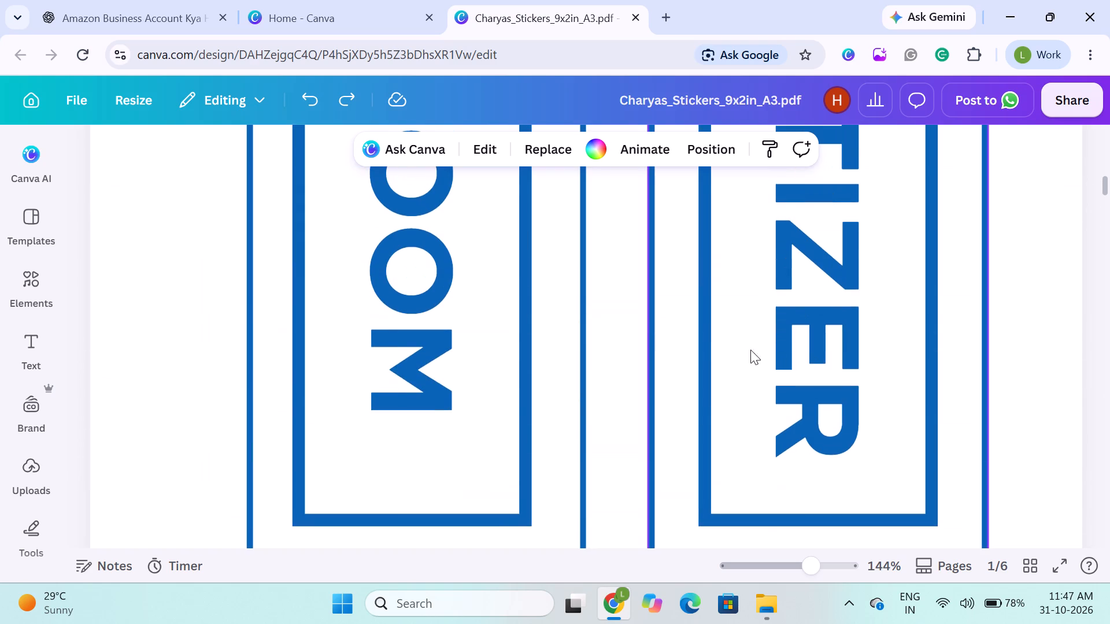
scroll(815, 350, down, 2)
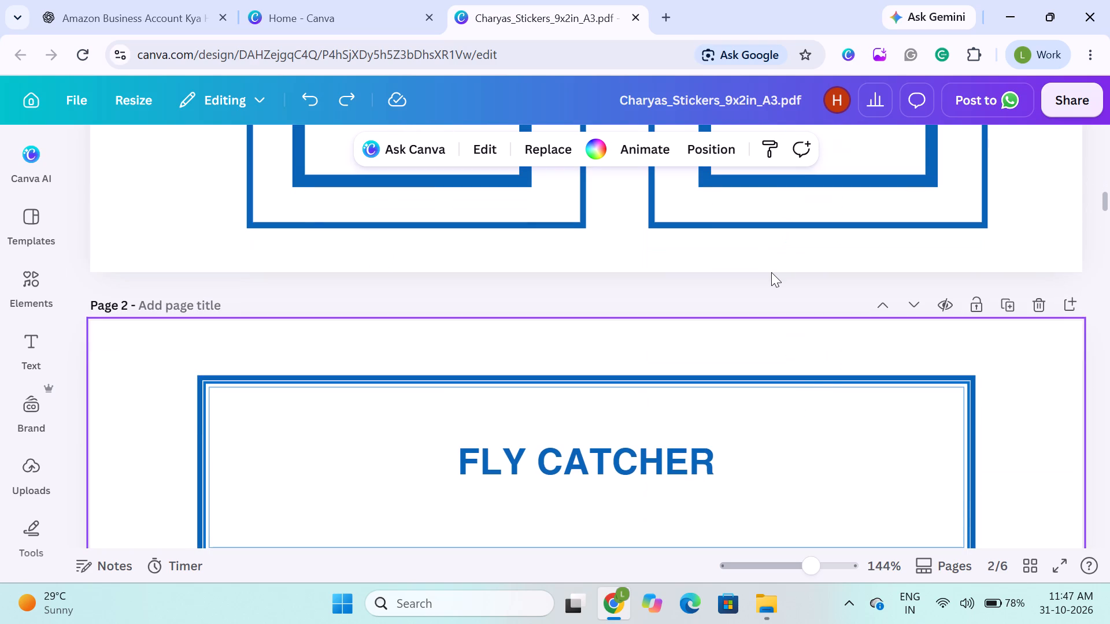
scroll(771, 272, up, 1)
scroll(663, 393, down, 1)
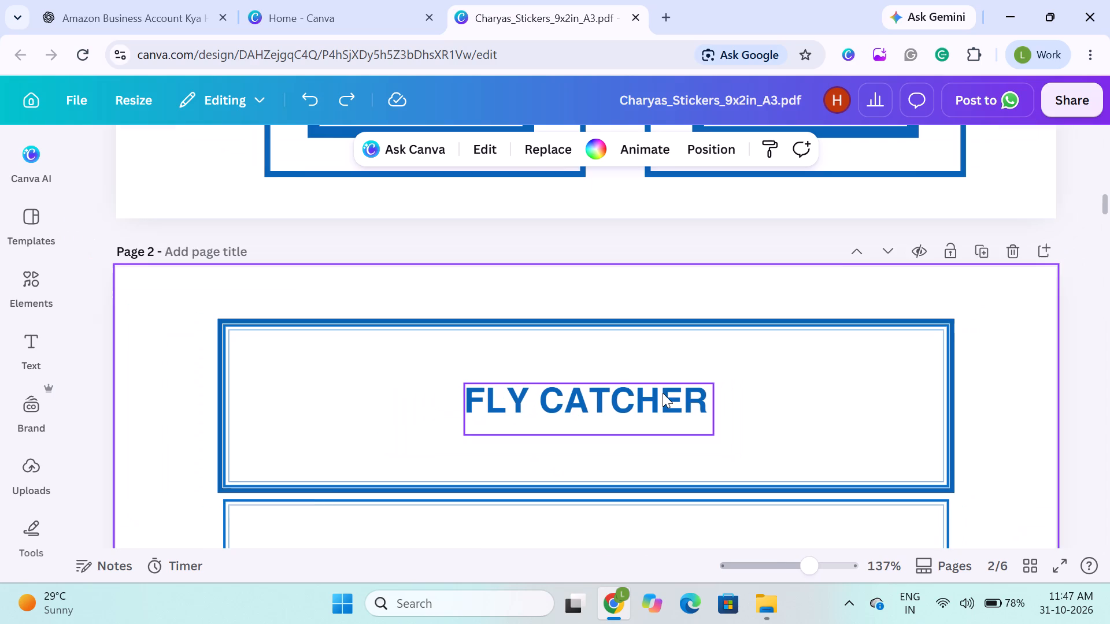
scroll(663, 393, up, 1)
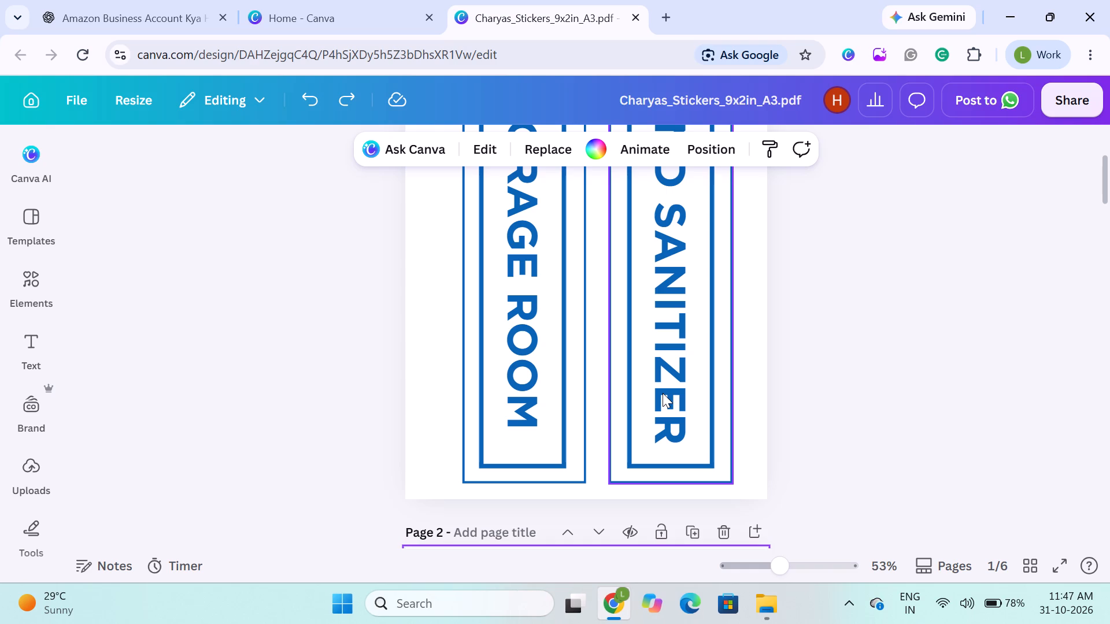
Change the FLY CATCHER text on page 2 to the Black weight of the Gotham font.
click(302, 419)
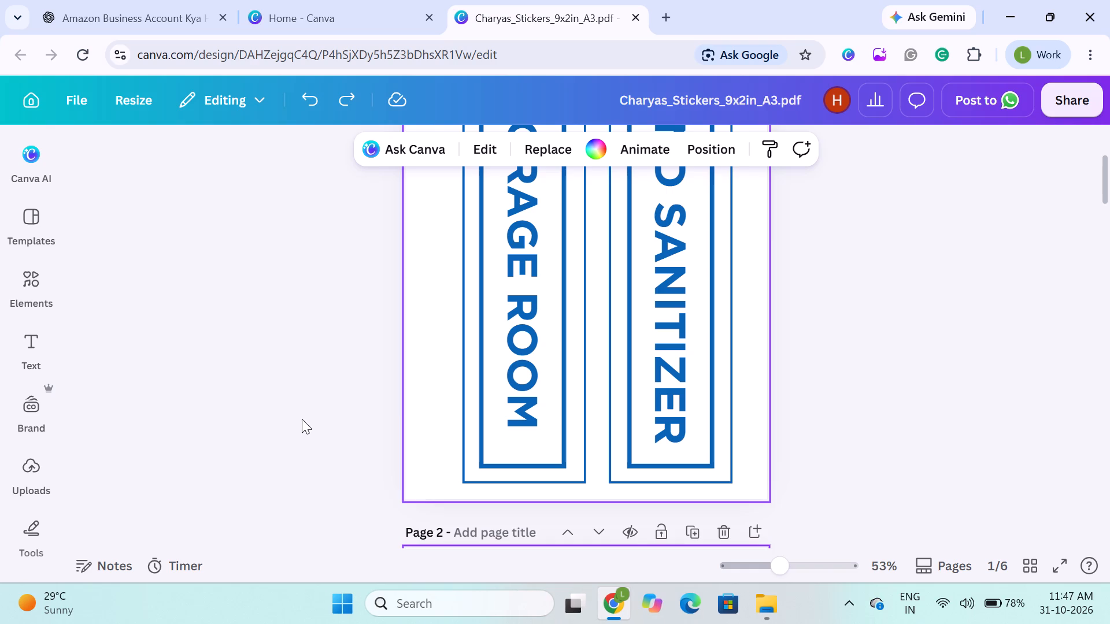
scroll(302, 419, down, 5)
click(309, 323)
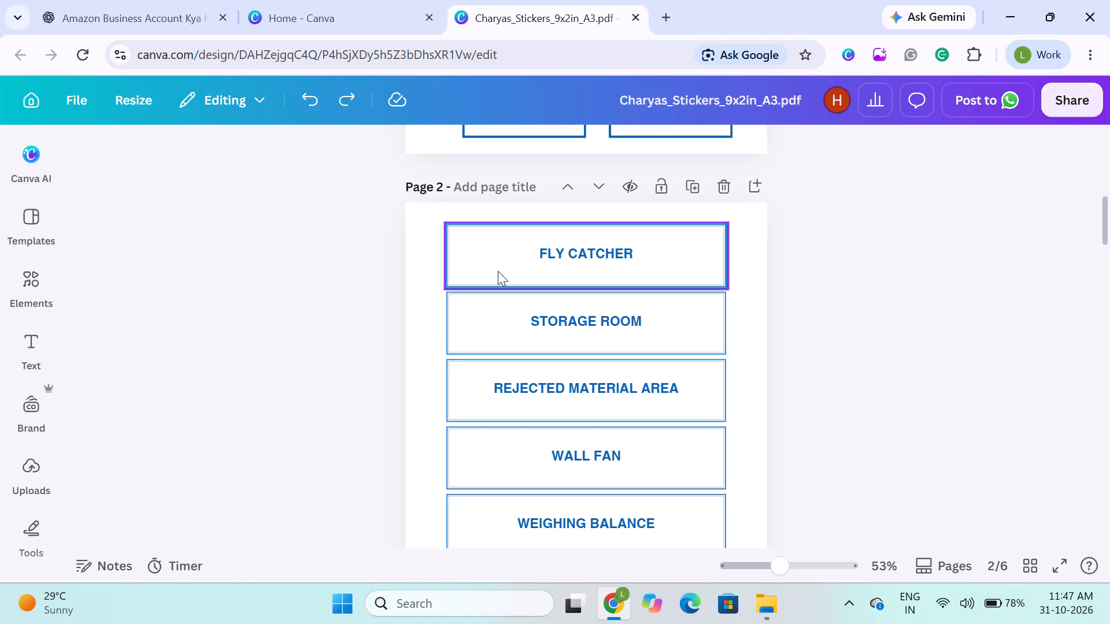
click(247, 310)
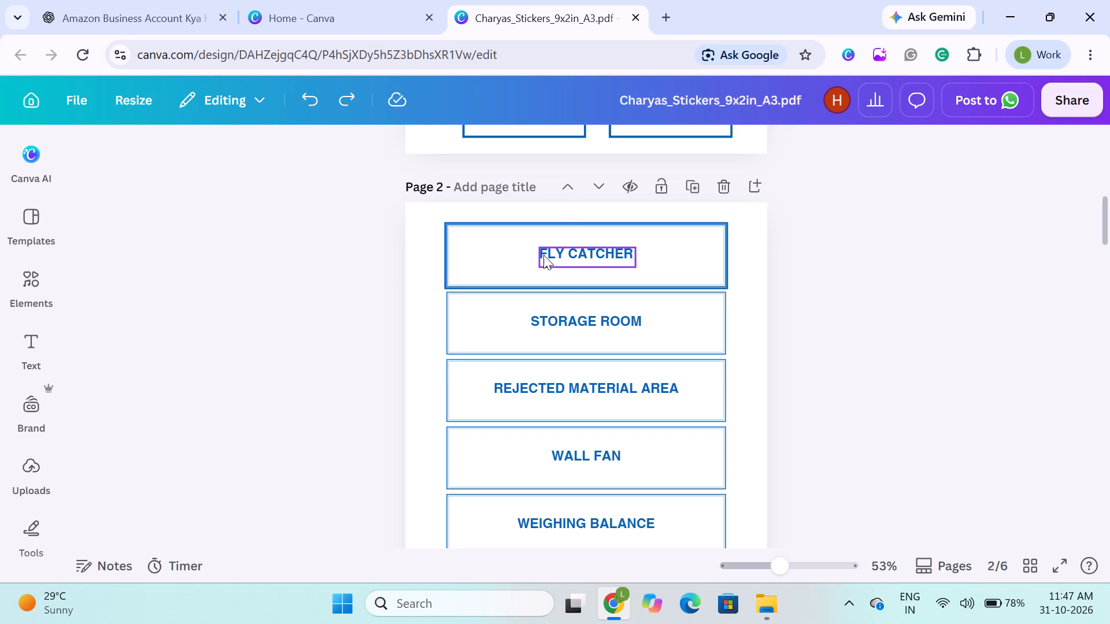
click(558, 256)
scroll(558, 256, up, 1)
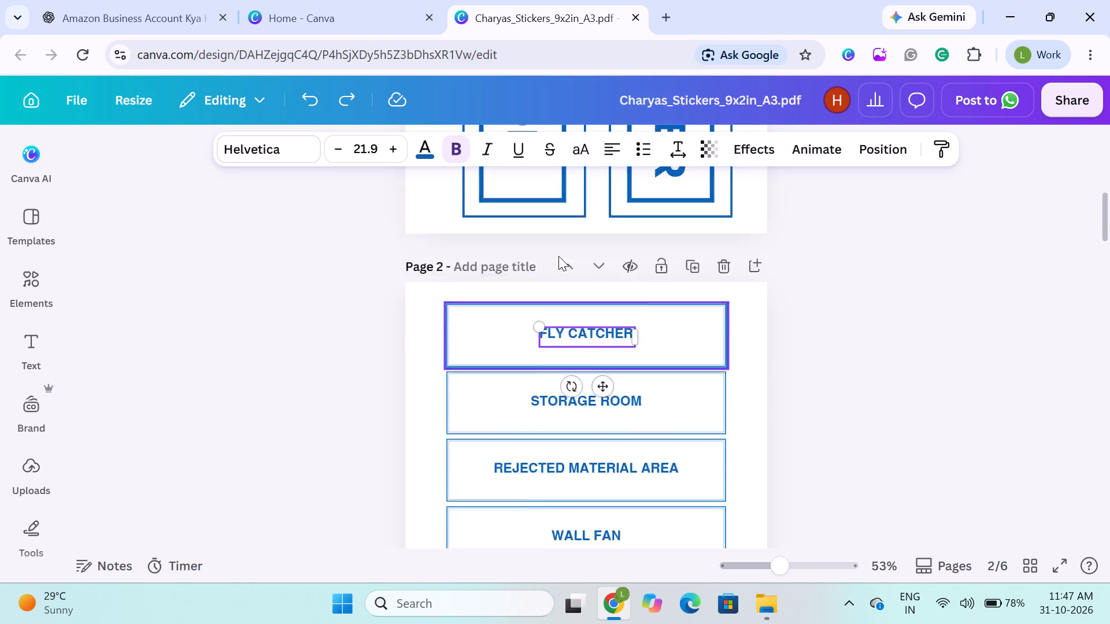
scroll(558, 256, up, 1)
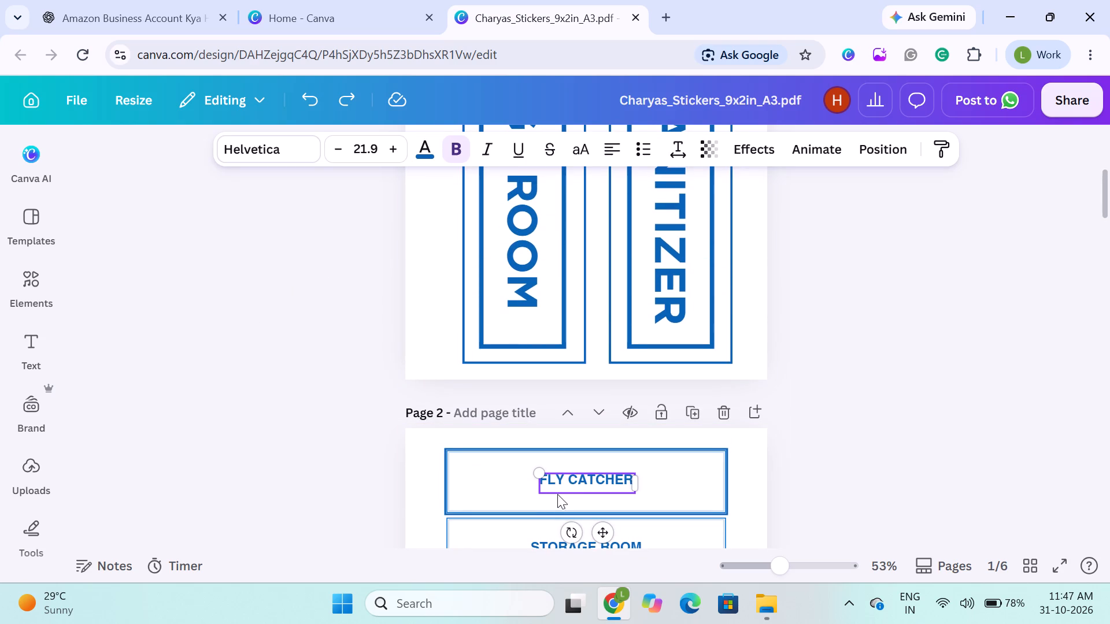
click(557, 485)
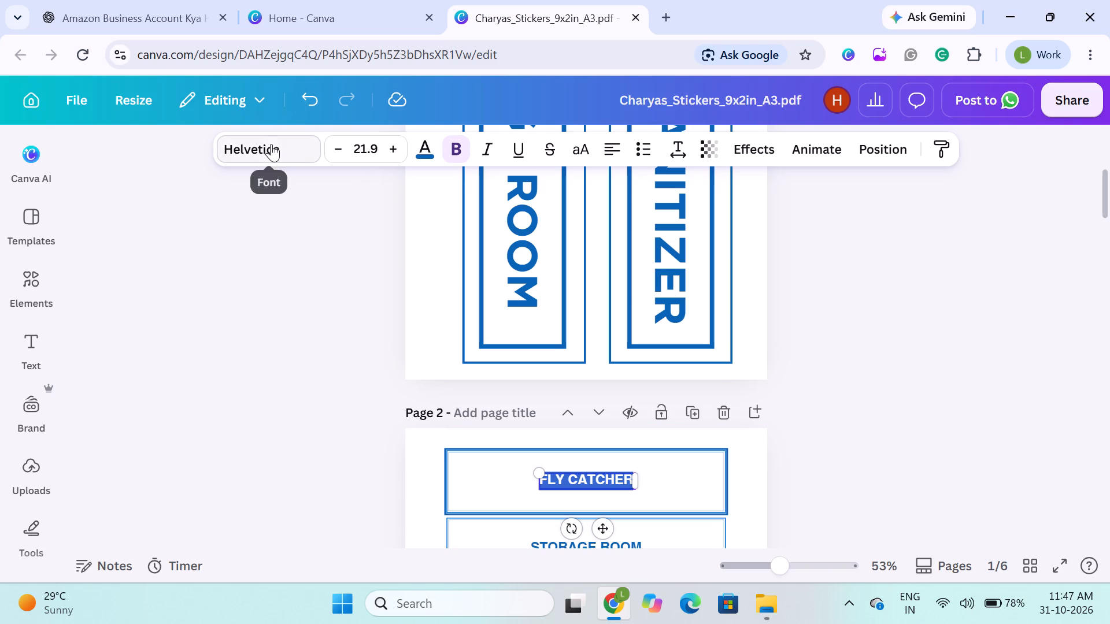
click(271, 144)
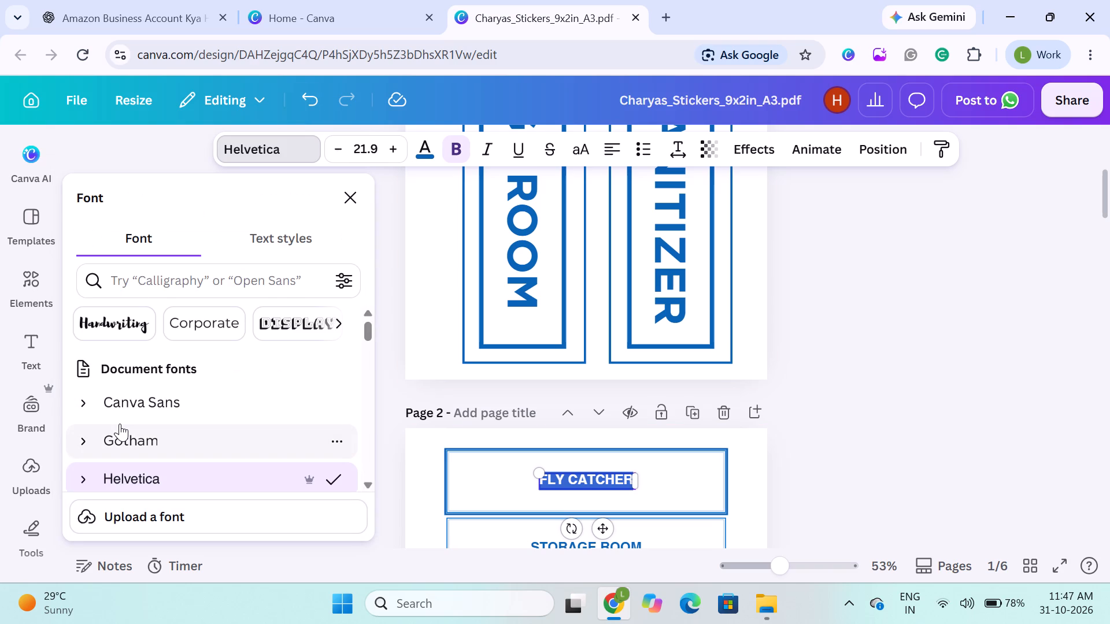
click(120, 424)
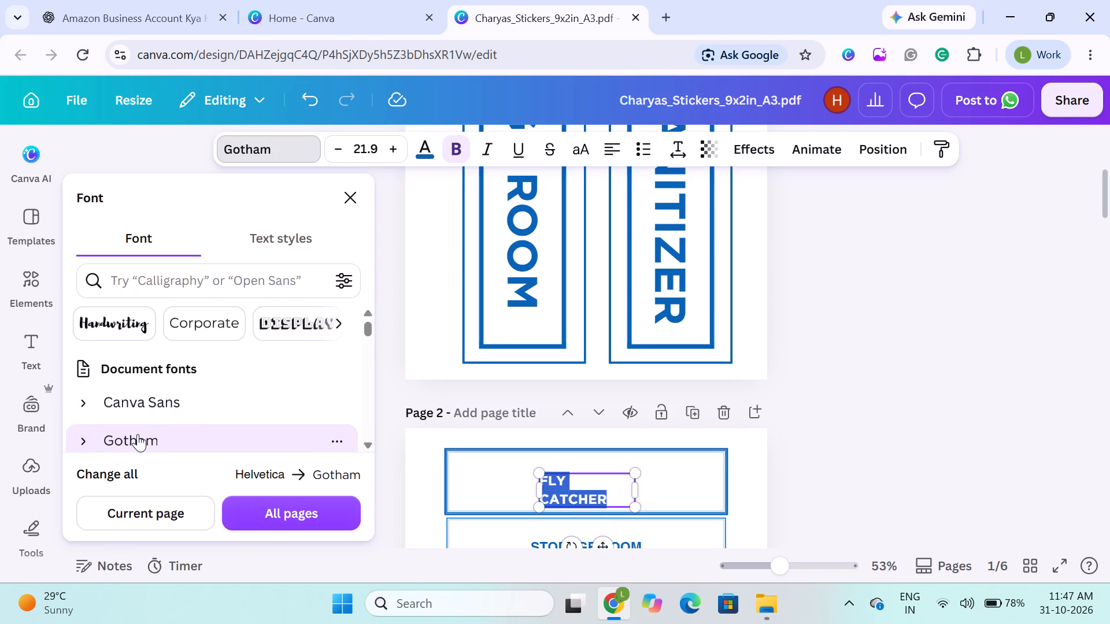
click(89, 436)
scroll(89, 436, down, 3)
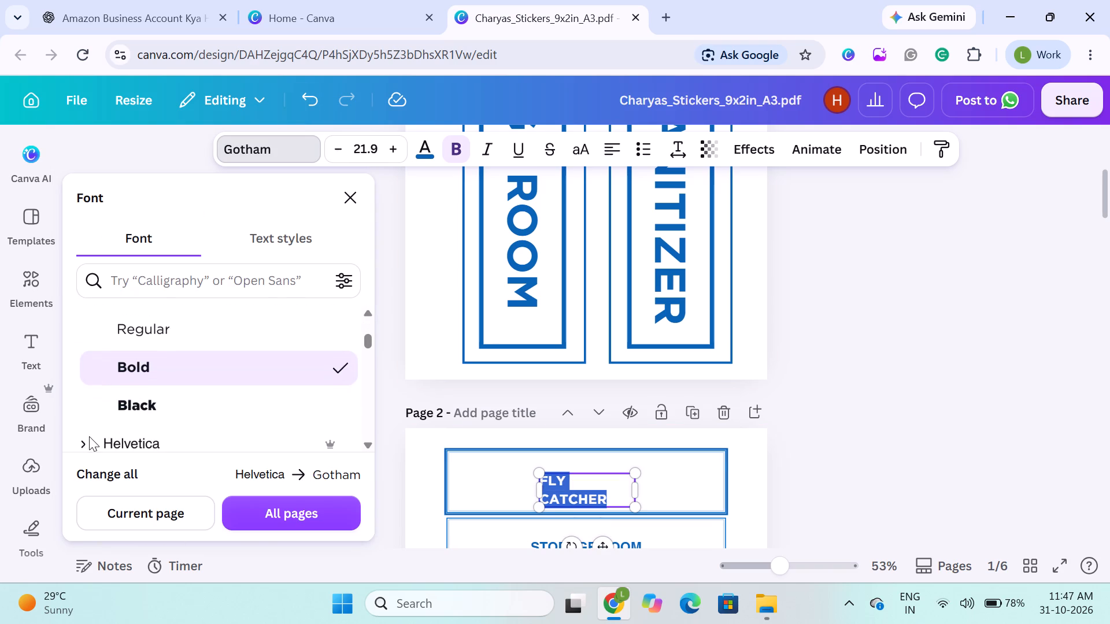
click(132, 402)
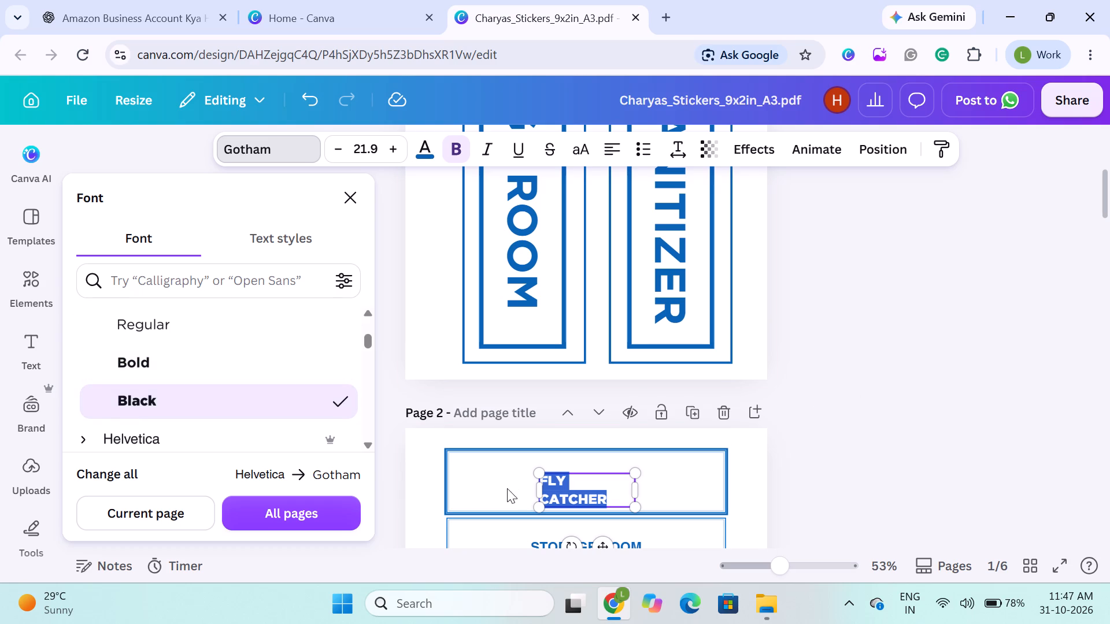
Apply the Helvetica-to-Gotham font change to all pages of the design.
click(304, 502)
click(1101, 404)
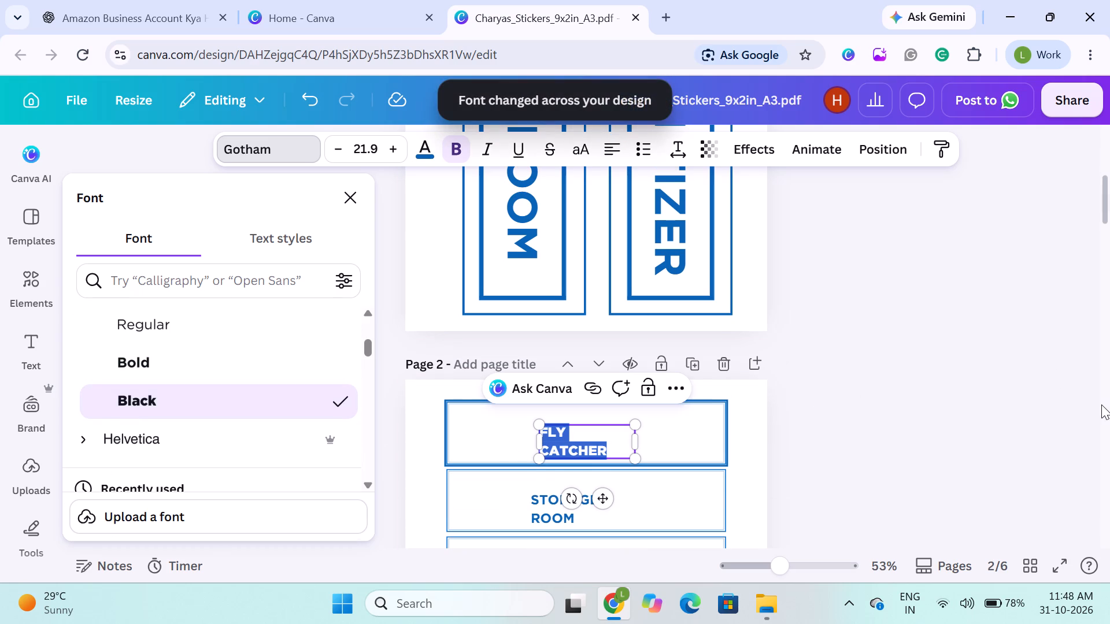
click(898, 391)
click(898, 391)
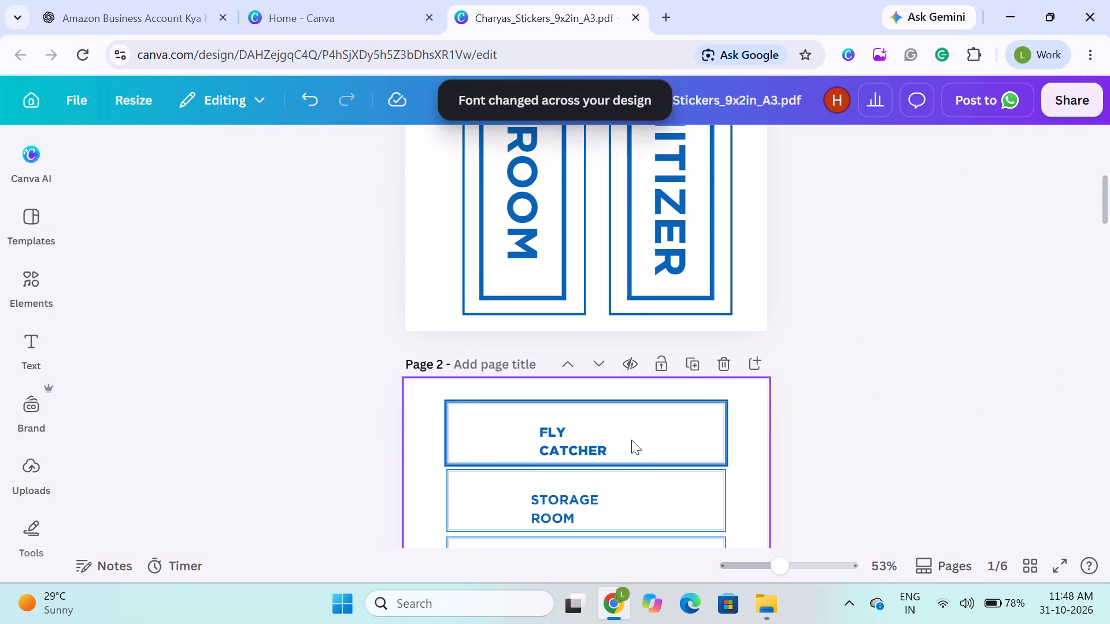
Widen the FLY CATCHER text box on page 2 and set its font size to 32.
click(563, 428)
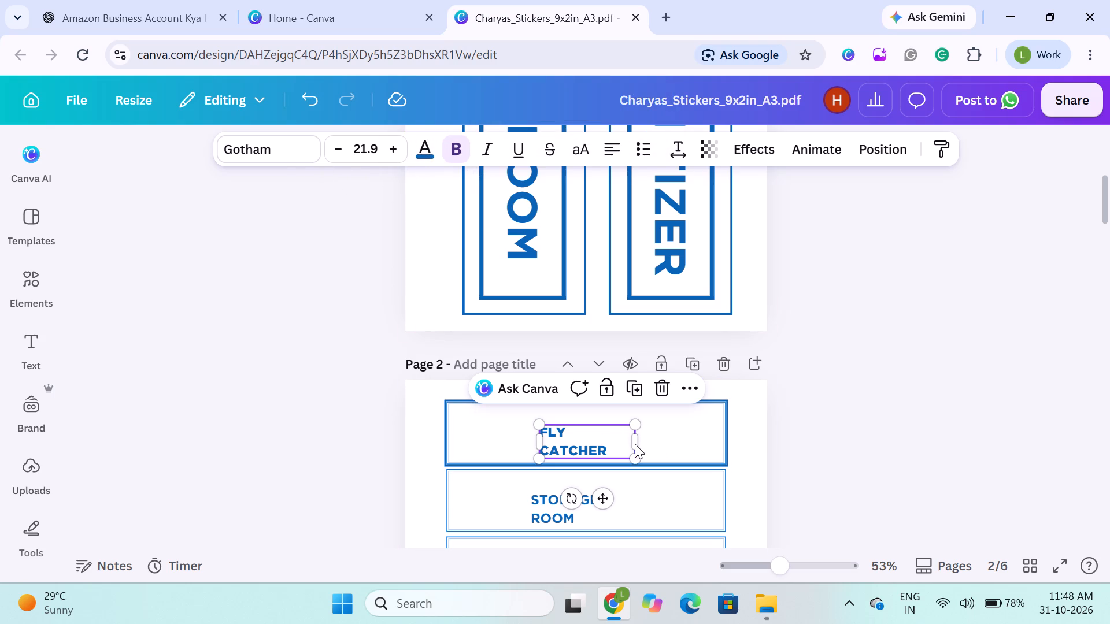
drag(636, 440, 665, 441)
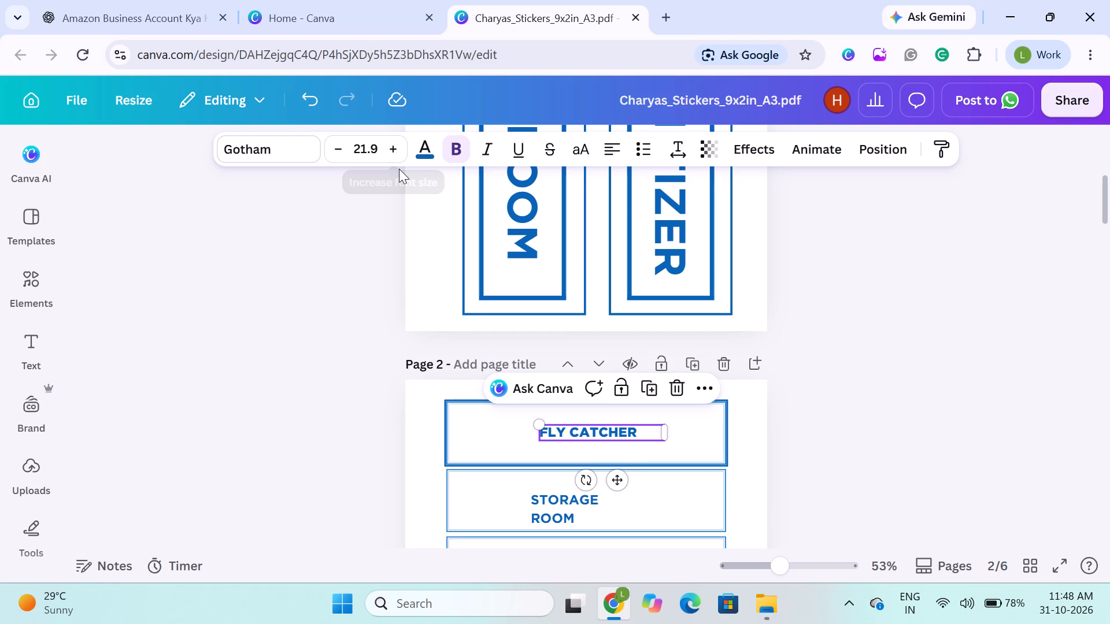
triple_click(399, 155)
triple_click(399, 155)
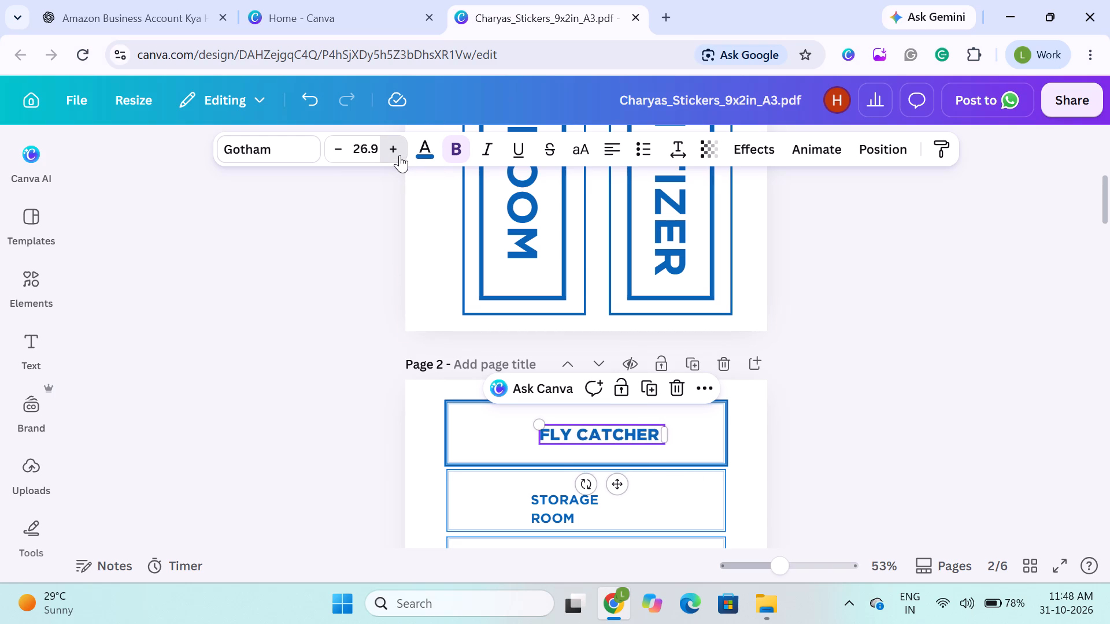
triple_click(399, 155)
click(399, 155)
click(399, 155)
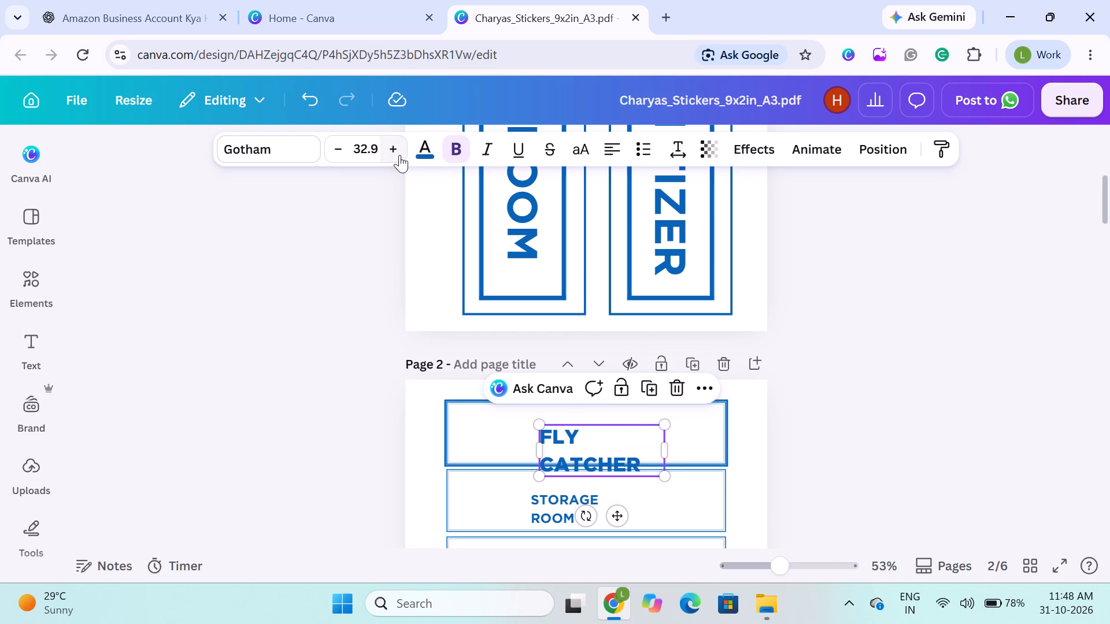
click(368, 139)
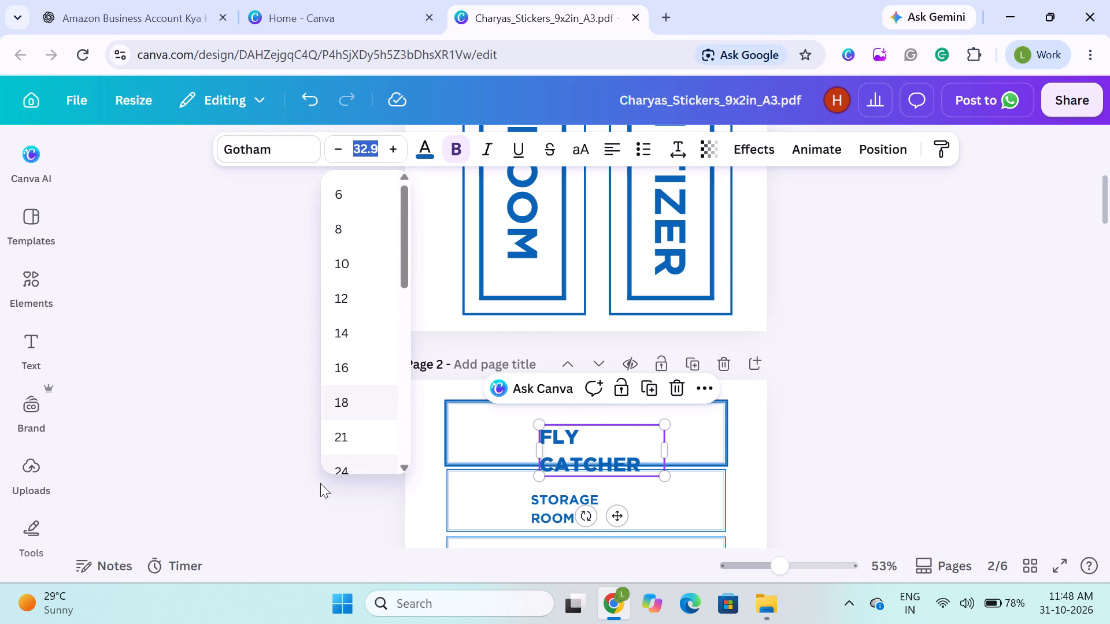
scroll(350, 425, down, 3)
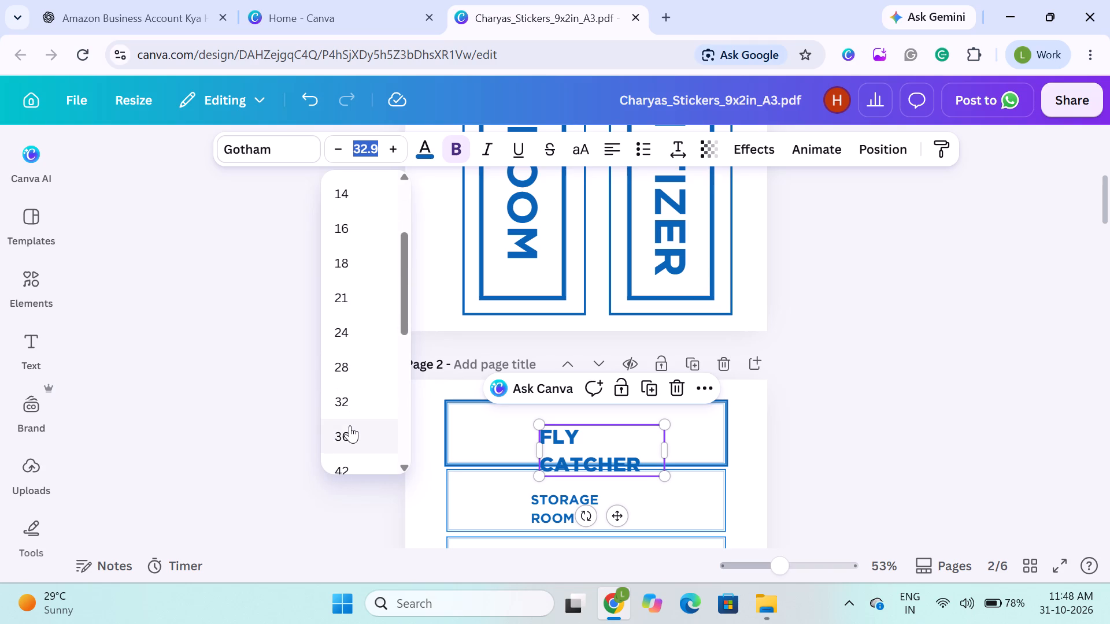
scroll(350, 425, down, 1)
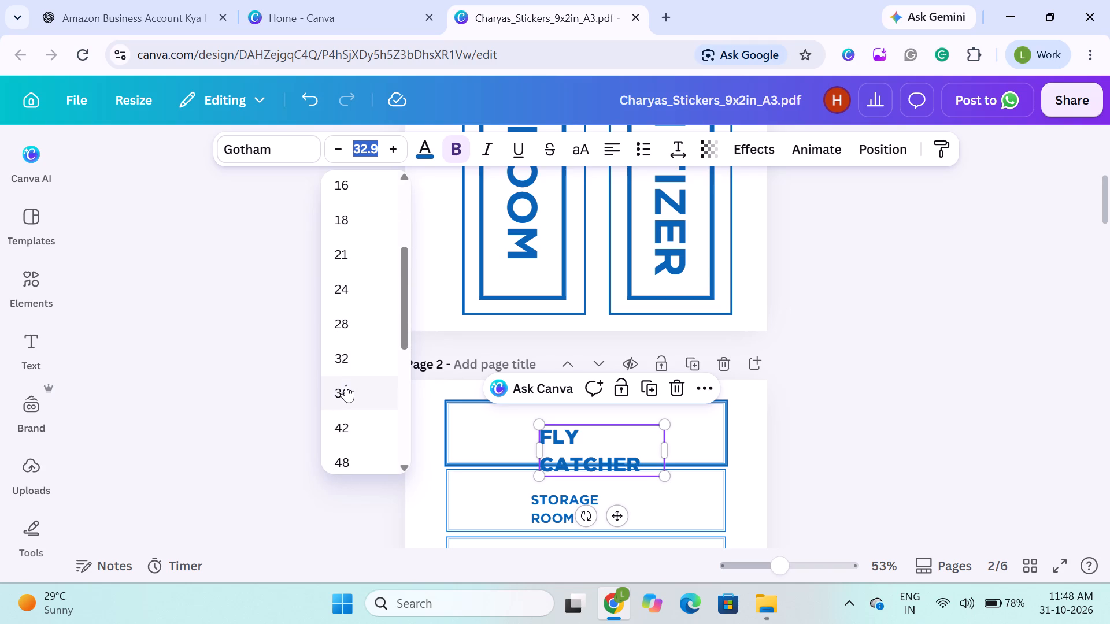
click(344, 365)
click(284, 424)
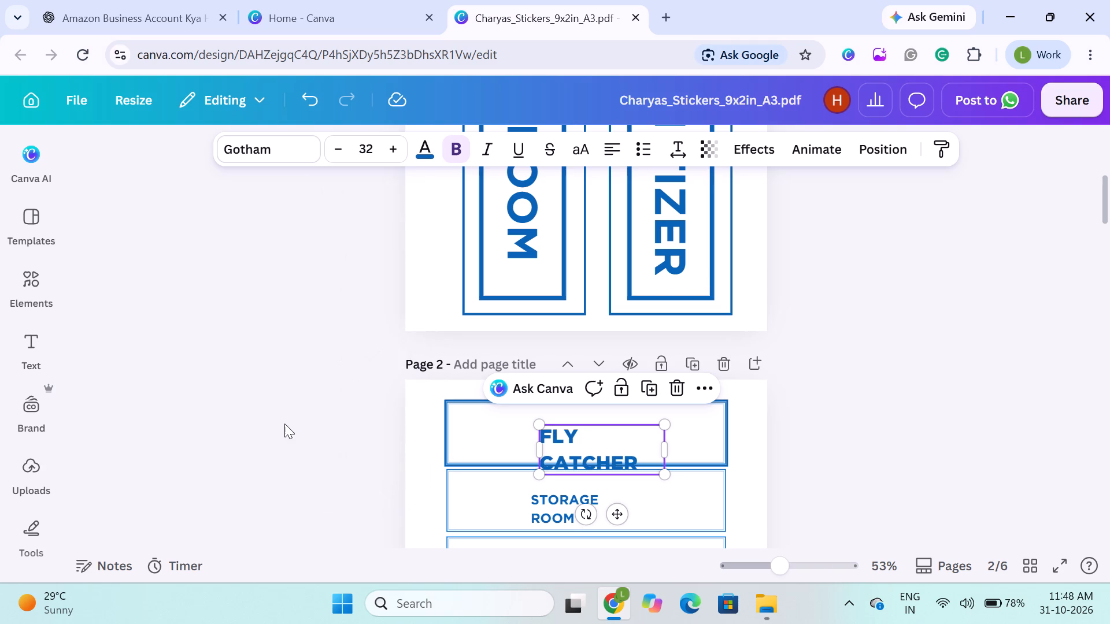
Move the FLY CATCHER text up and left inside its border, and widen its text box to fit one line.
drag(579, 439, 554, 421)
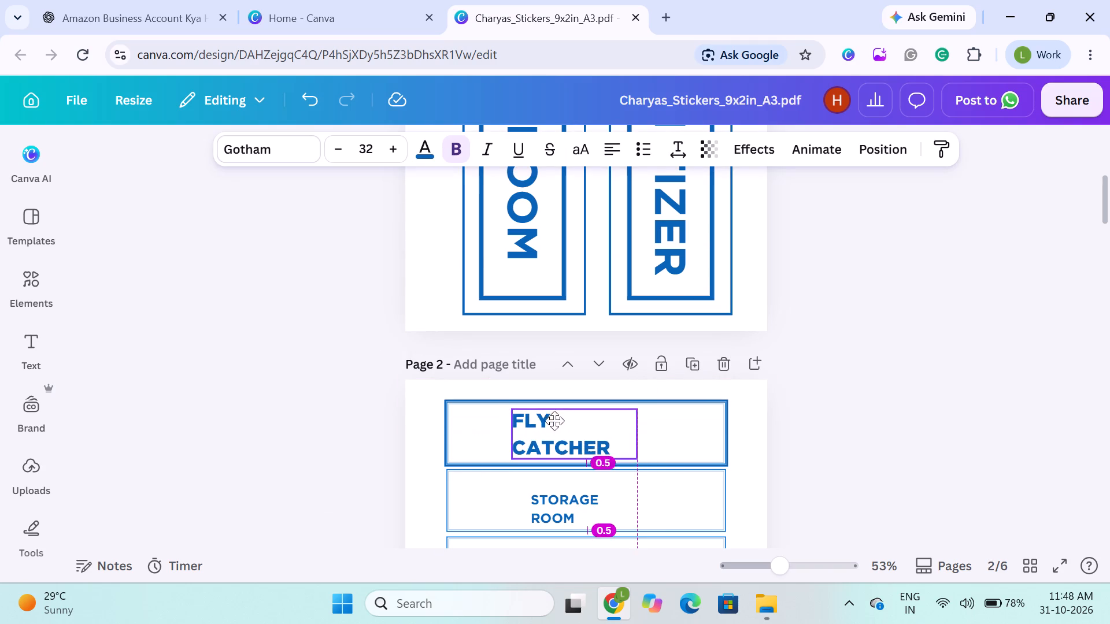
drag(554, 421, 554, 420)
drag(638, 429, 671, 429)
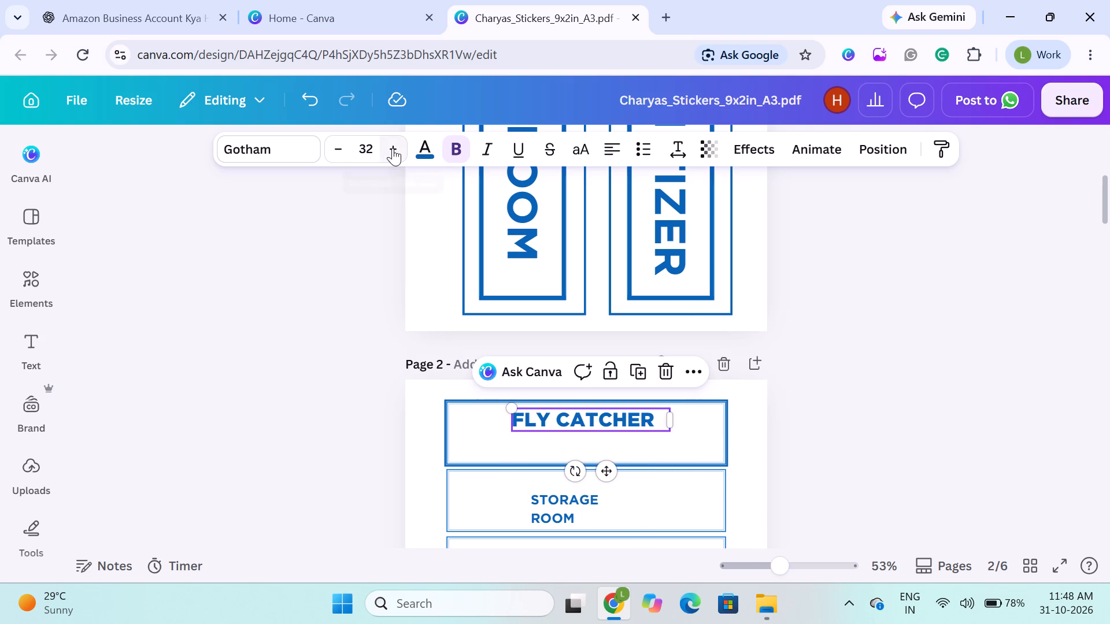
Increase the FLY CATCHER text to size 40 and widen its text box on both sides to fit one line.
click(393, 147)
triple_click(393, 147)
double_click(393, 147)
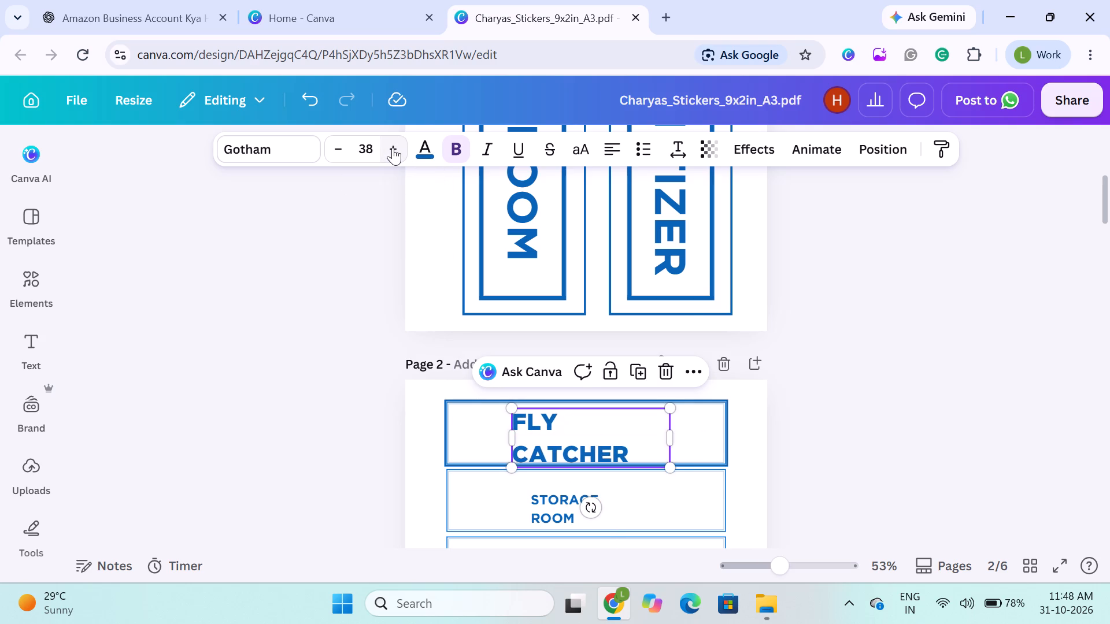
click(393, 147)
click(332, 141)
drag(672, 439, 687, 438)
double_click(390, 146)
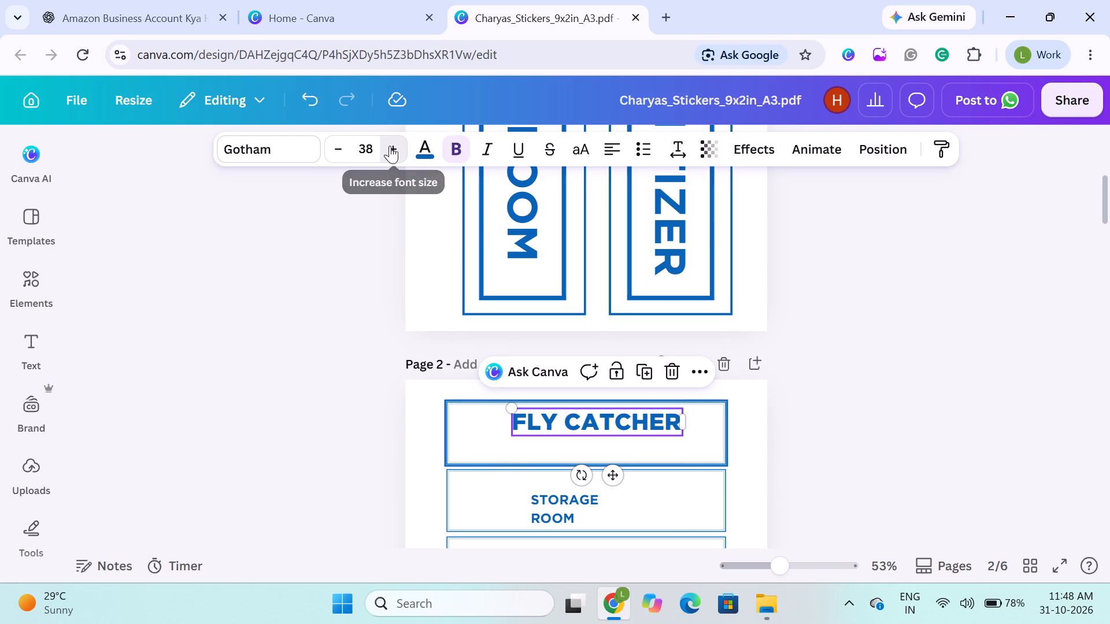
click(513, 429)
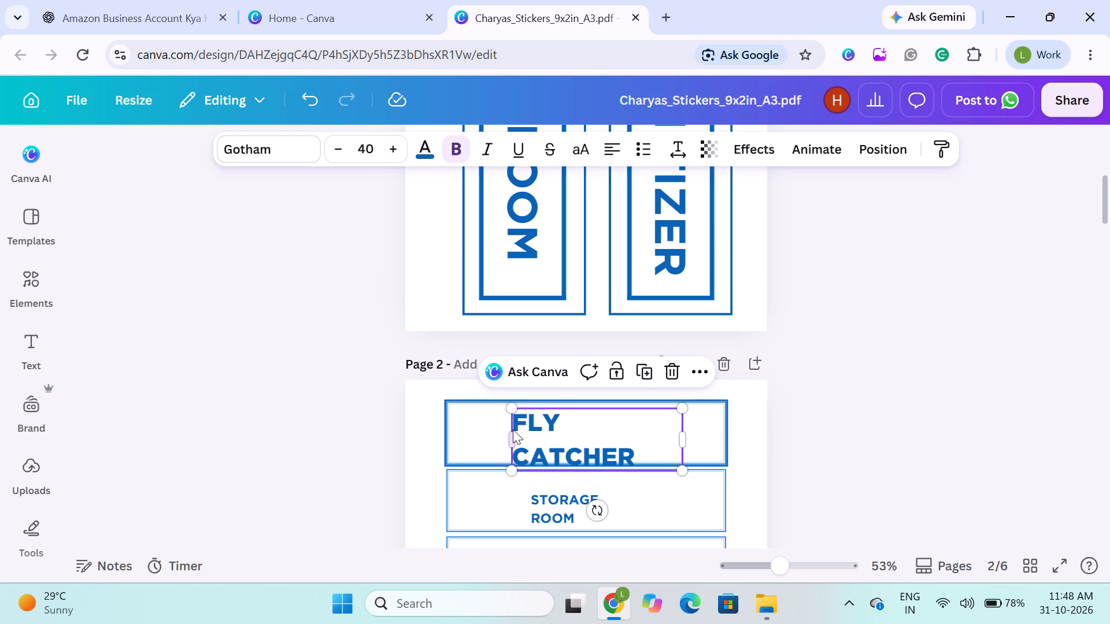
click(347, 370)
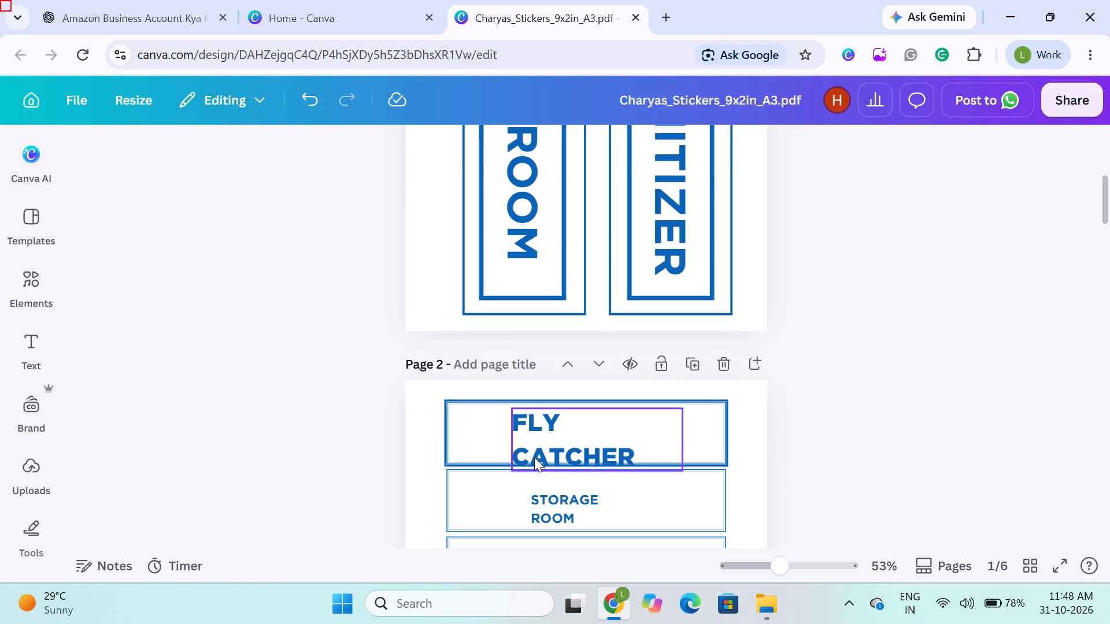
click(532, 450)
drag(509, 437, 479, 434)
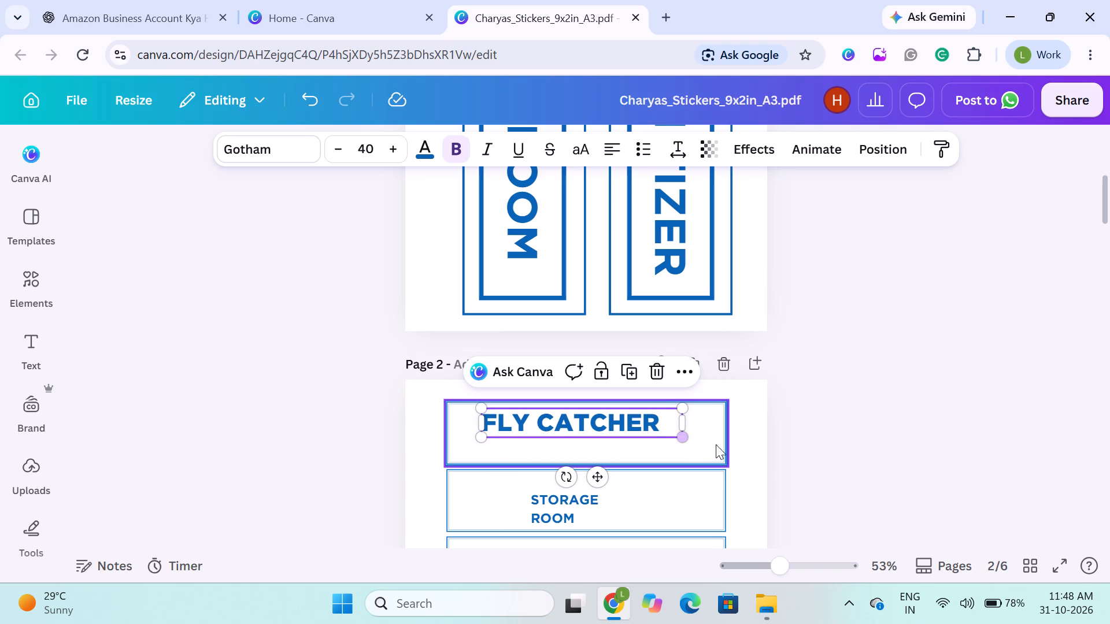
Align the FLY CATCHER text and its border box to each other by centre and middle.
shift+click(723, 445)
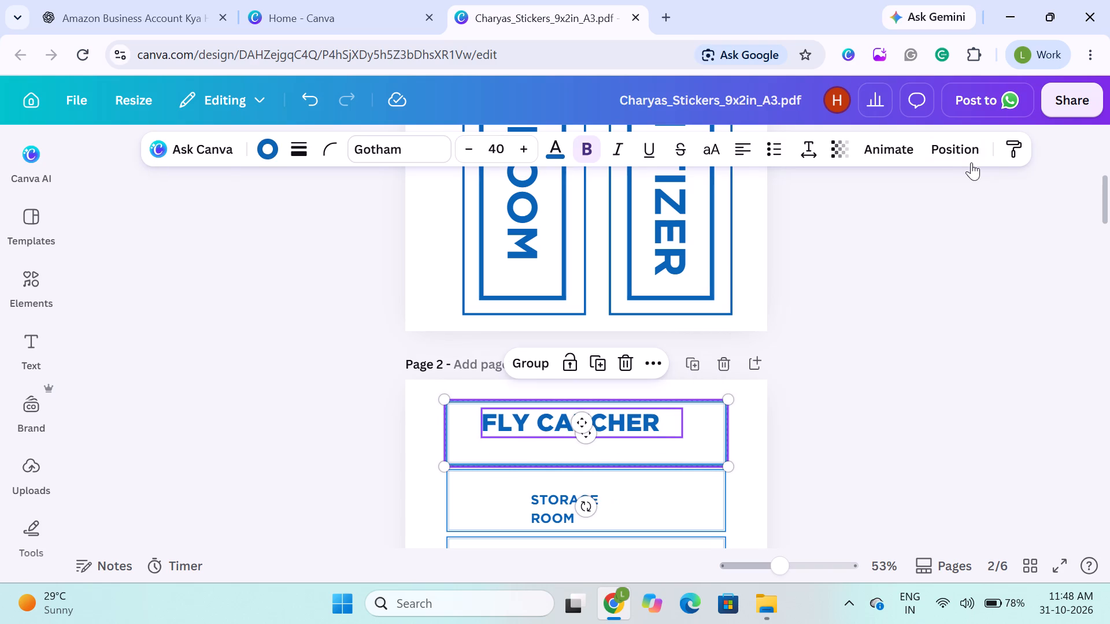
click(959, 152)
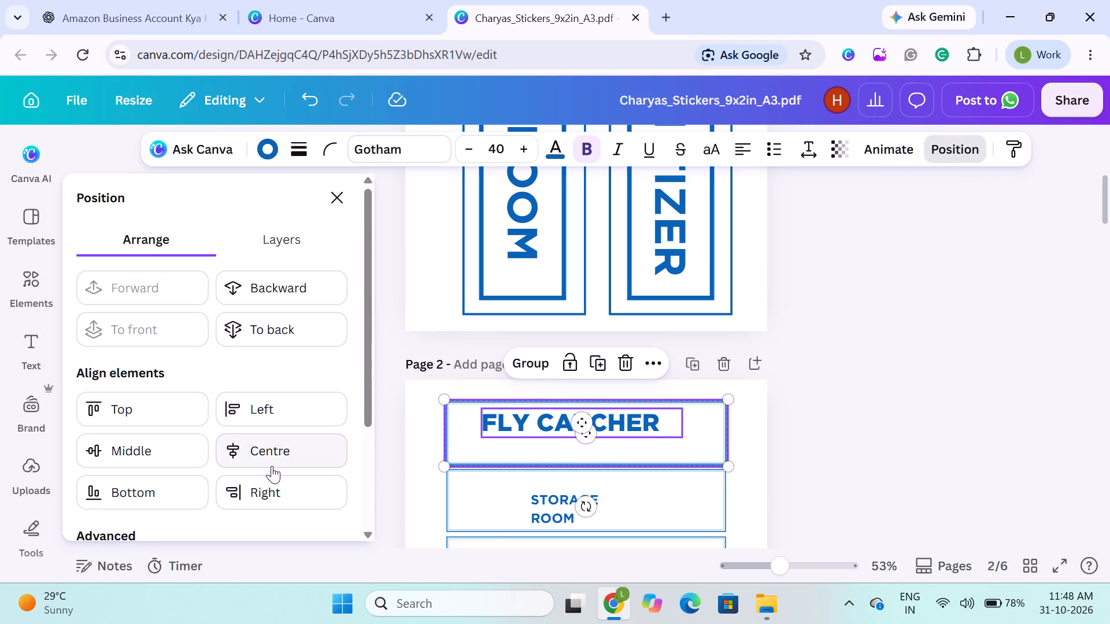
click(272, 466)
click(171, 440)
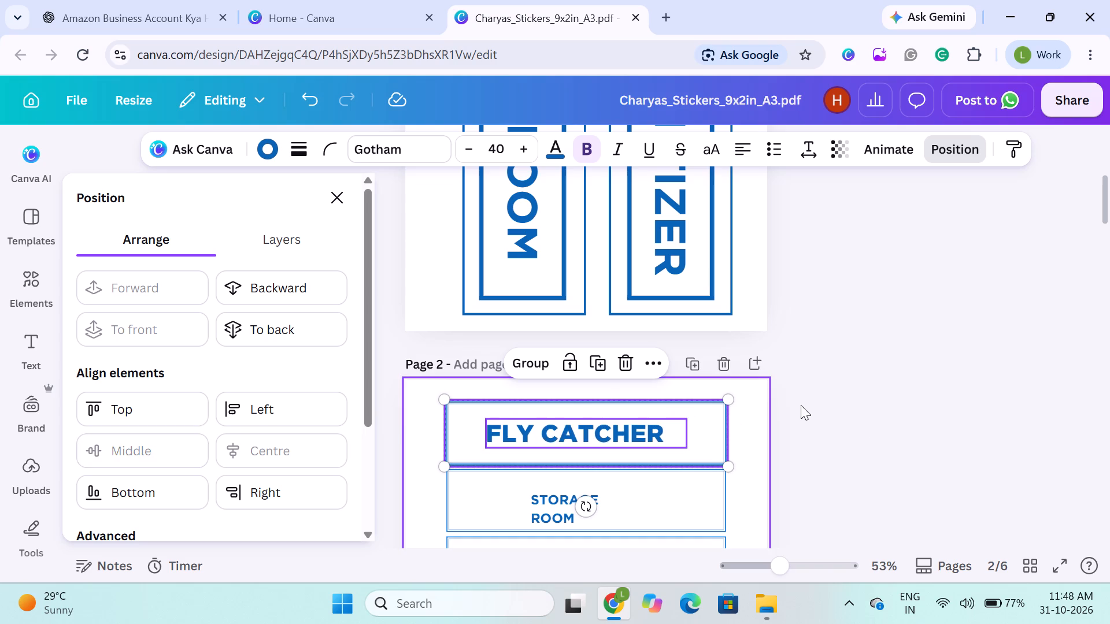
click(859, 426)
click(859, 426)
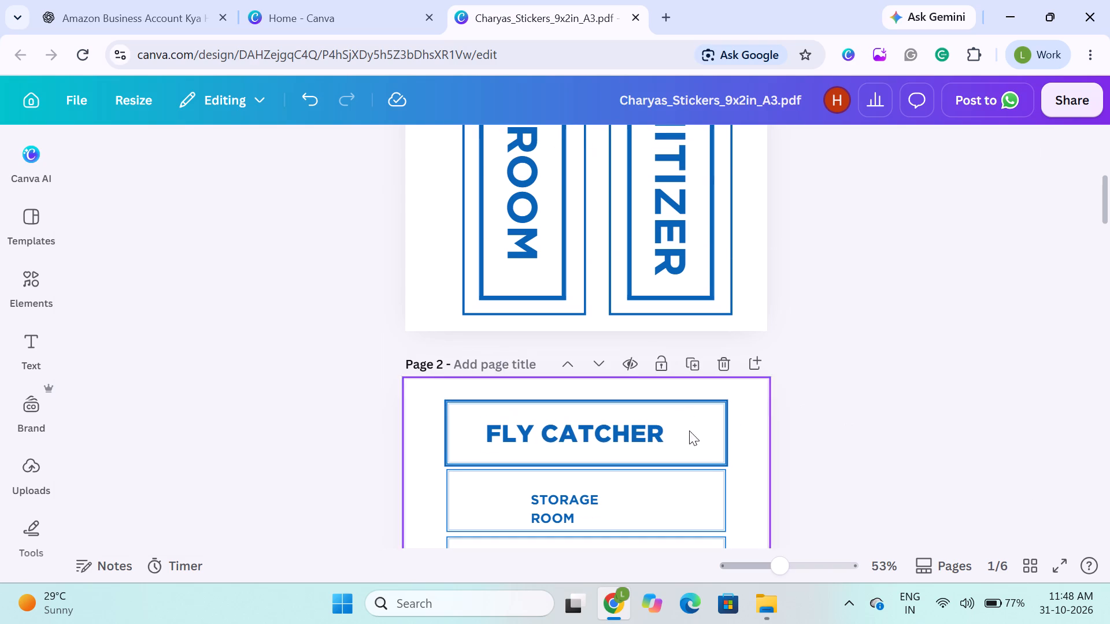
Set the FLY CATCHER text's font size to 43.
click(647, 429)
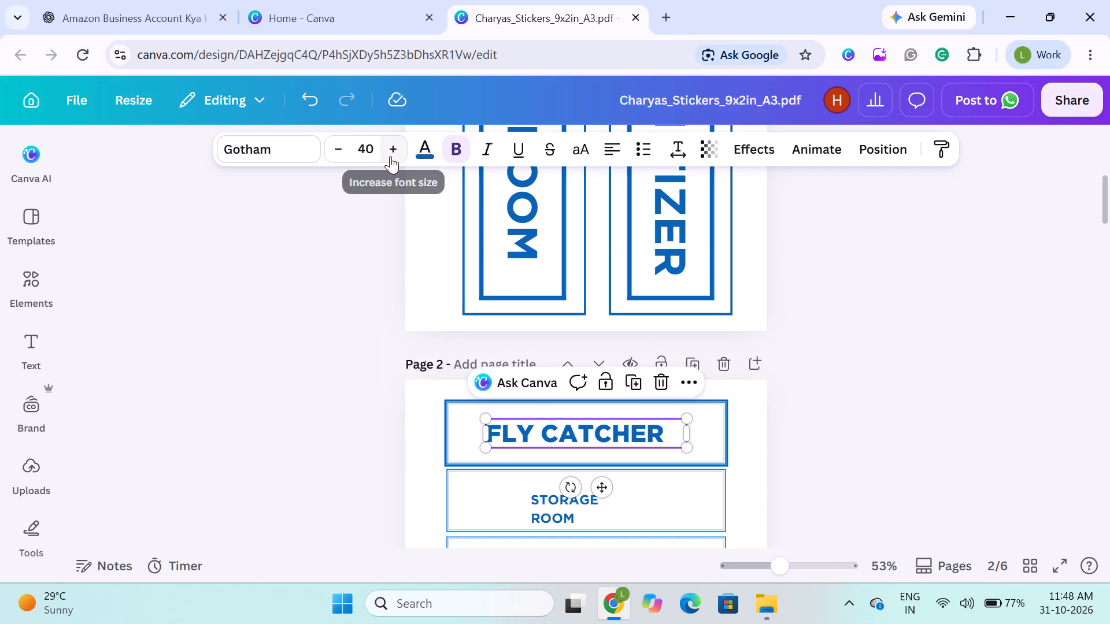
triple_click(390, 156)
click(390, 156)
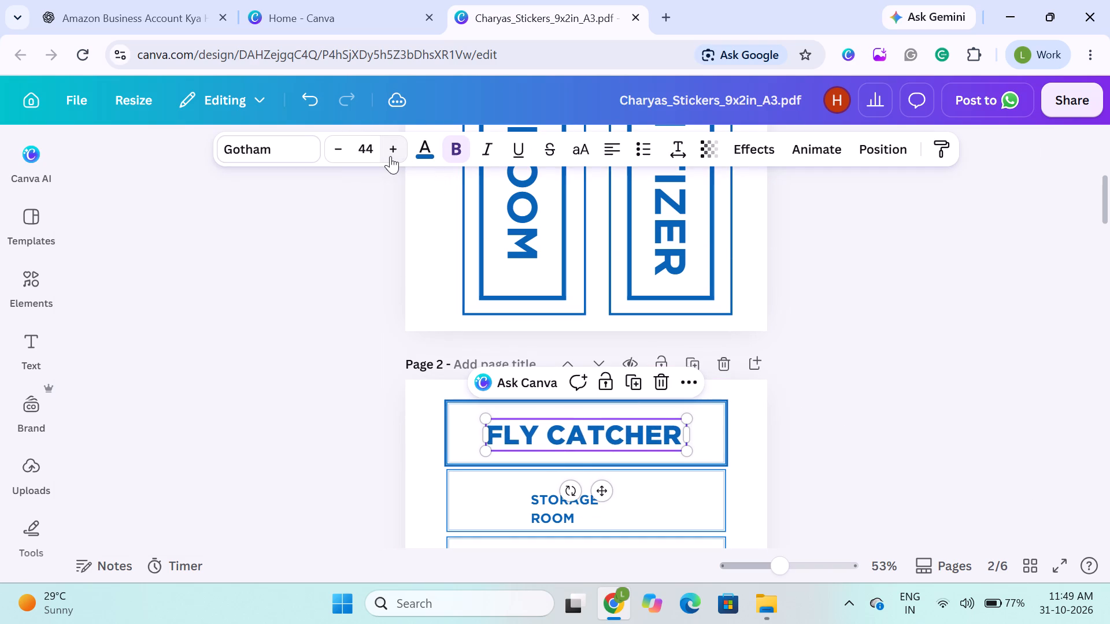
click(342, 143)
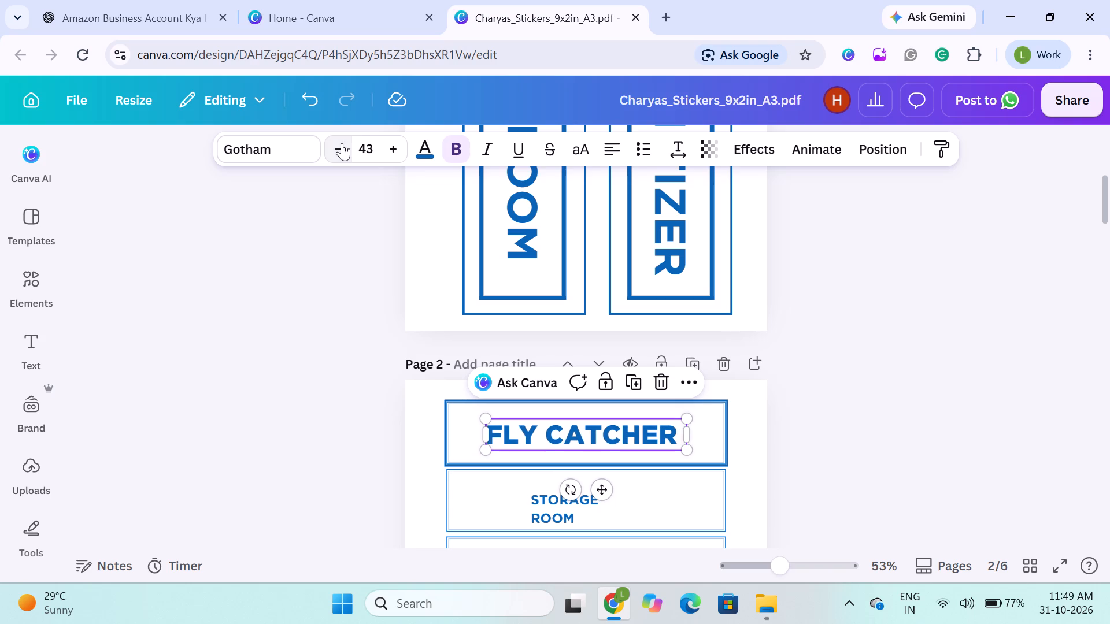
Check the FLY CATCHER sticker's text colour and border stroke colour, and look over the remaining stickers on page 2.
click(287, 307)
click(443, 417)
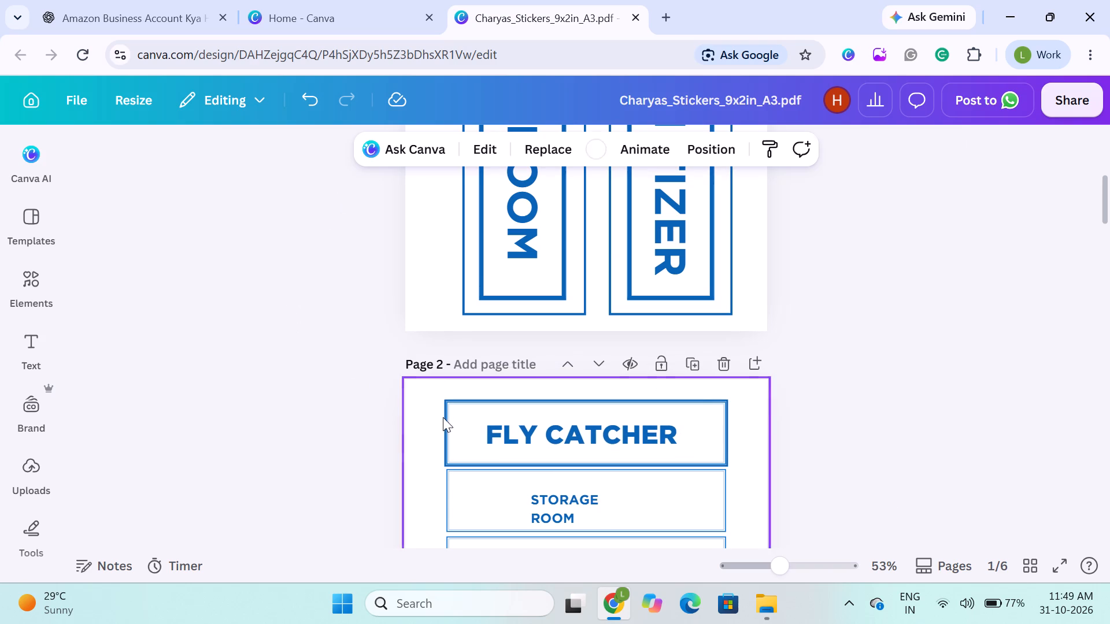
click(495, 441)
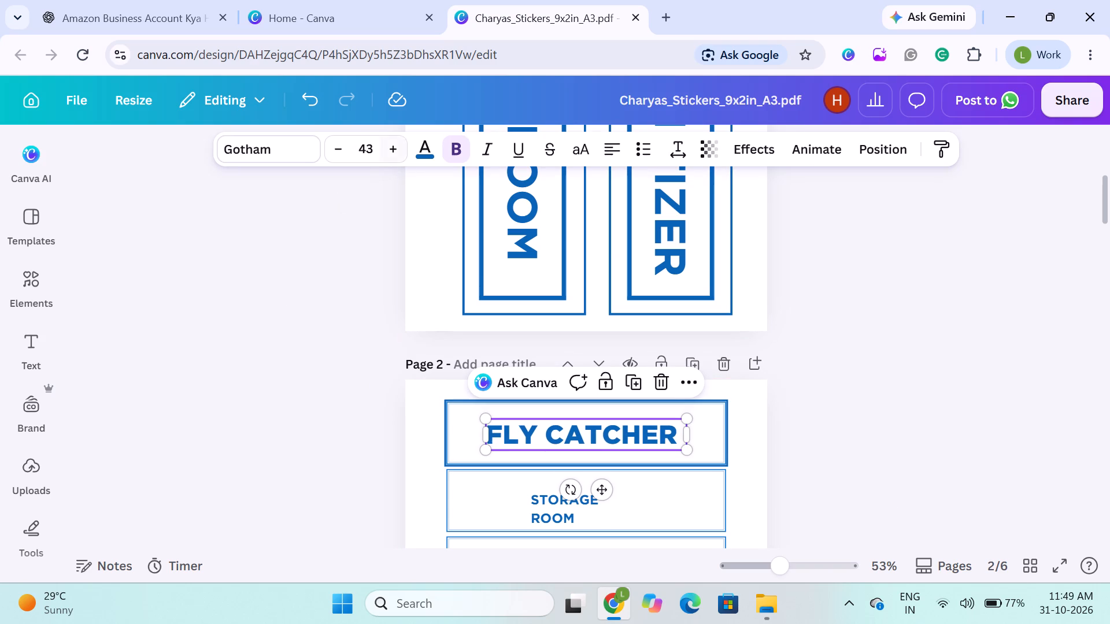
click(427, 159)
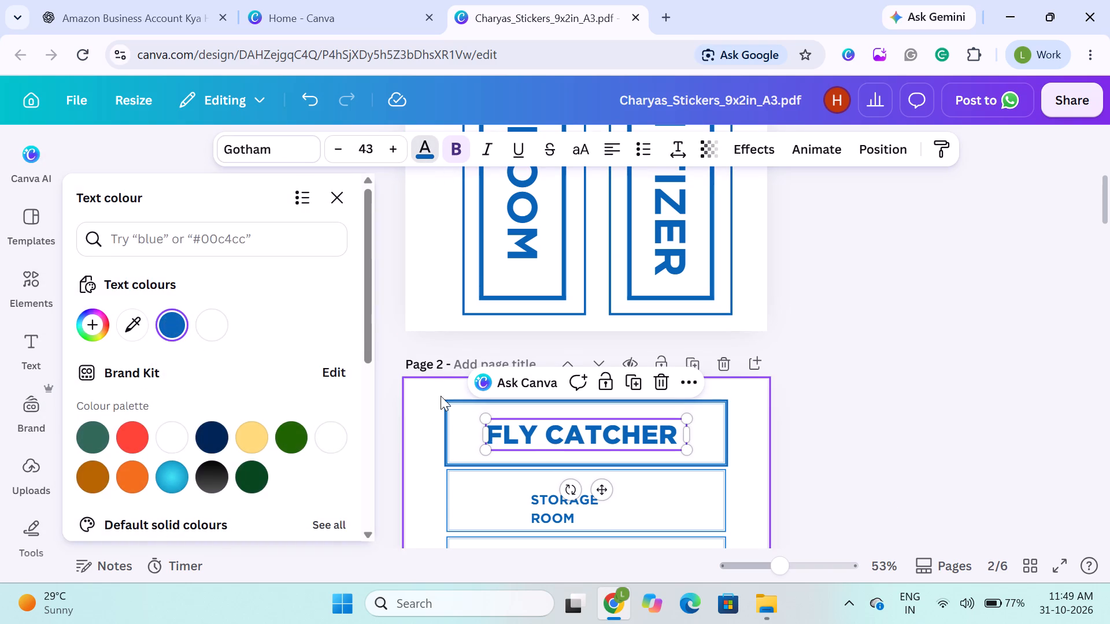
click(463, 425)
click(465, 152)
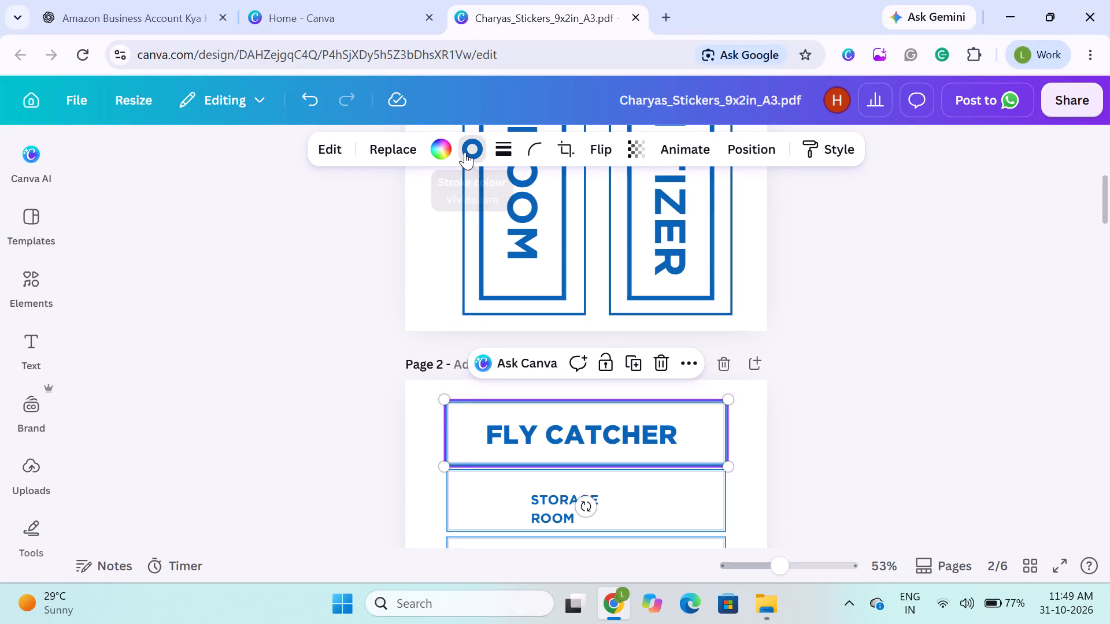
scroll(176, 443, down, 1)
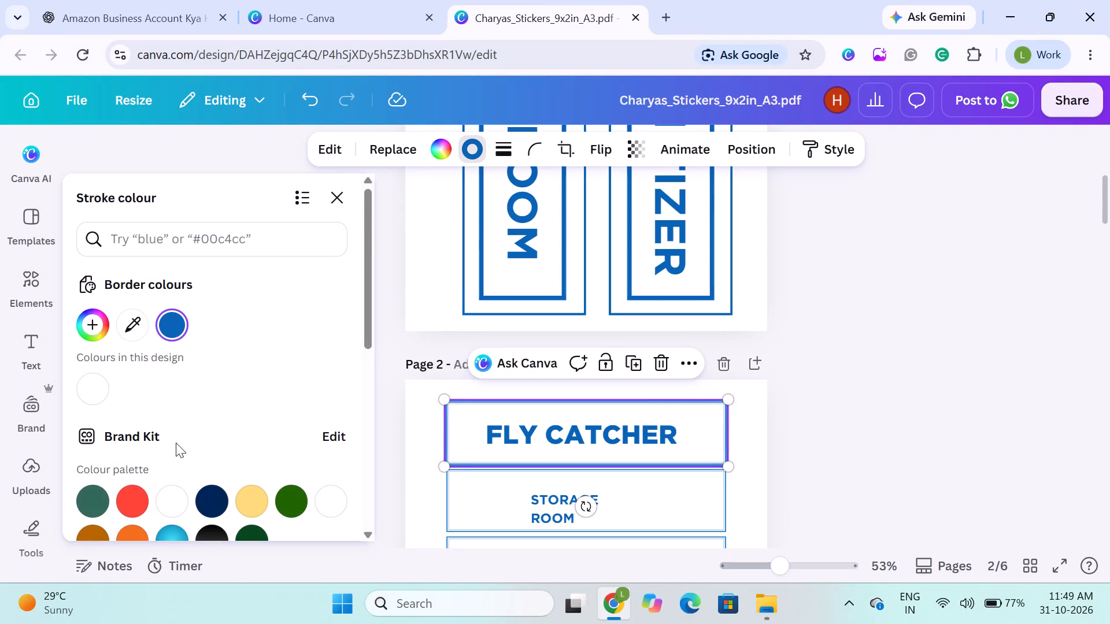
scroll(176, 443, down, 1)
click(327, 199)
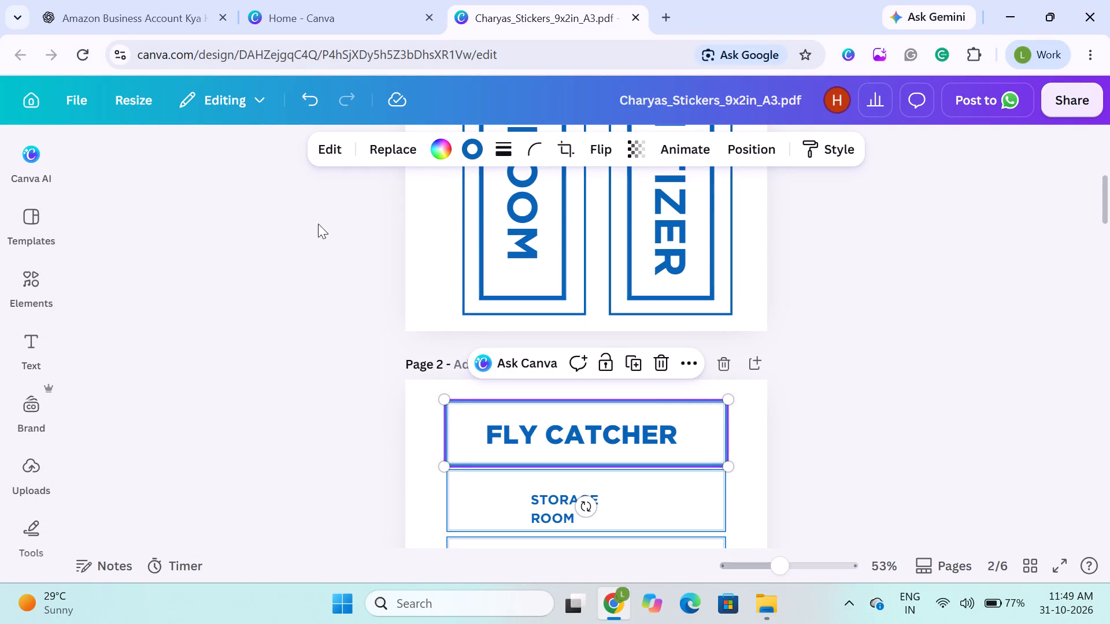
click(235, 285)
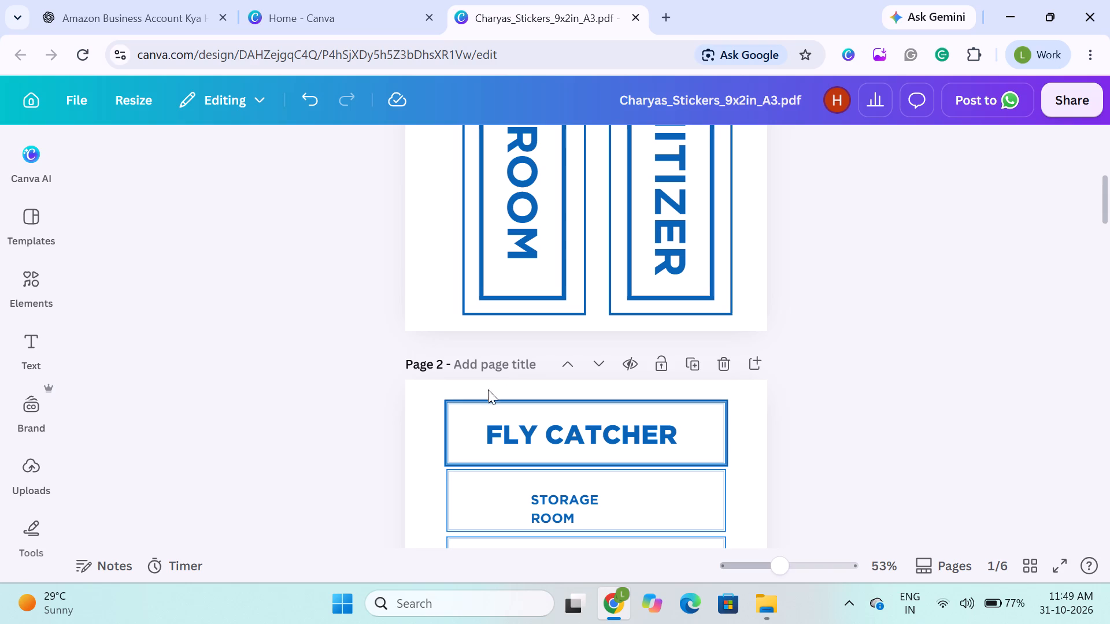
click(273, 396)
scroll(273, 396, down, 1)
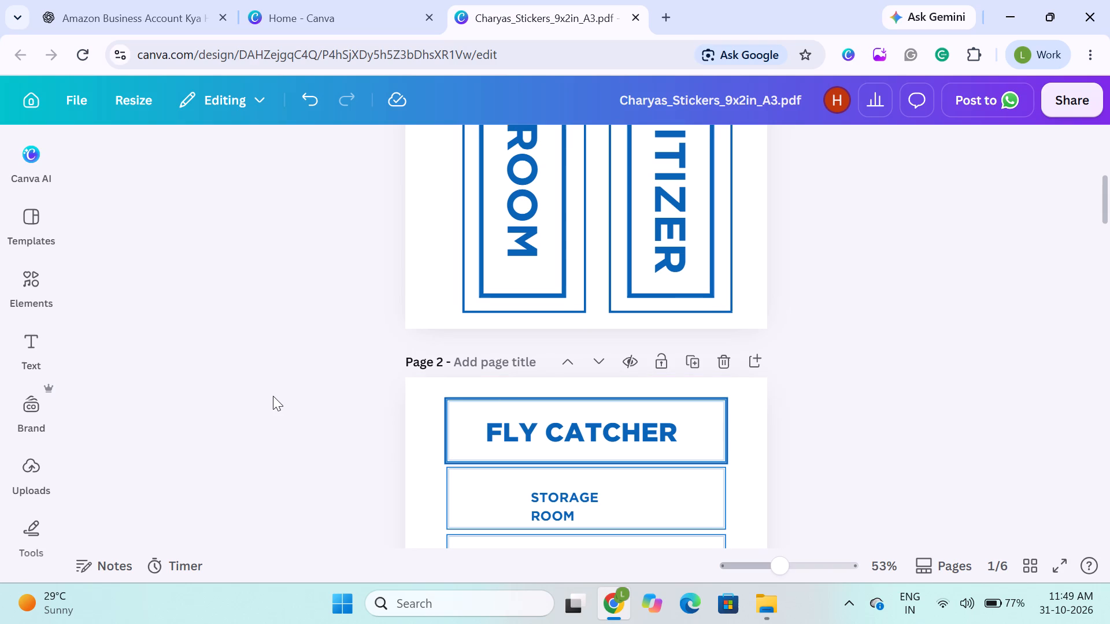
scroll(273, 396, down, 1)
scroll(394, 358, down, 3)
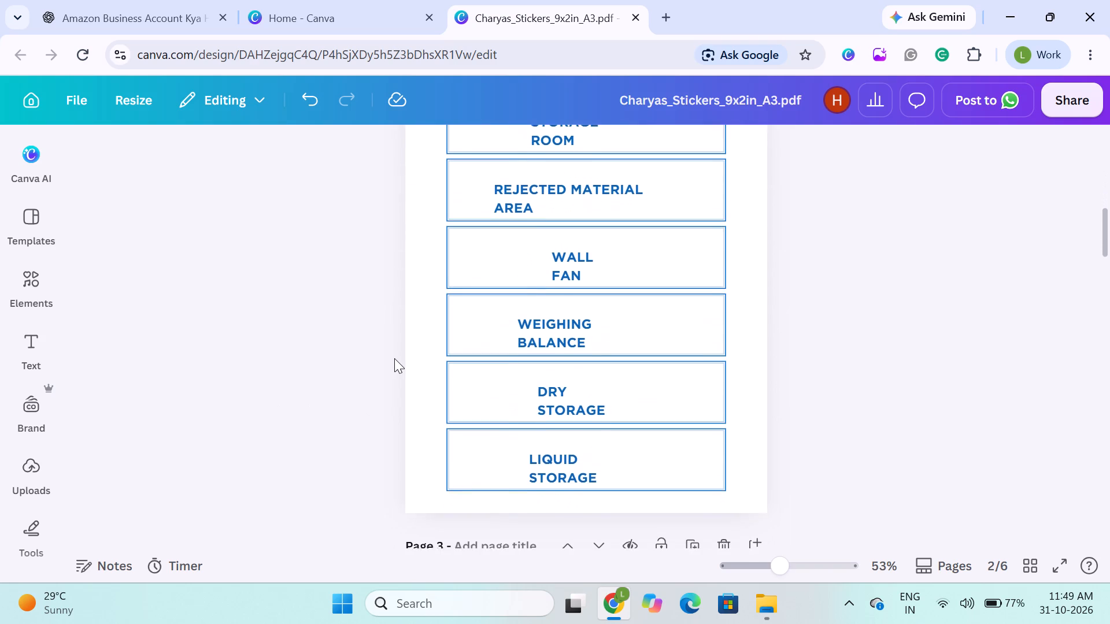
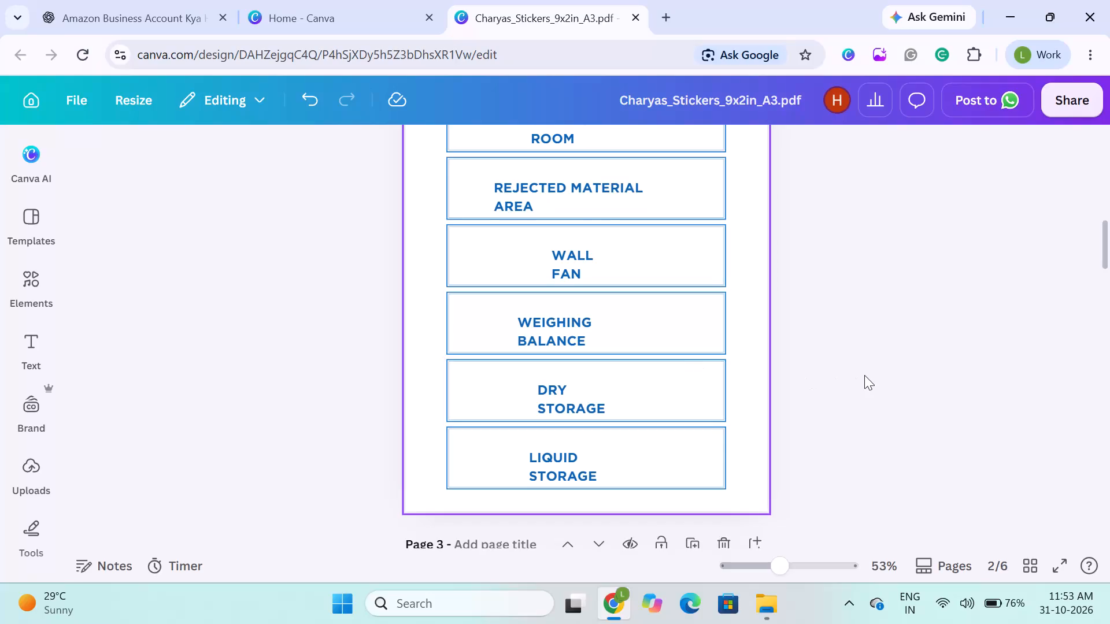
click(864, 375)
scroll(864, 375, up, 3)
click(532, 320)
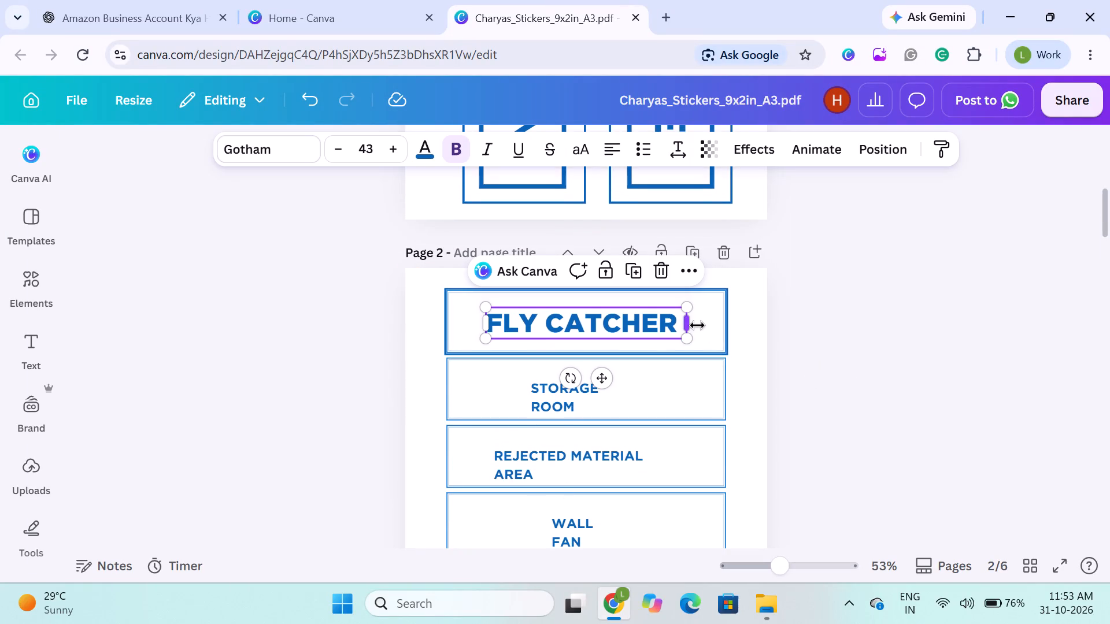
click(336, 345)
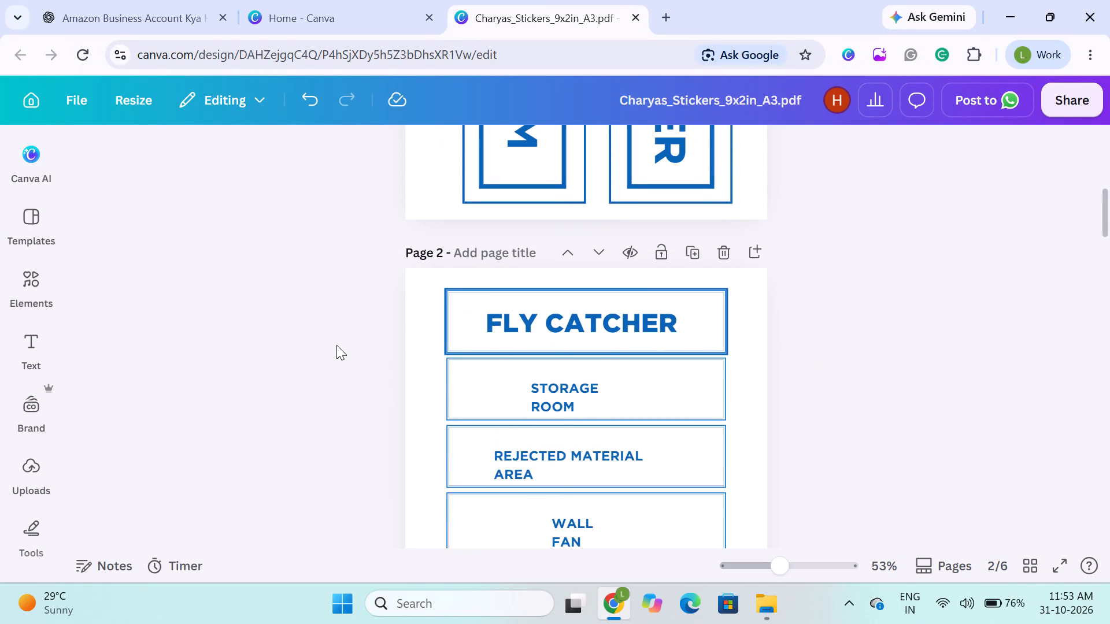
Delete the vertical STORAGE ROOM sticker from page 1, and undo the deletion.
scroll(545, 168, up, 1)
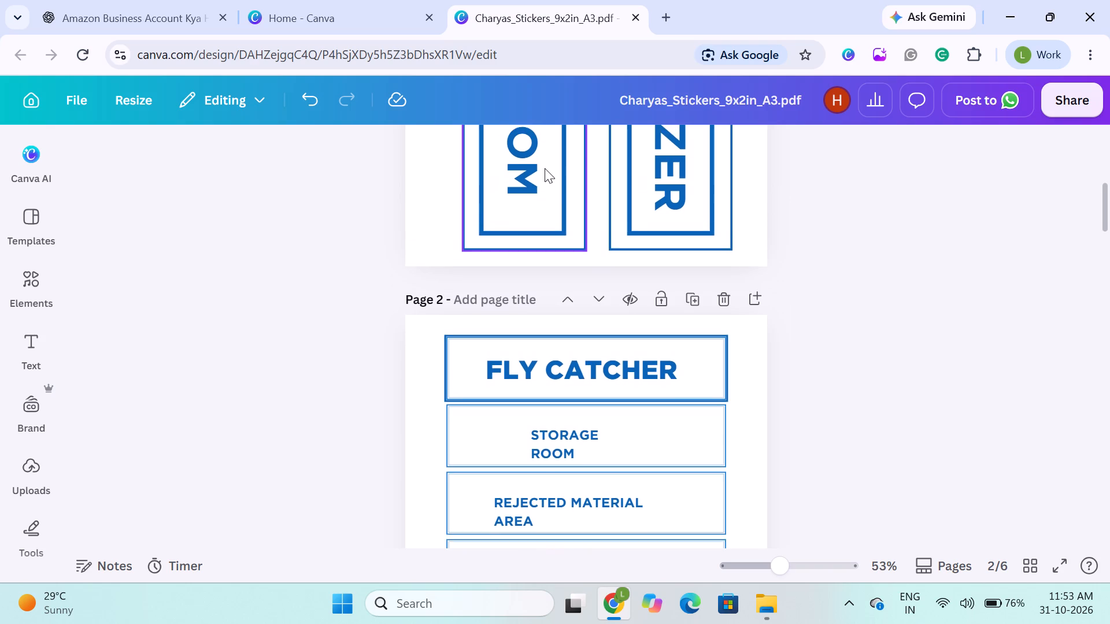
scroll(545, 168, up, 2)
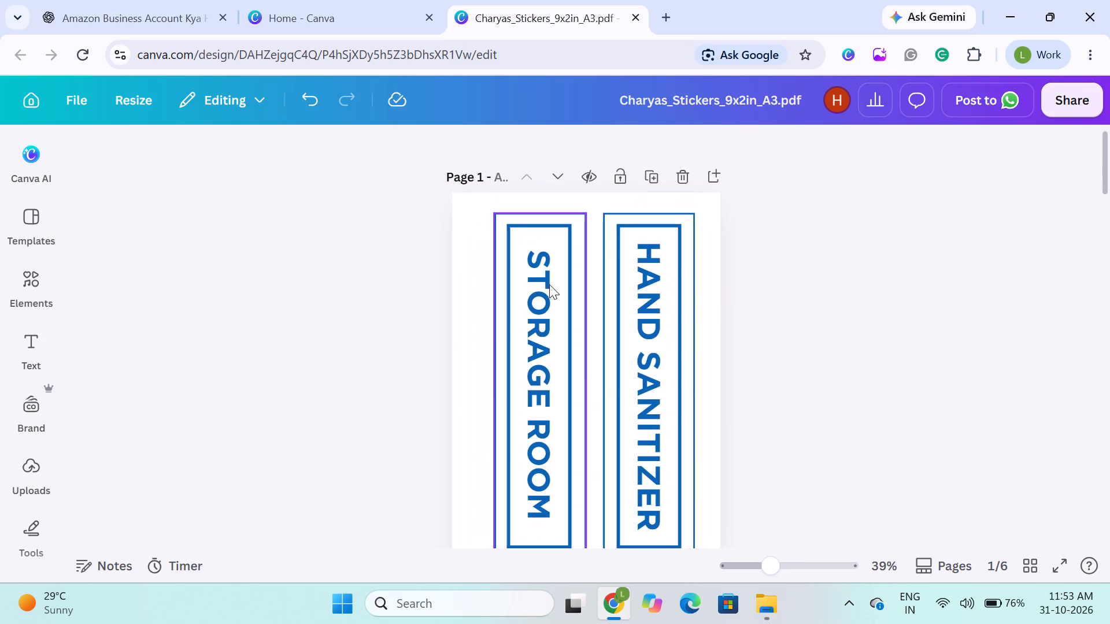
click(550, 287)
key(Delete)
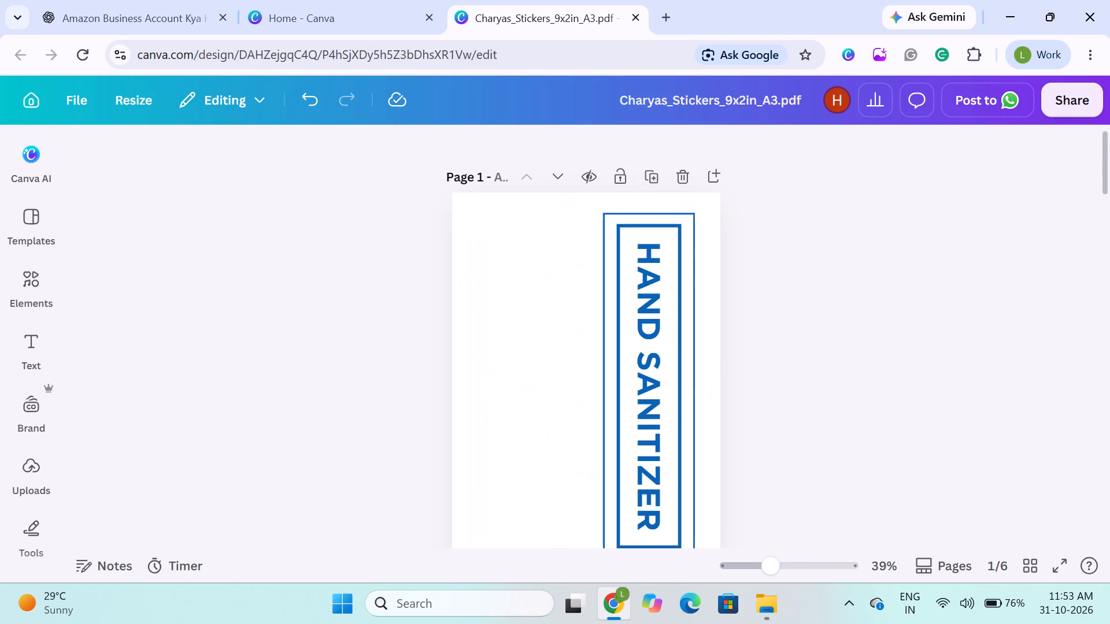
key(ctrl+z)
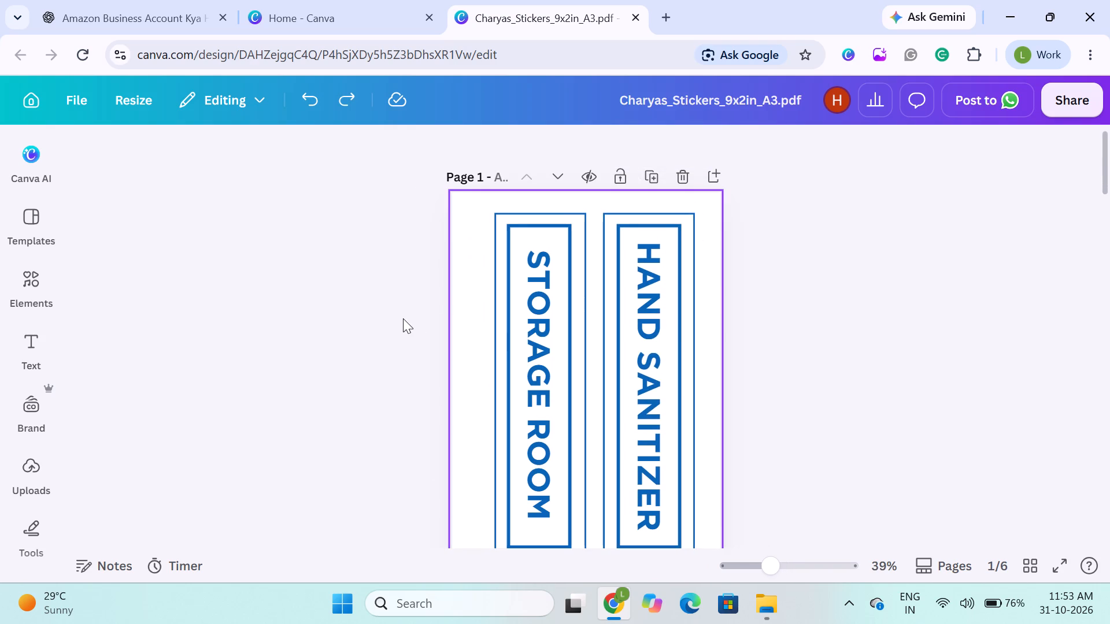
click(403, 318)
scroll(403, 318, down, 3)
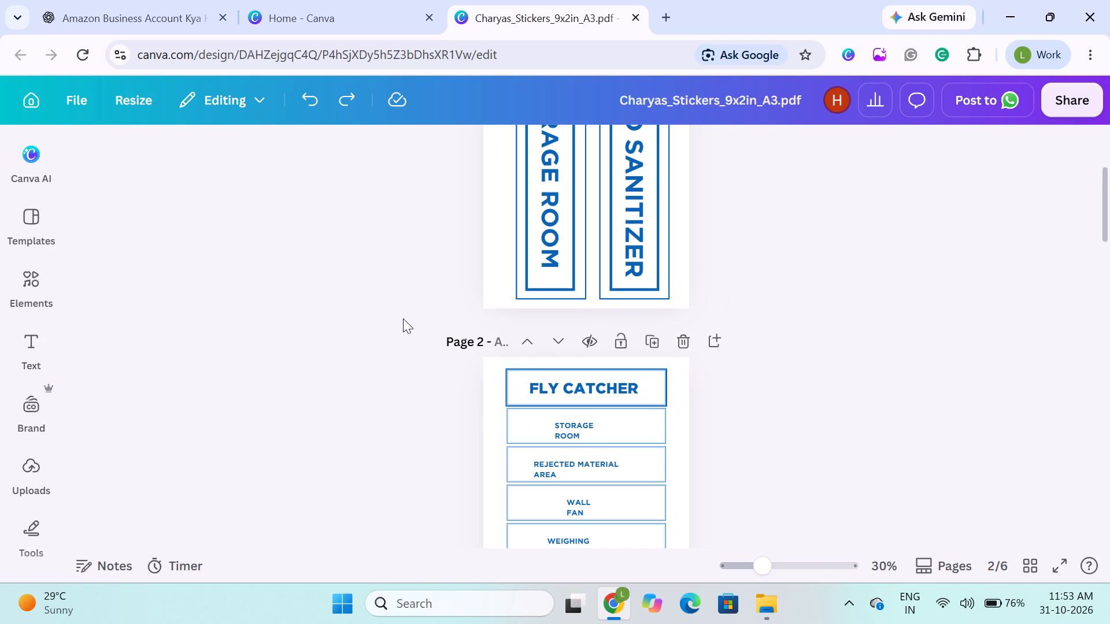
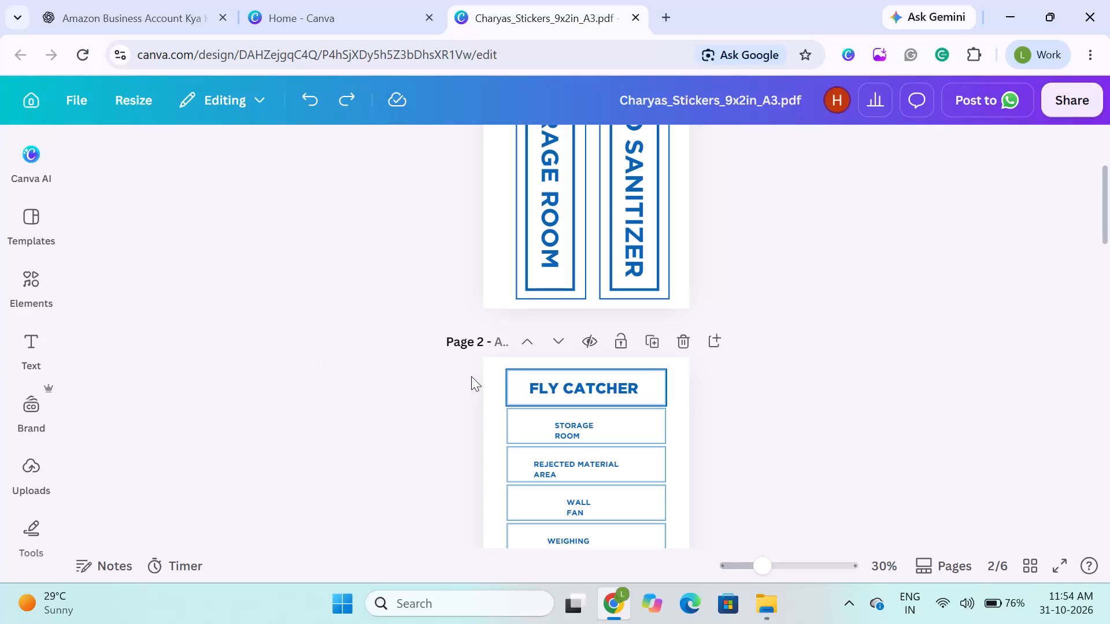
Set the font size of the STORAGE ROOM text on page 2 to 43, matching the FLY CATCHER text.
scroll(471, 376, down, 2)
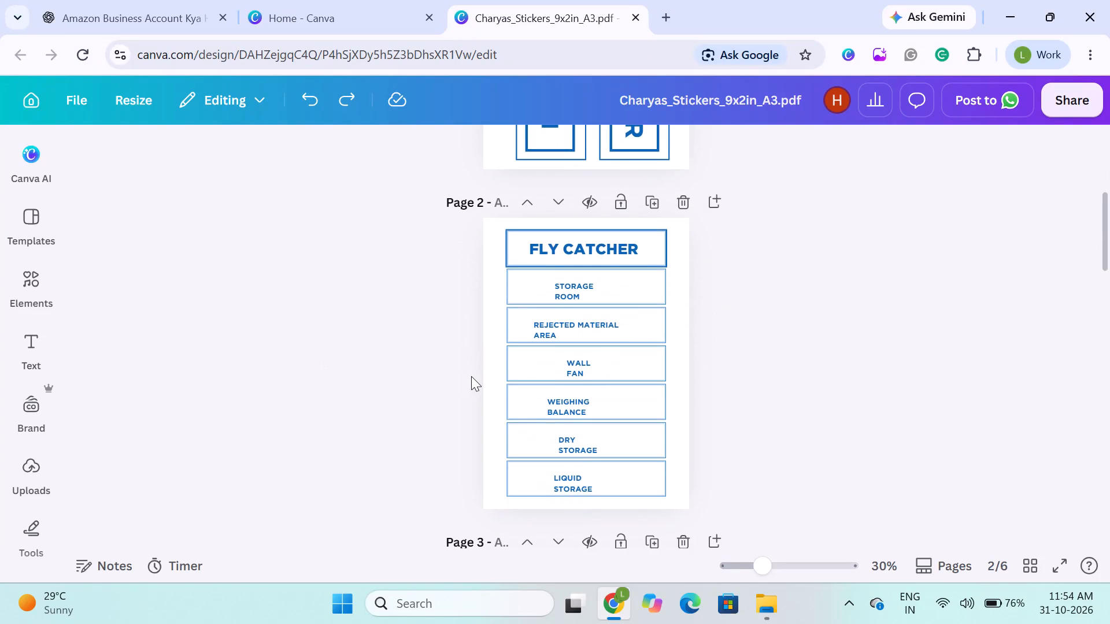
click(569, 283)
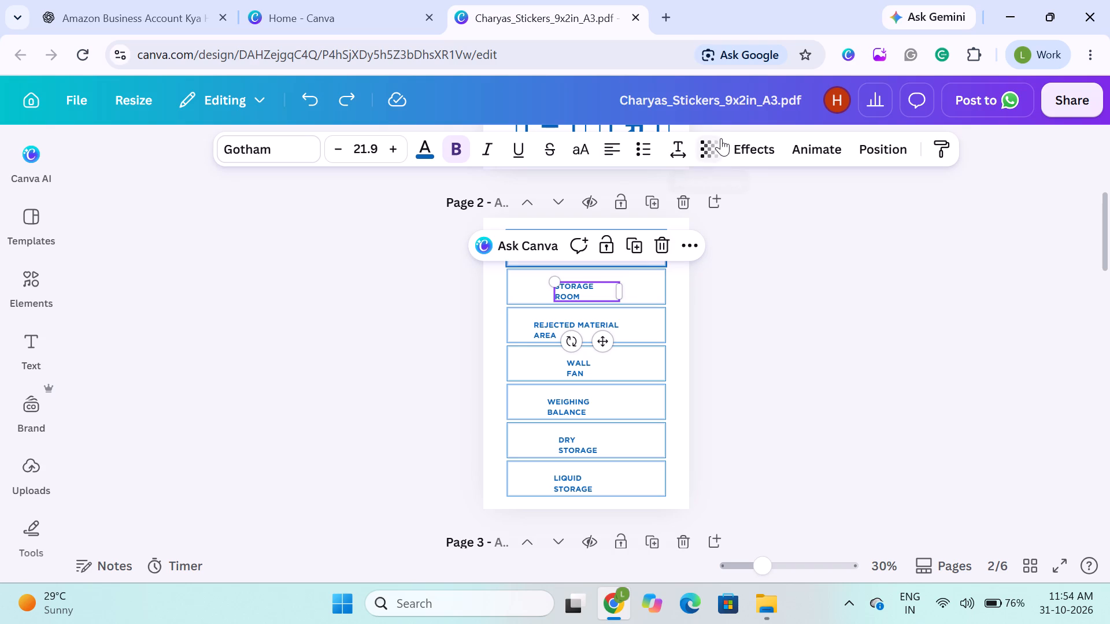
click(357, 350)
click(551, 289)
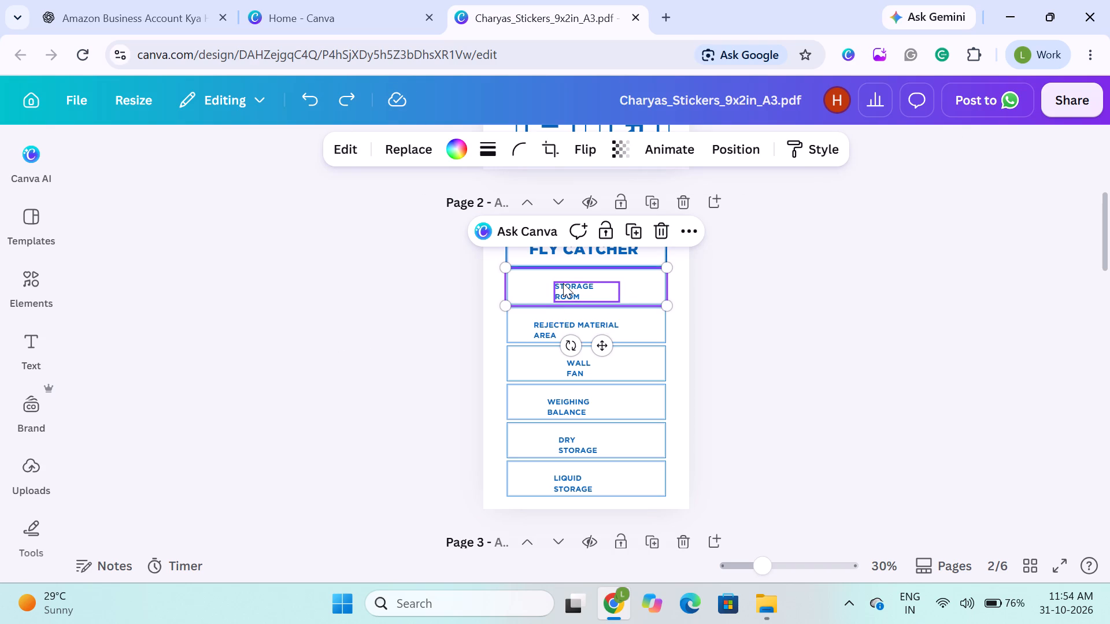
click(563, 283)
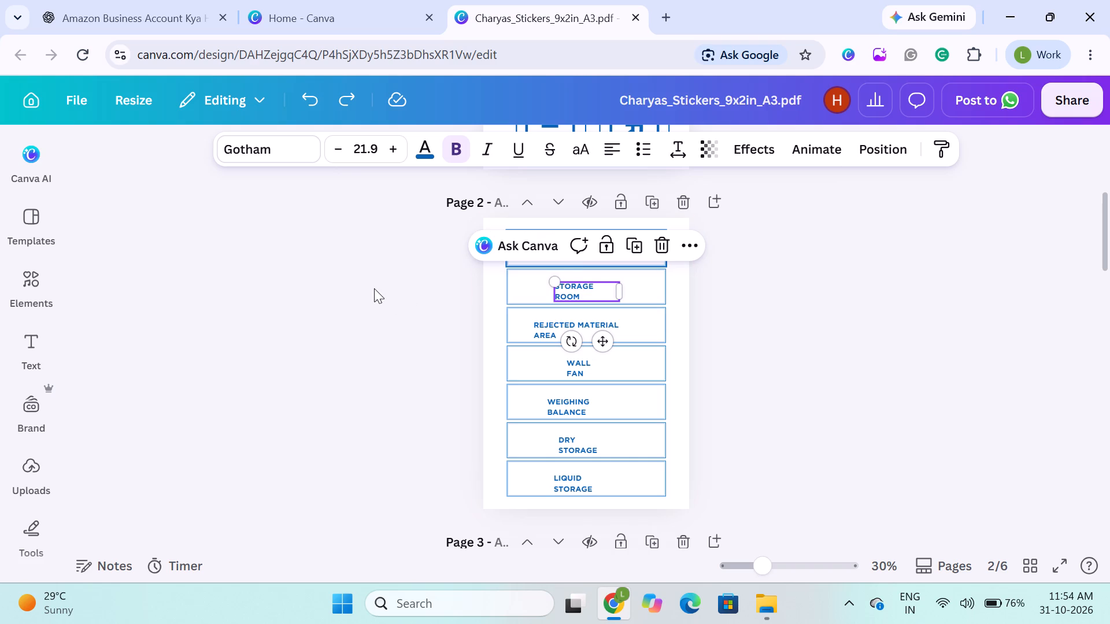
click(374, 288)
click(539, 255)
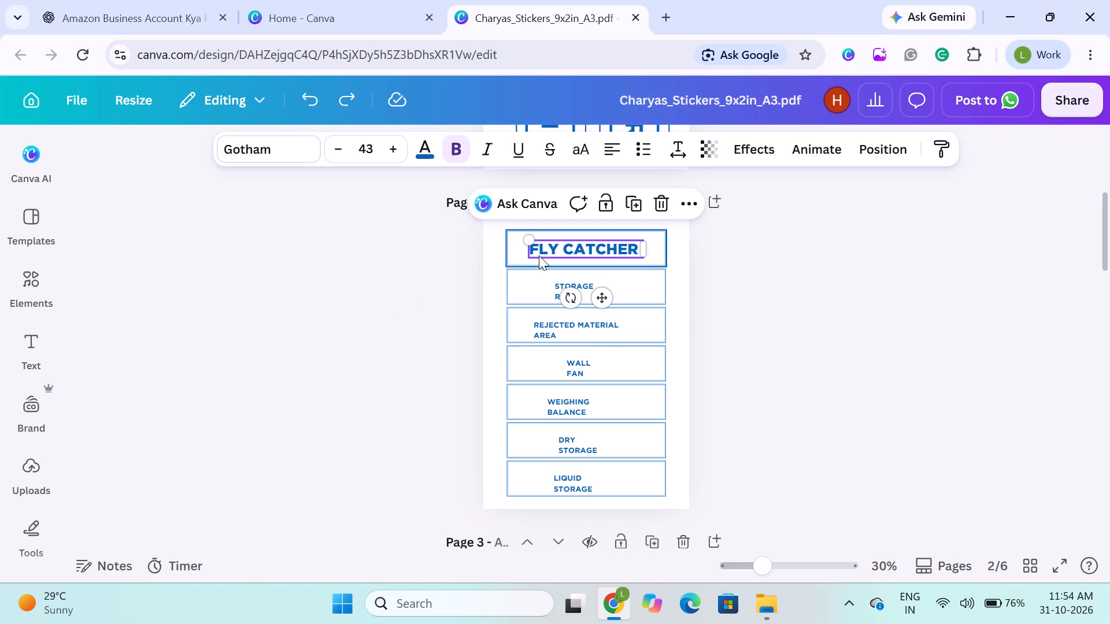
click(391, 289)
click(561, 294)
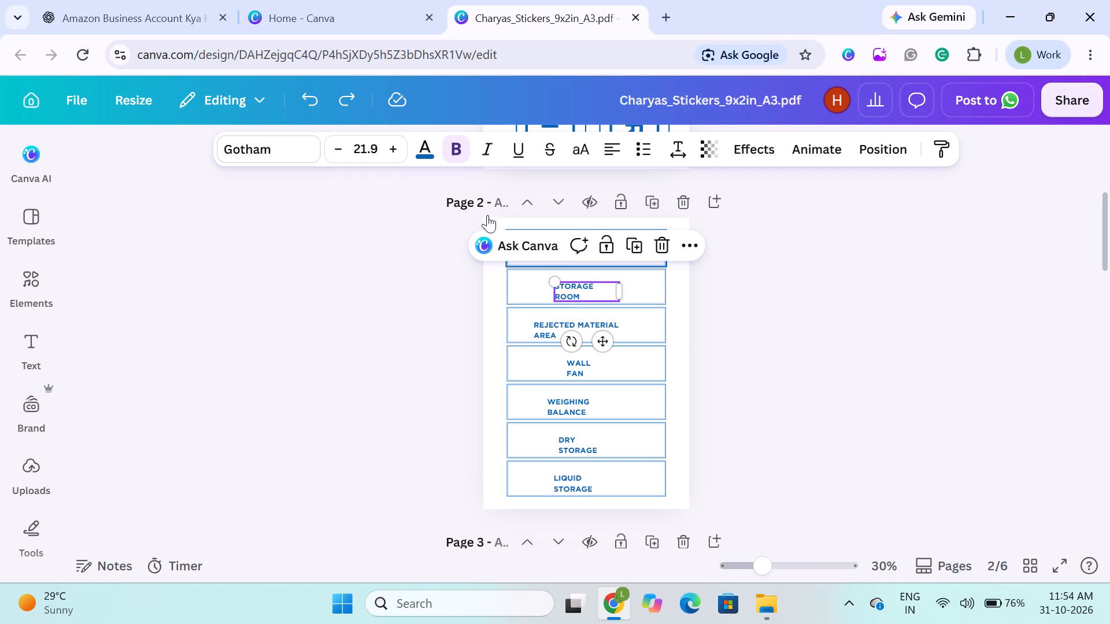
click(367, 145)
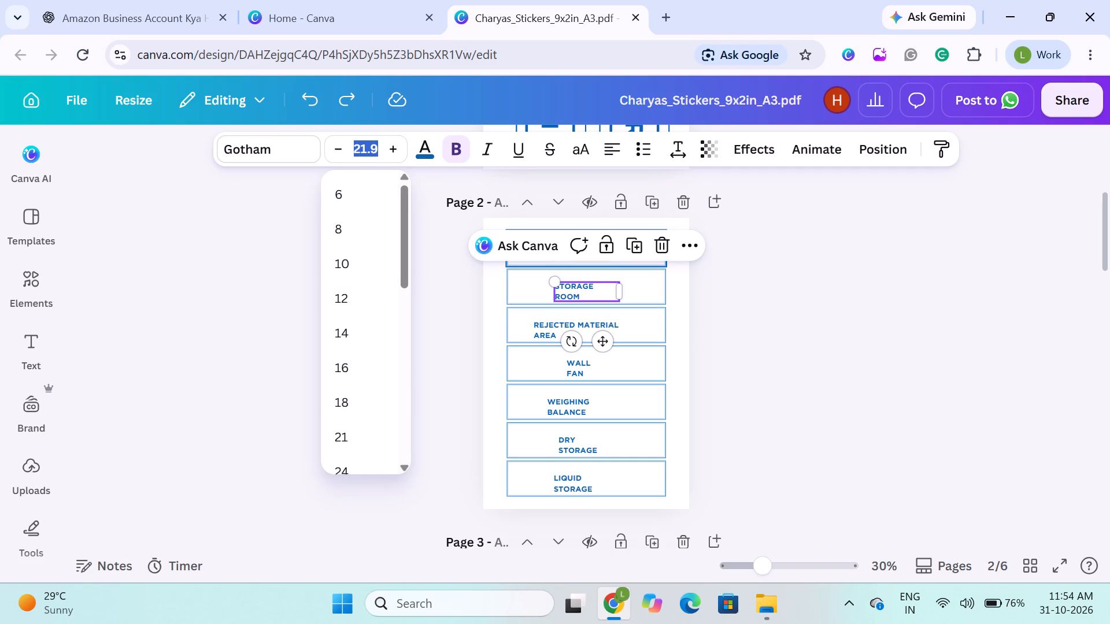
text(43)
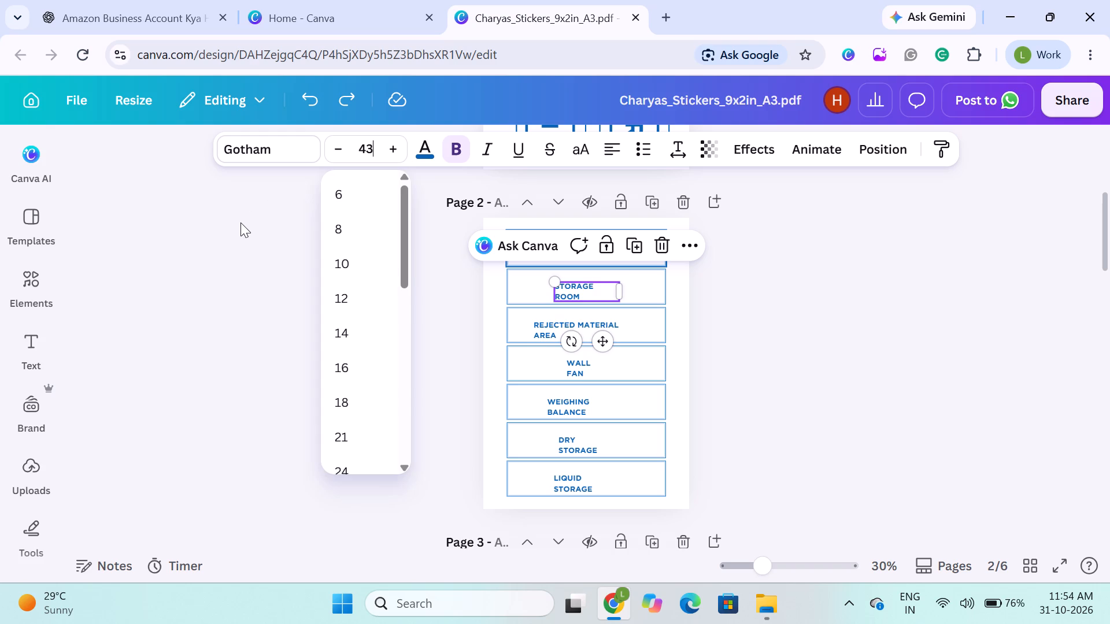
click(240, 222)
click(594, 318)
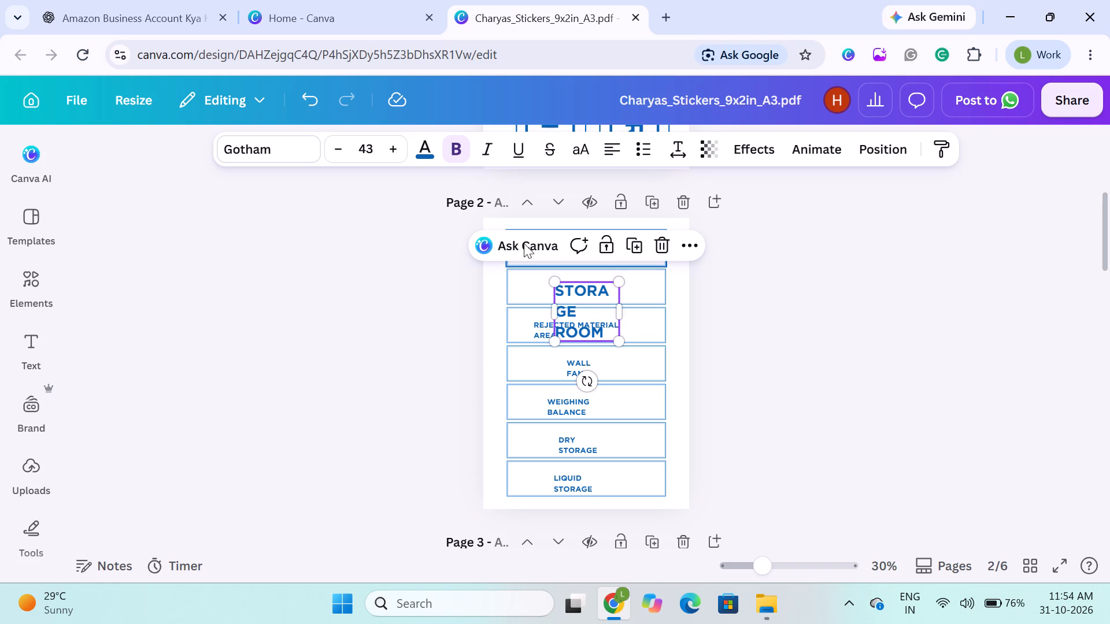
click(446, 389)
click(434, 329)
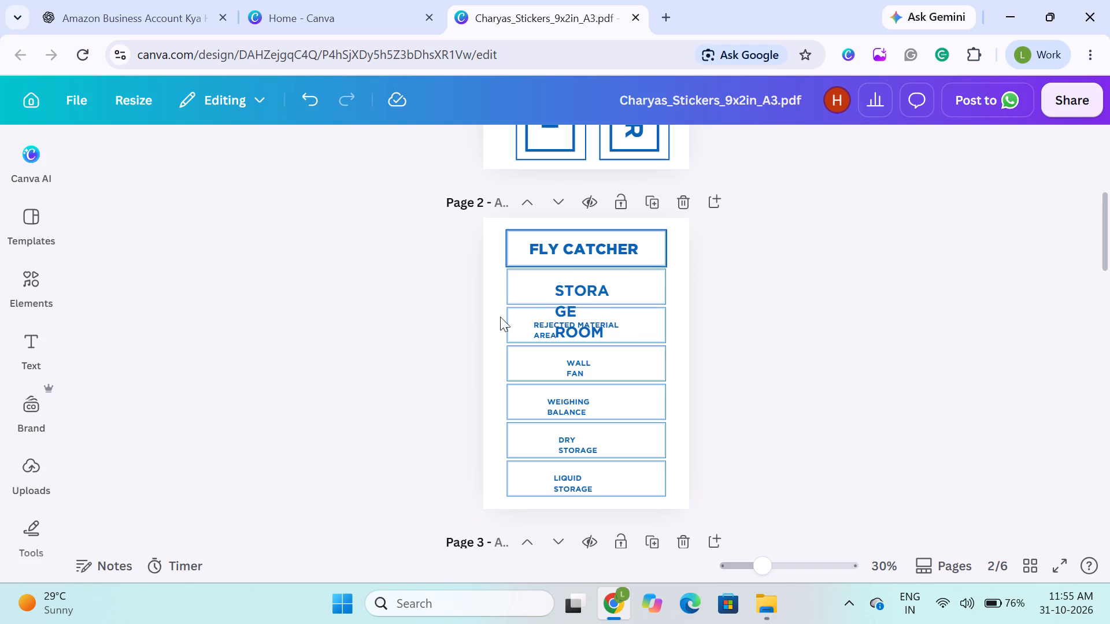
Widen the STORAGE ROOM text box on page 2 on both sides so the label fits on one line.
click(561, 299)
drag(552, 316, 547, 316)
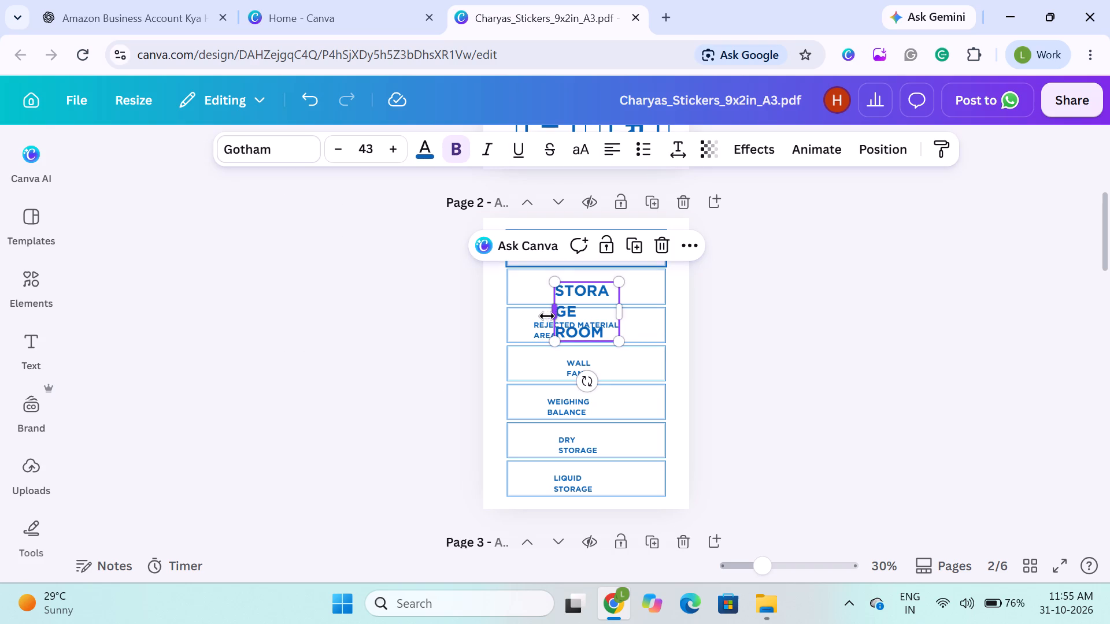
drag(547, 316, 519, 303)
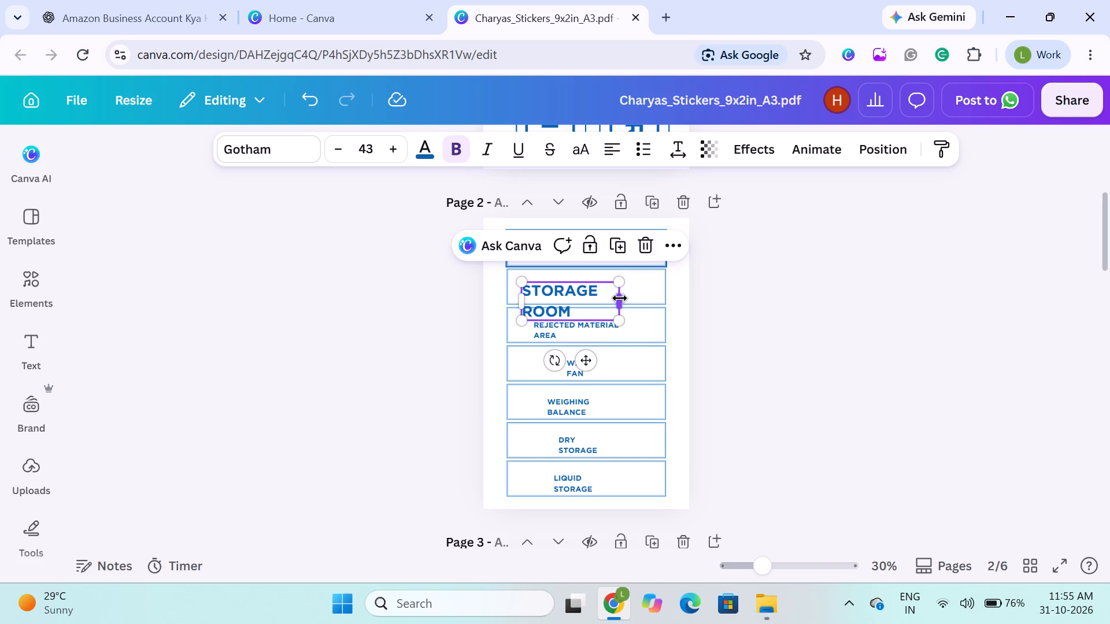
drag(620, 298, 670, 302)
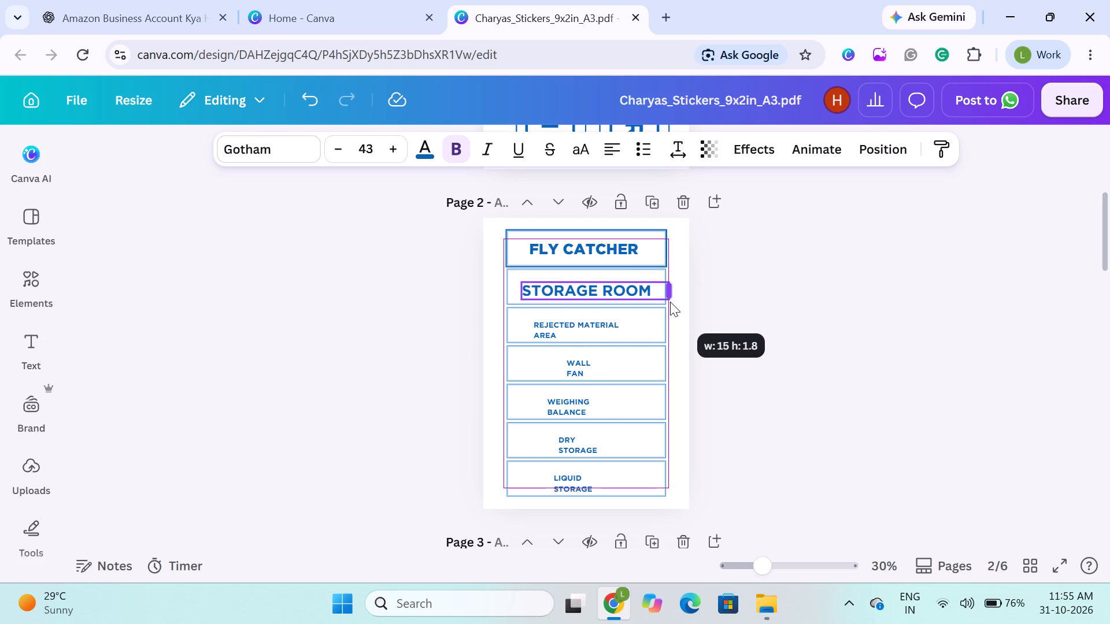
drag(670, 302, 651, 294)
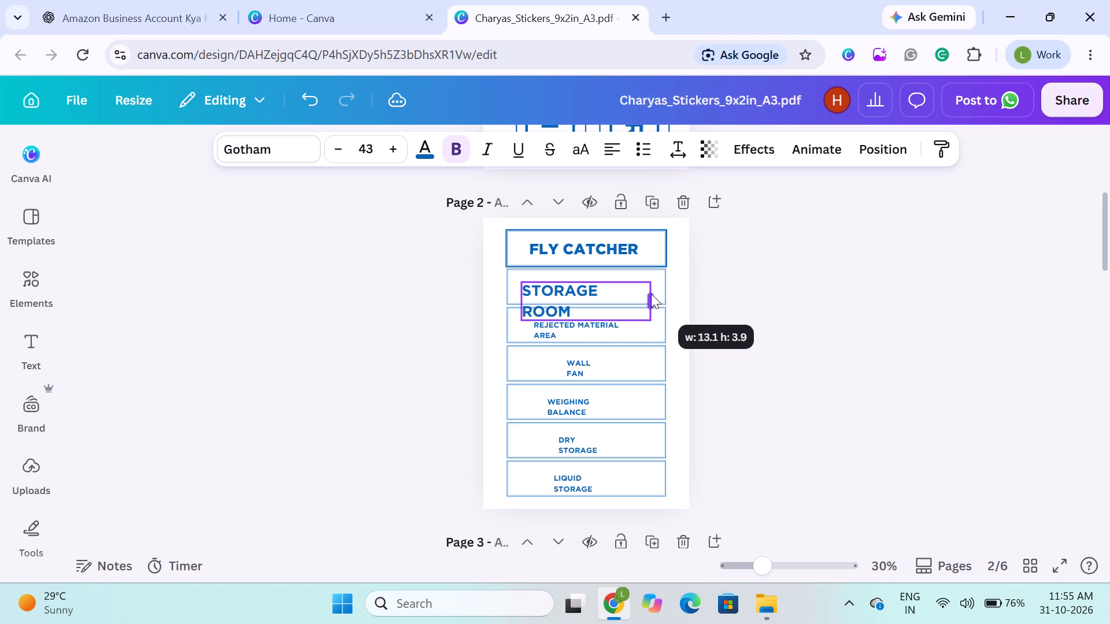
drag(651, 294, 655, 292)
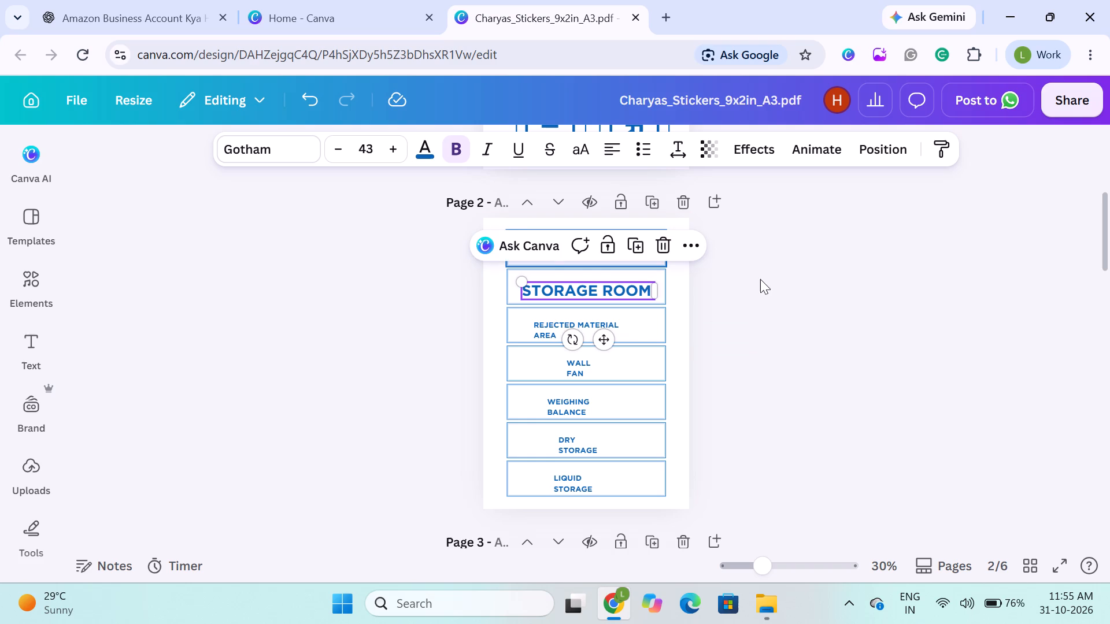
Align the STORAGE ROOM text to the centre and middle of its border frame on page 2.
click(760, 279)
click(635, 298)
shift+click(667, 273)
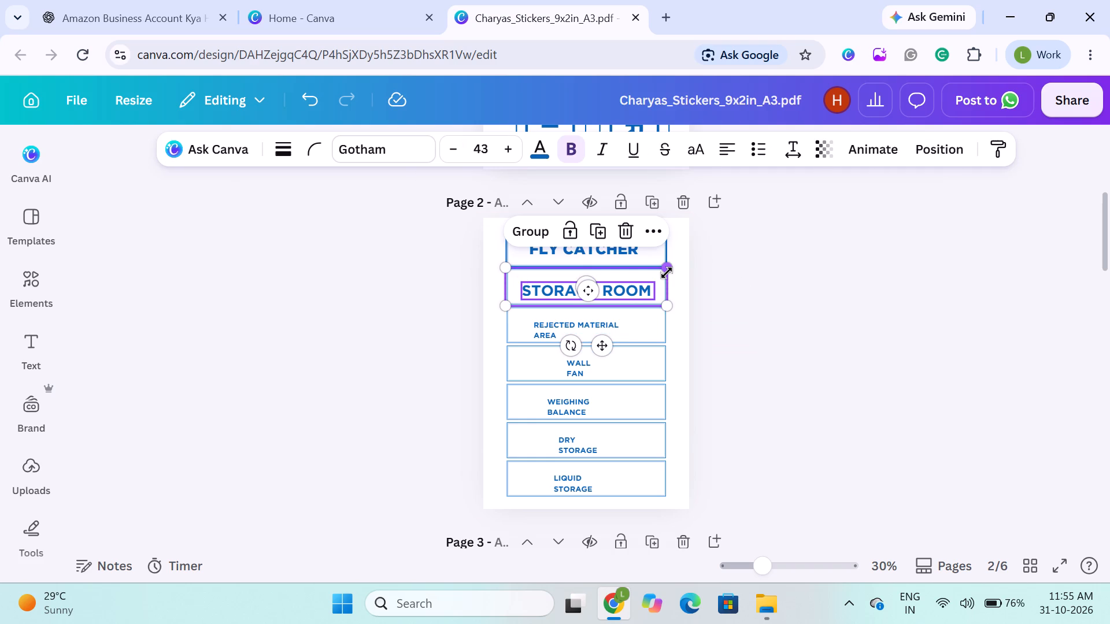
click(922, 142)
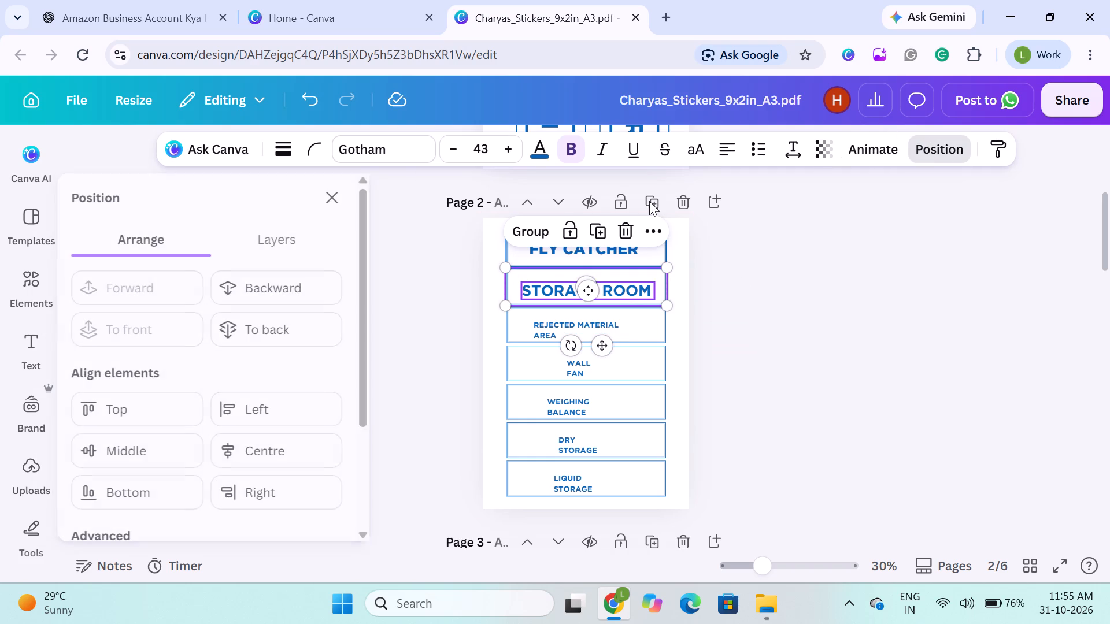
click(273, 458)
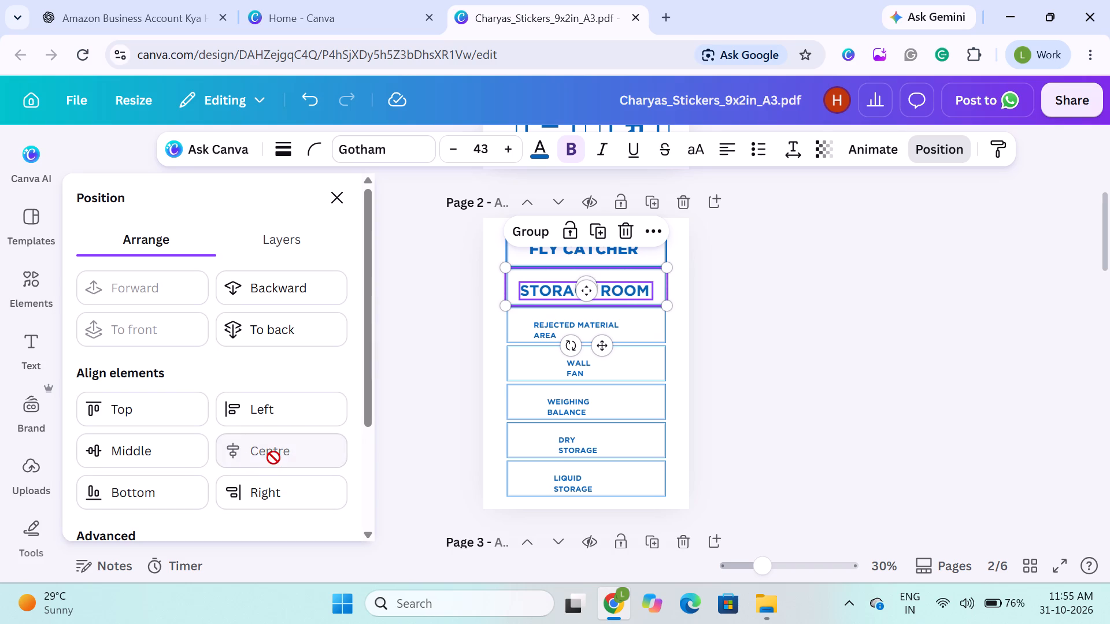
click(188, 452)
click(422, 347)
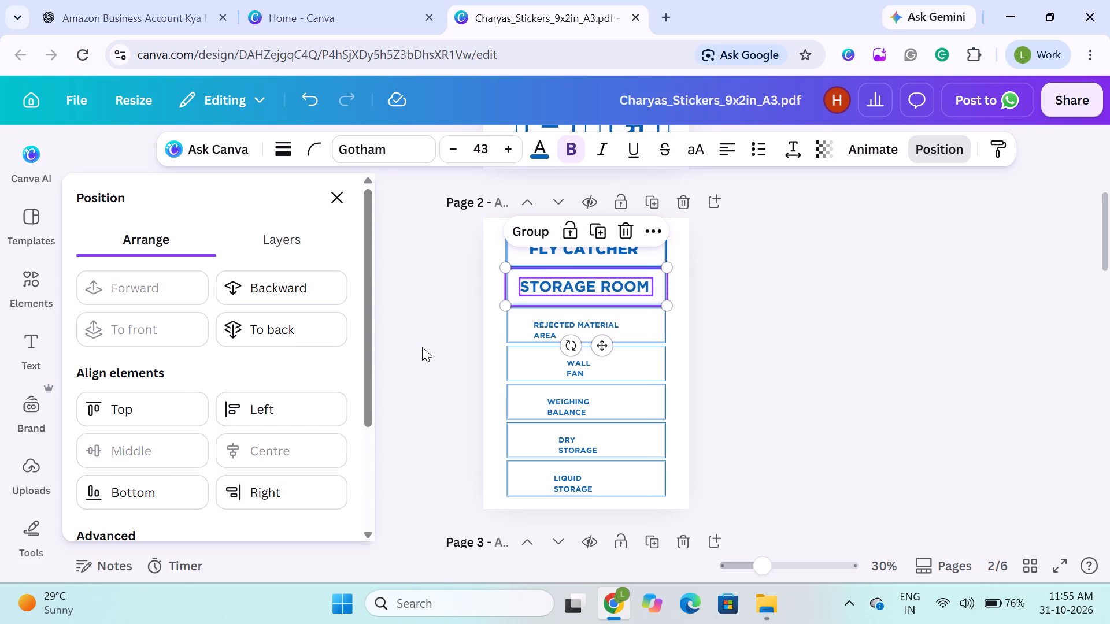
click(422, 347)
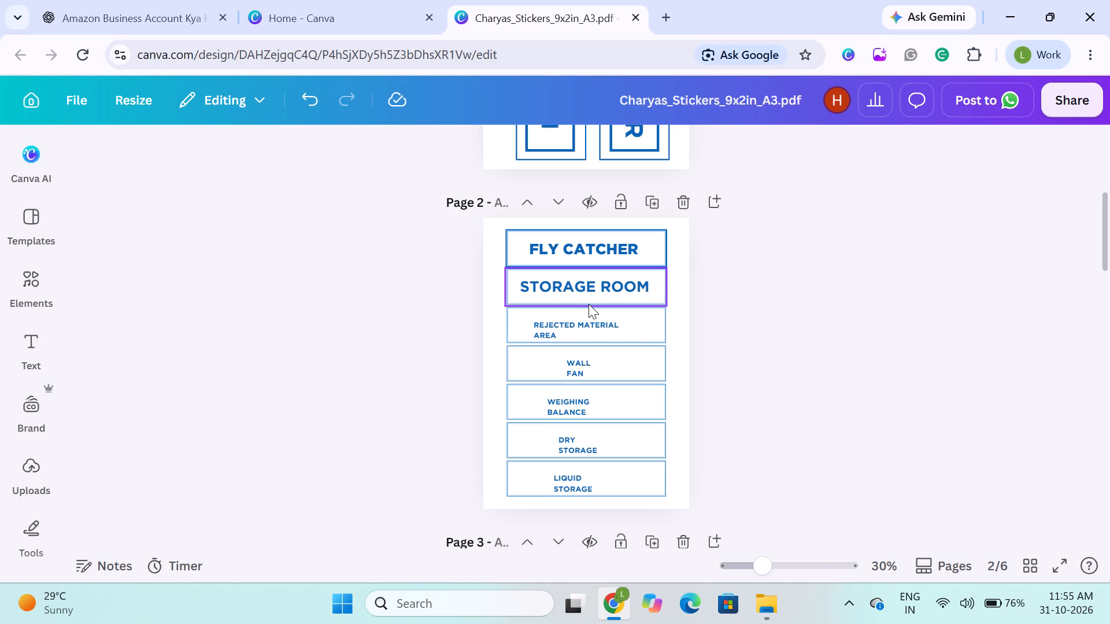
scroll(512, 403, down, 9)
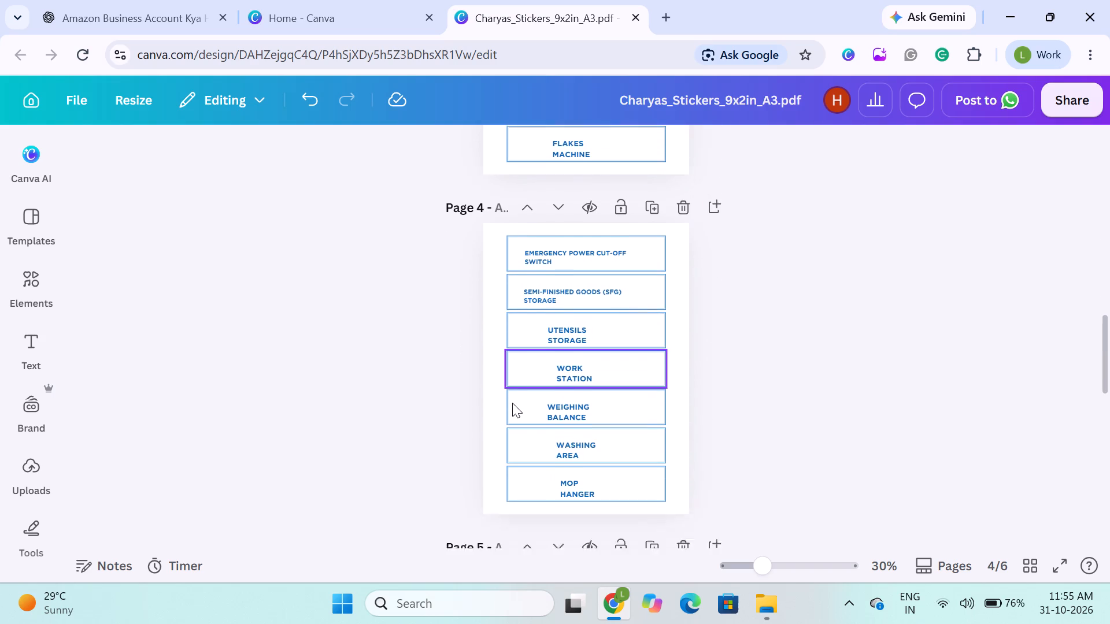
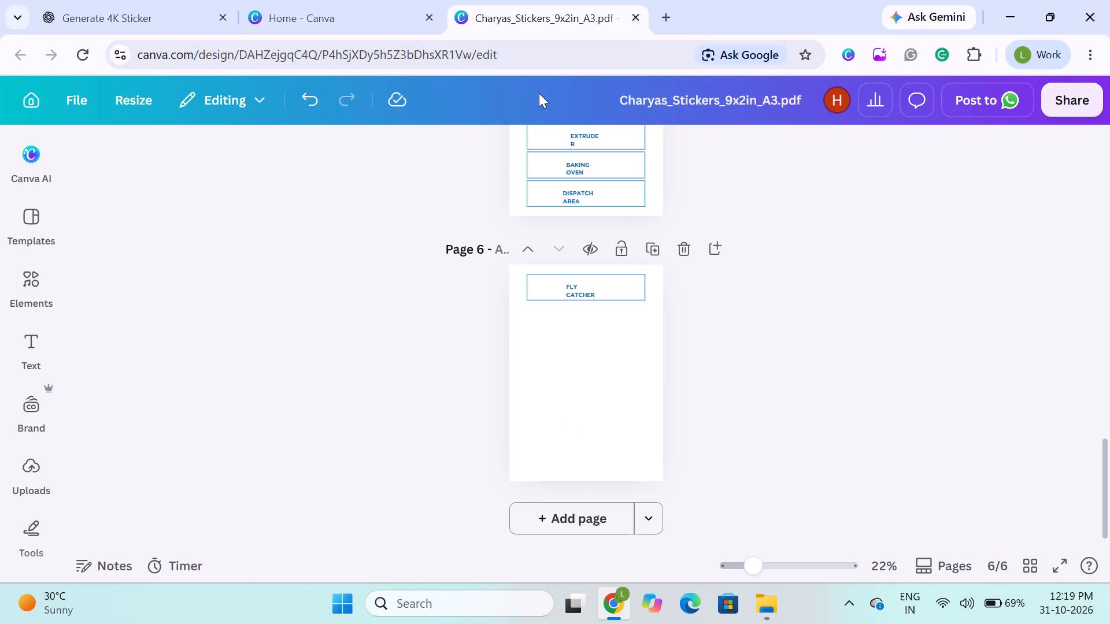
Leave the sticker design for the Canva home page, browse its recent designs, templates and extra tools, and close that page.
click(73, 104)
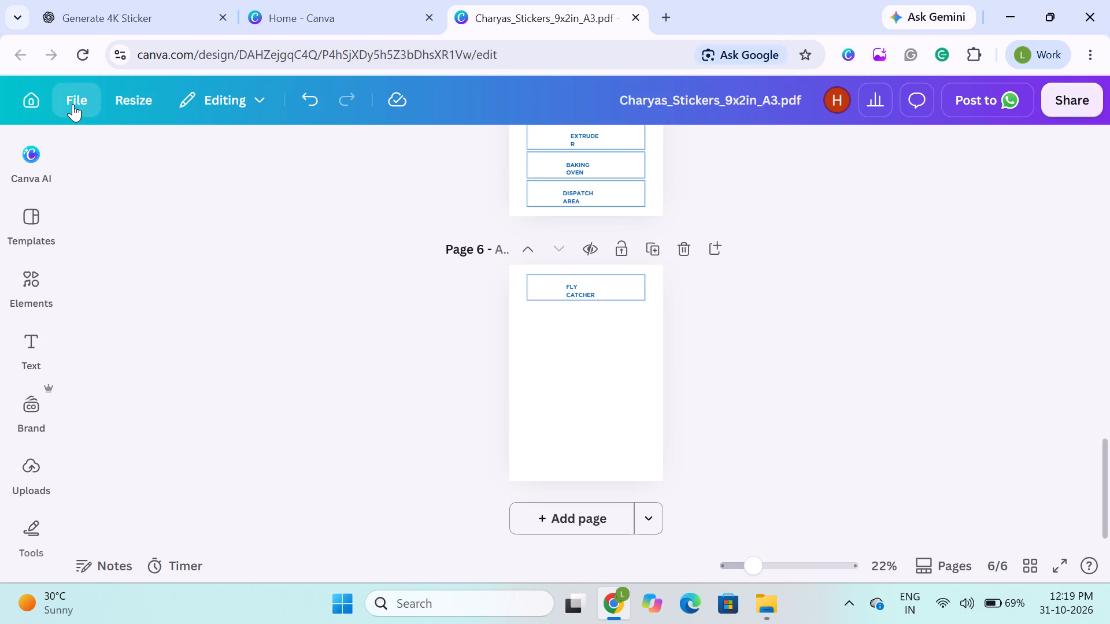
click(33, 90)
click(33, 90)
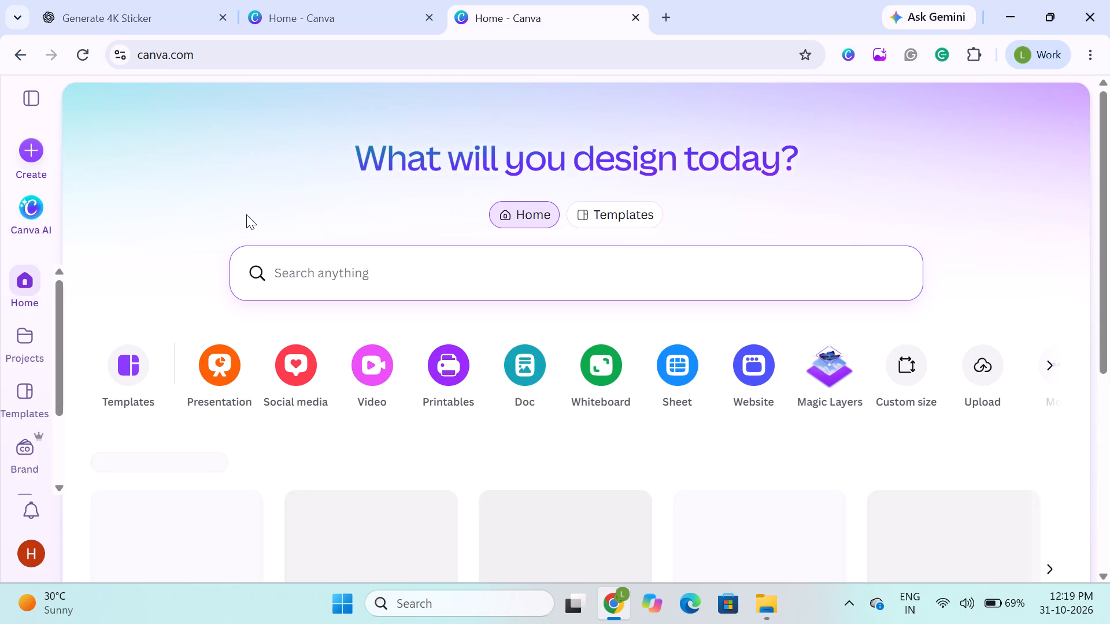
scroll(246, 214, down, 2)
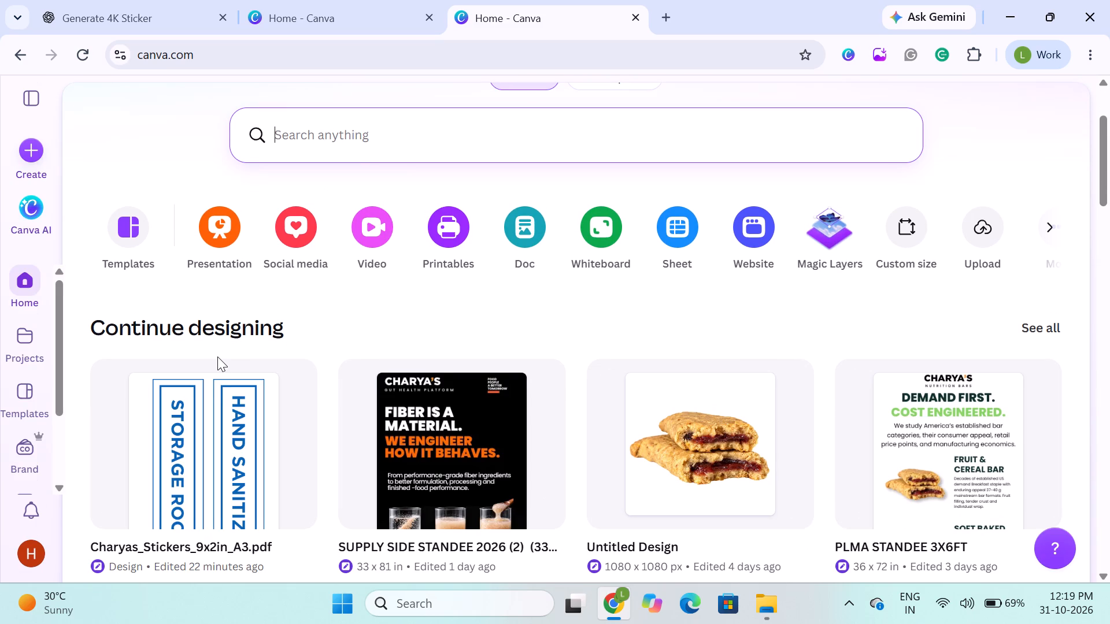
scroll(217, 356, down, 1)
scroll(28, 499, down, 1)
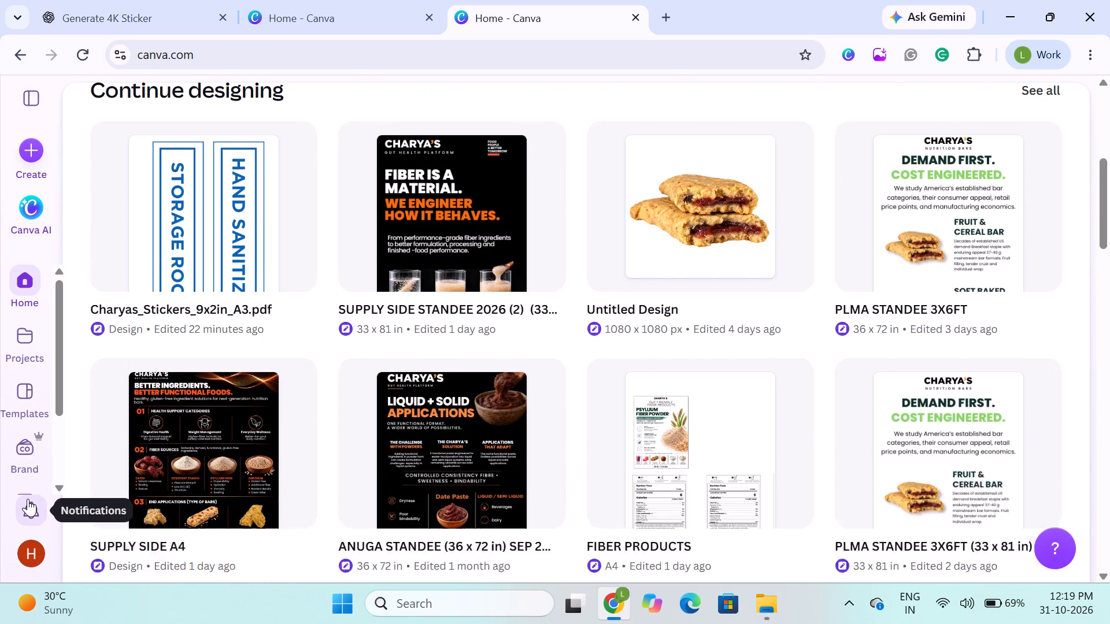
scroll(28, 499, down, 1)
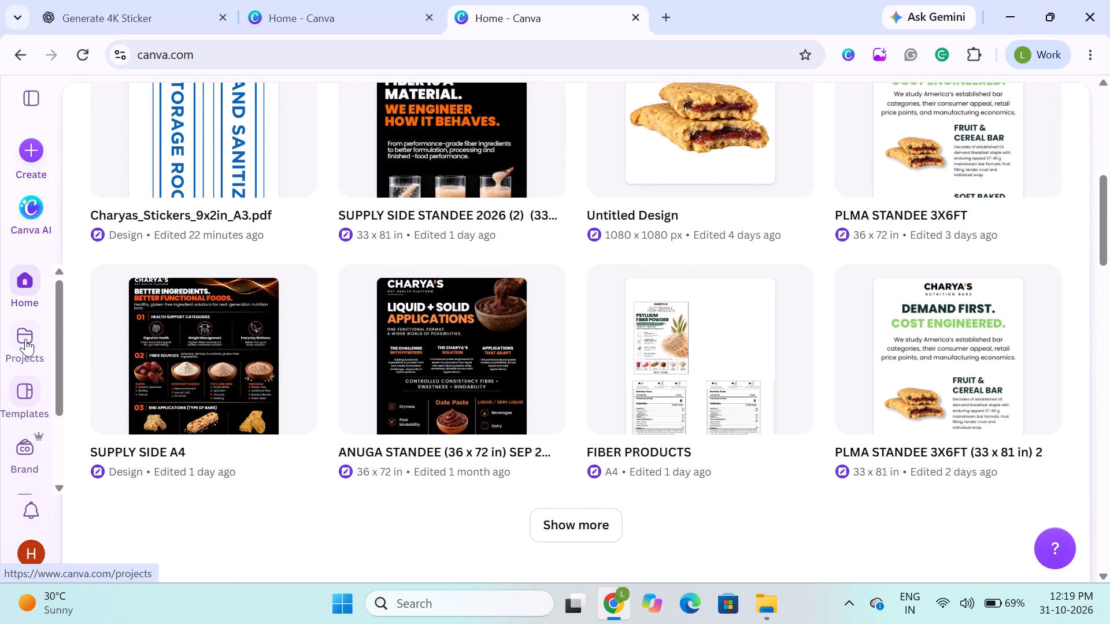
scroll(25, 339, down, 2)
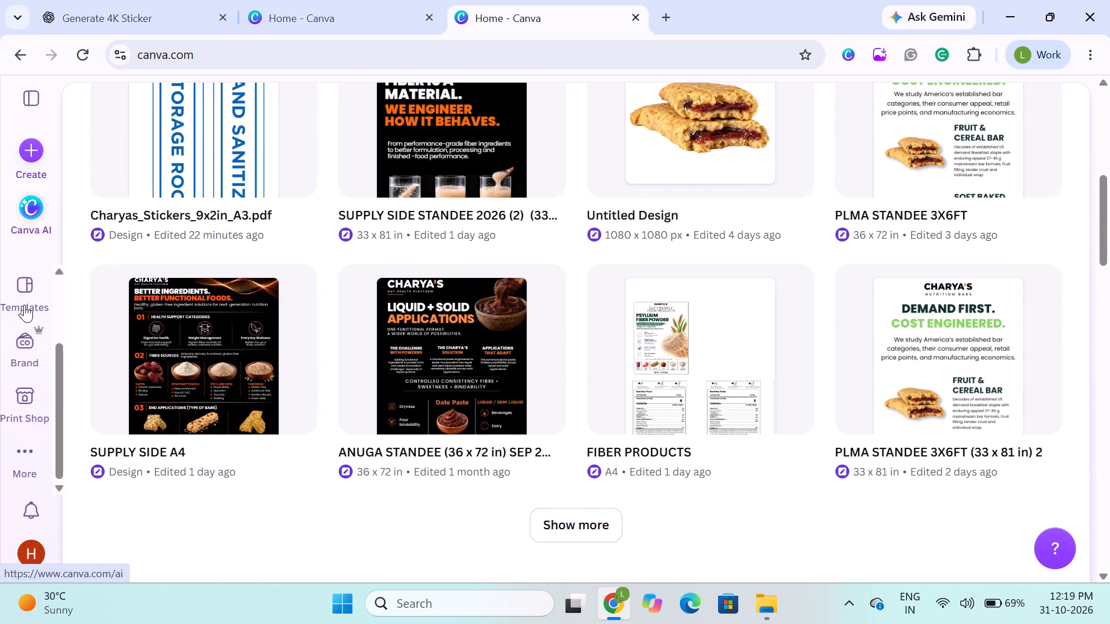
click(23, 460)
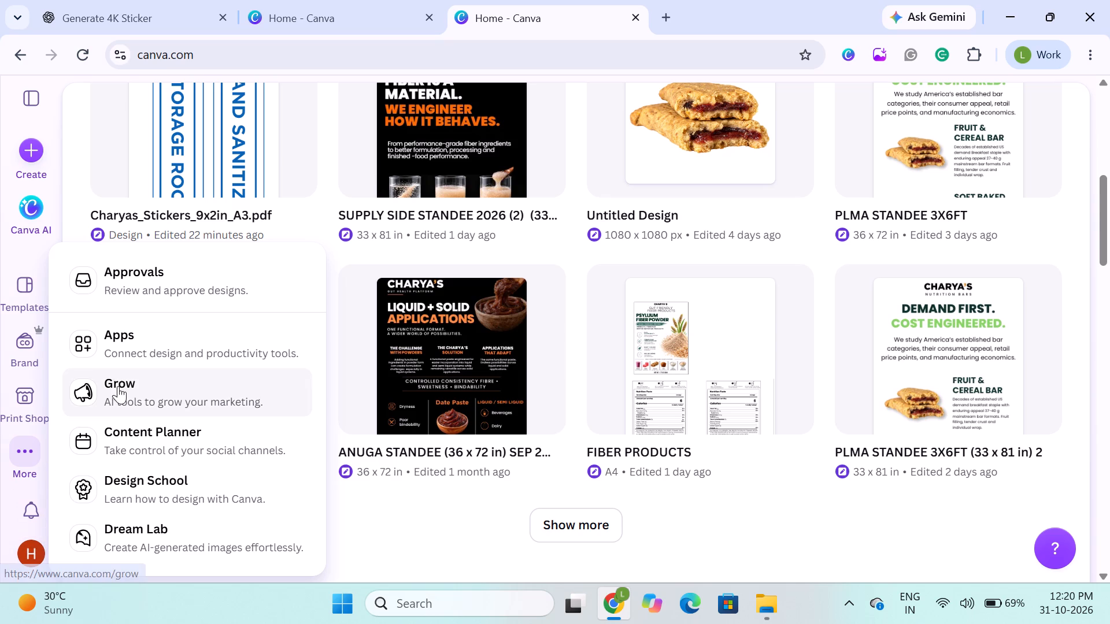
click(392, 507)
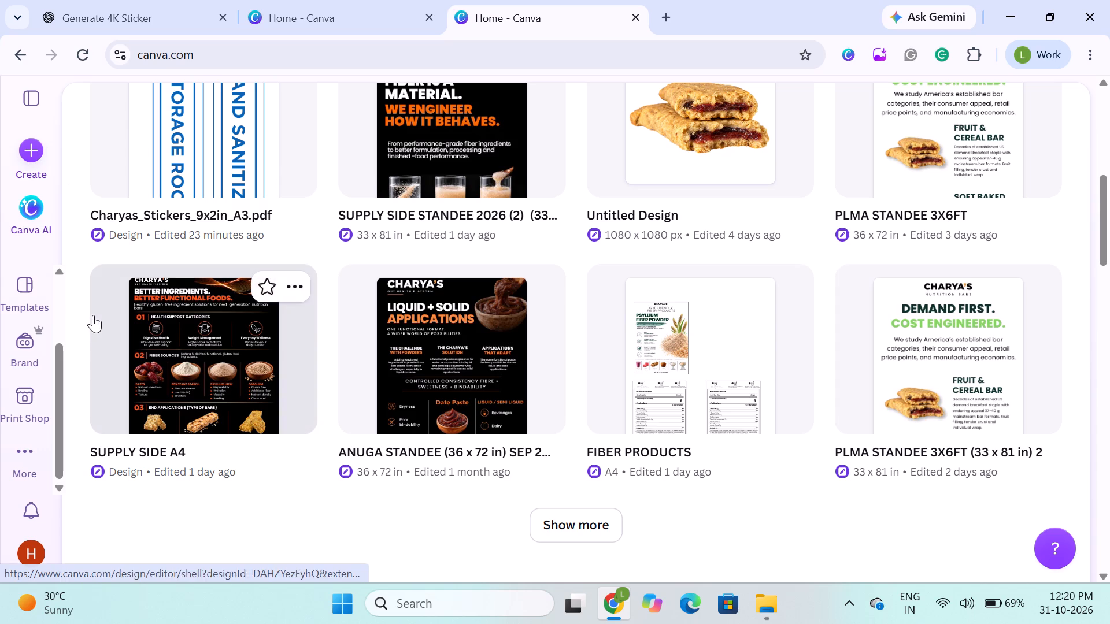
scroll(0, 345, down, 3)
scroll(66, 302, down, 3)
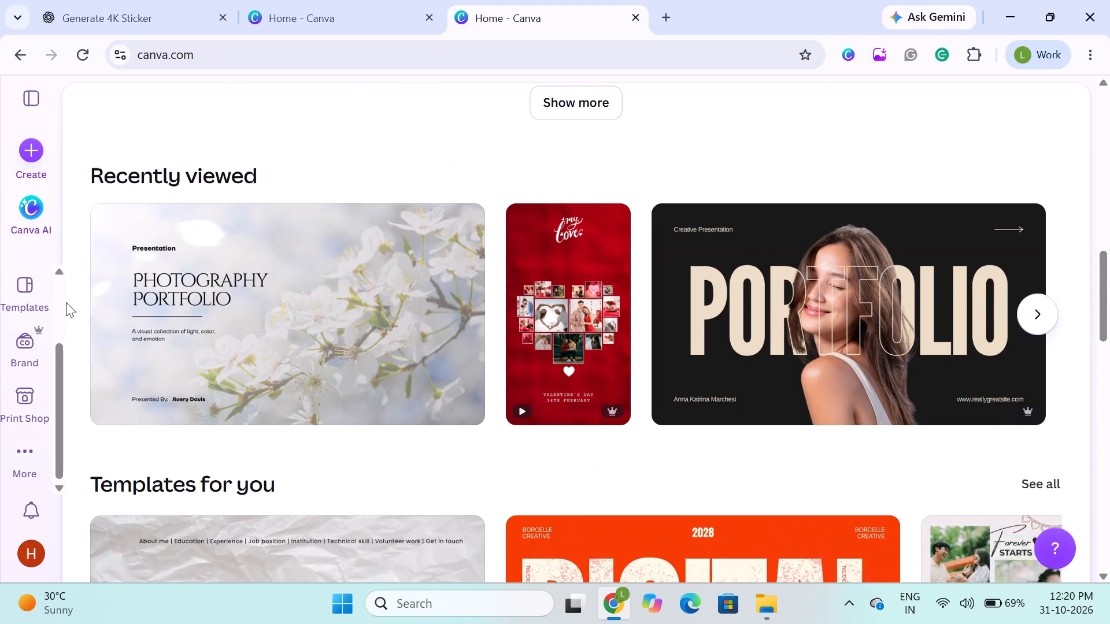
scroll(31, 343, down, 4)
scroll(31, 343, up, 4)
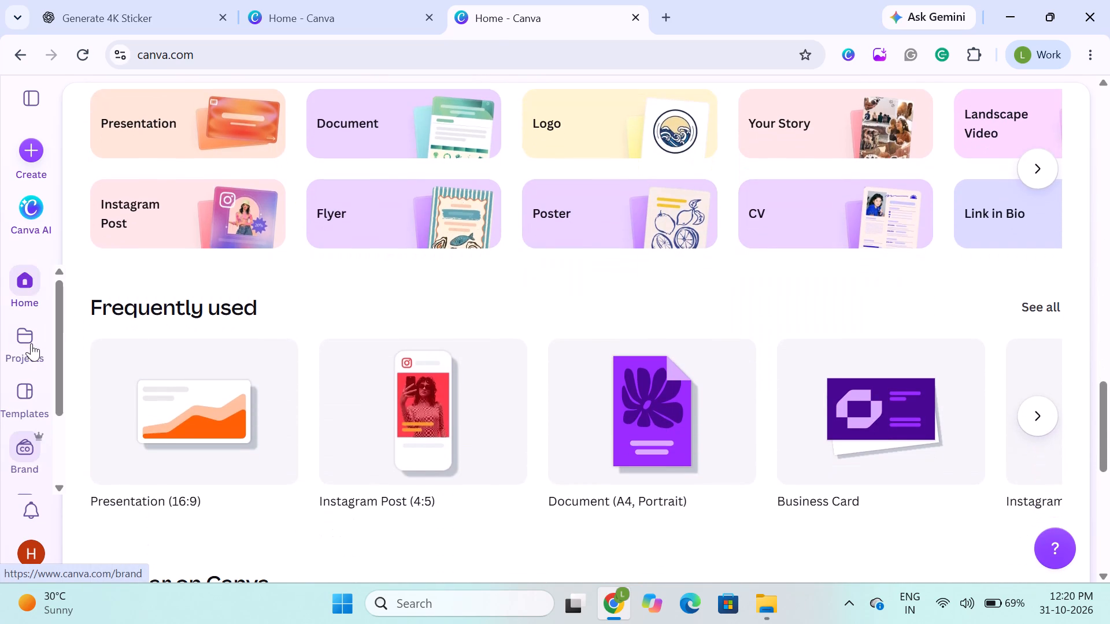
scroll(328, 269, up, 10)
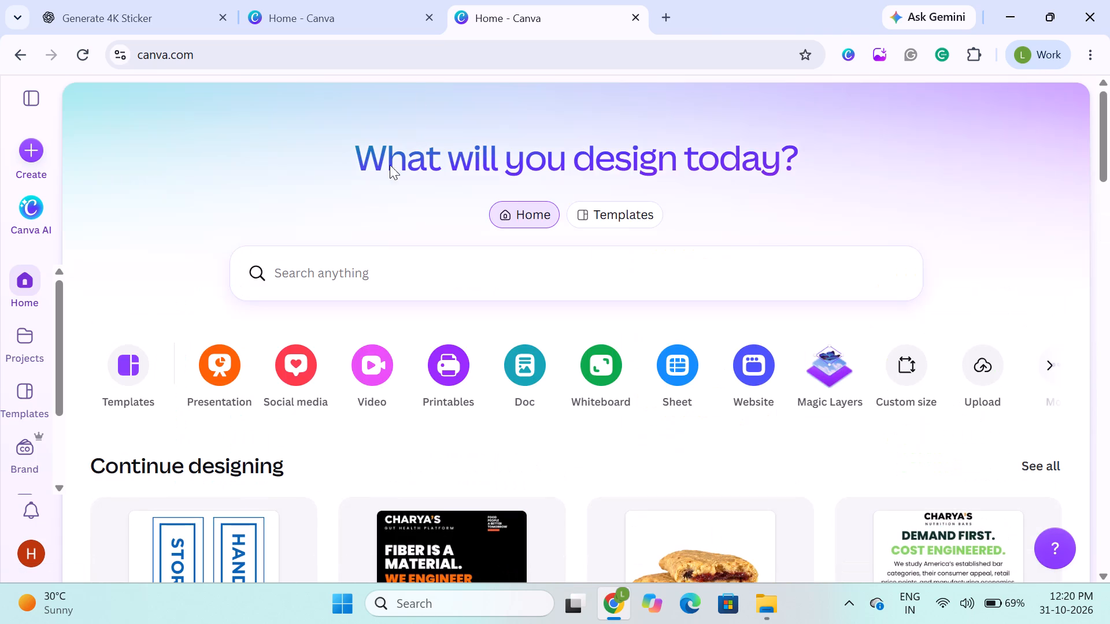
click(634, 16)
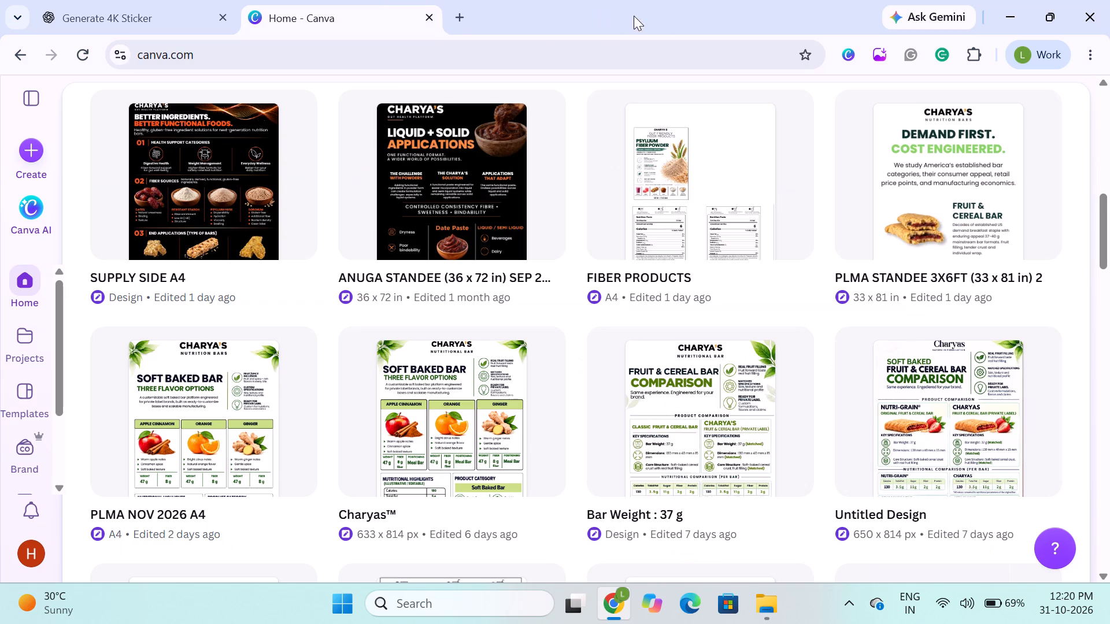
Look over the recent designs, additional tools and creation options on the remaining Canva home page.
click(23, 274)
scroll(19, 313, down, 1)
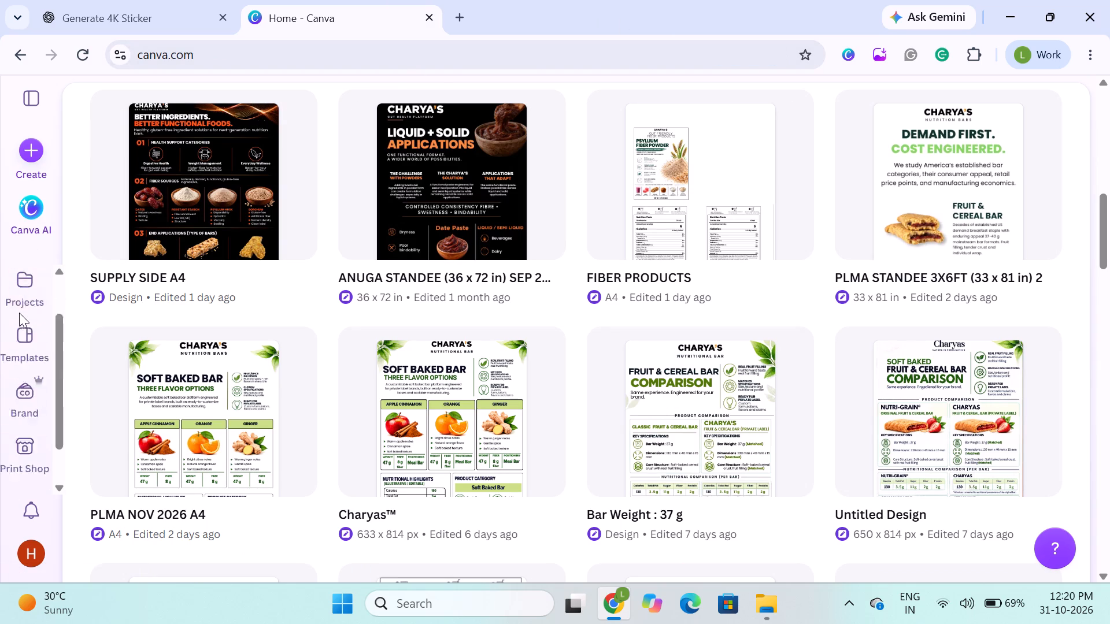
scroll(19, 313, down, 1)
click(17, 460)
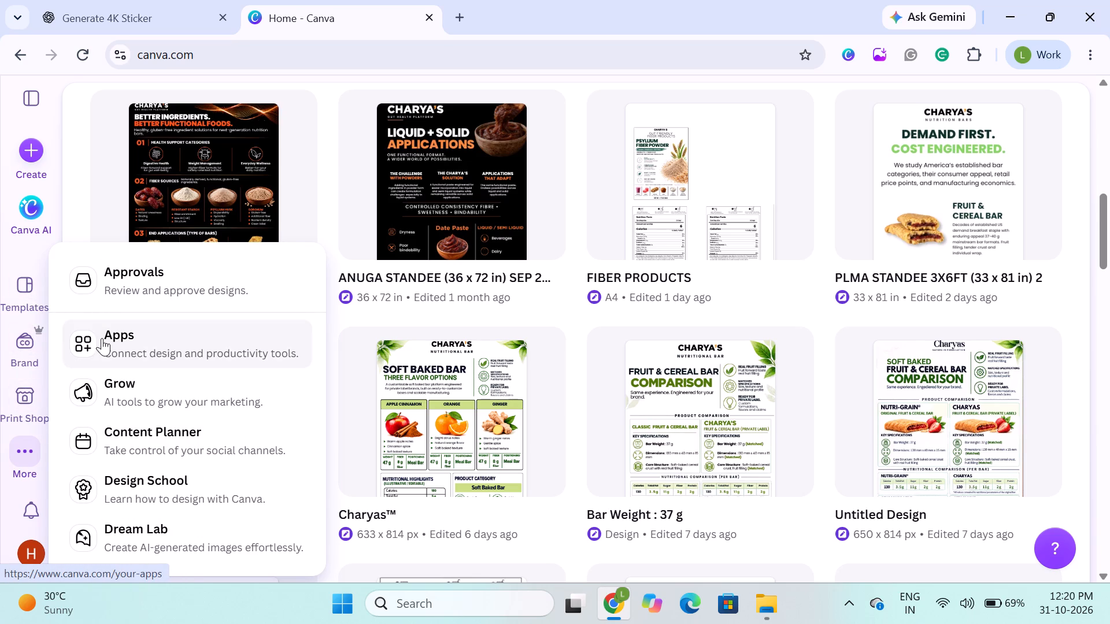
click(8, 468)
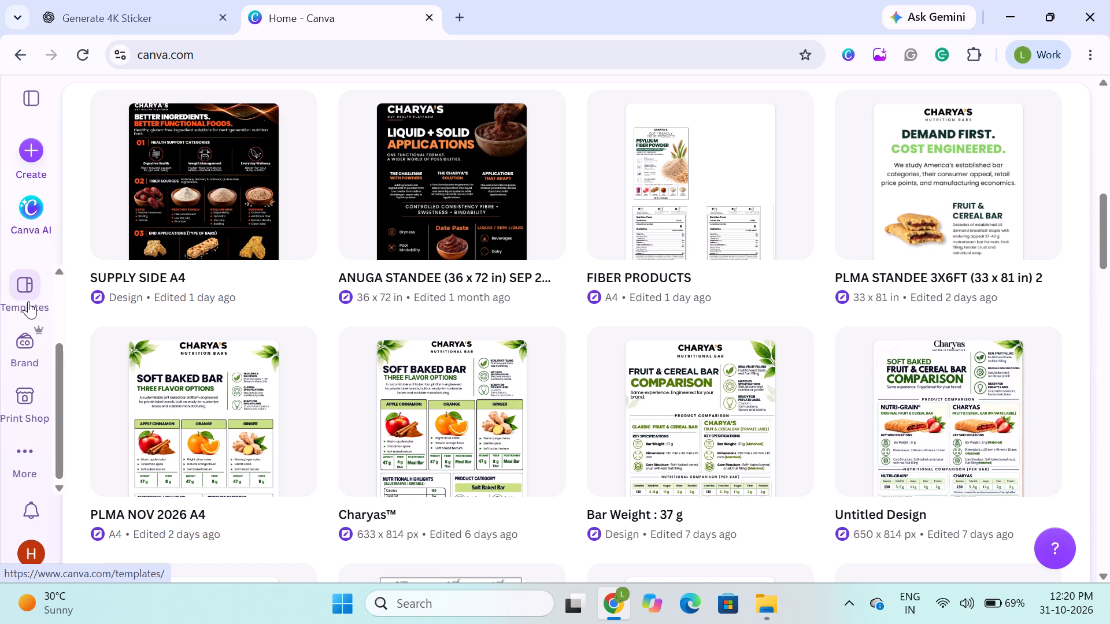
scroll(2, 289, down, 3)
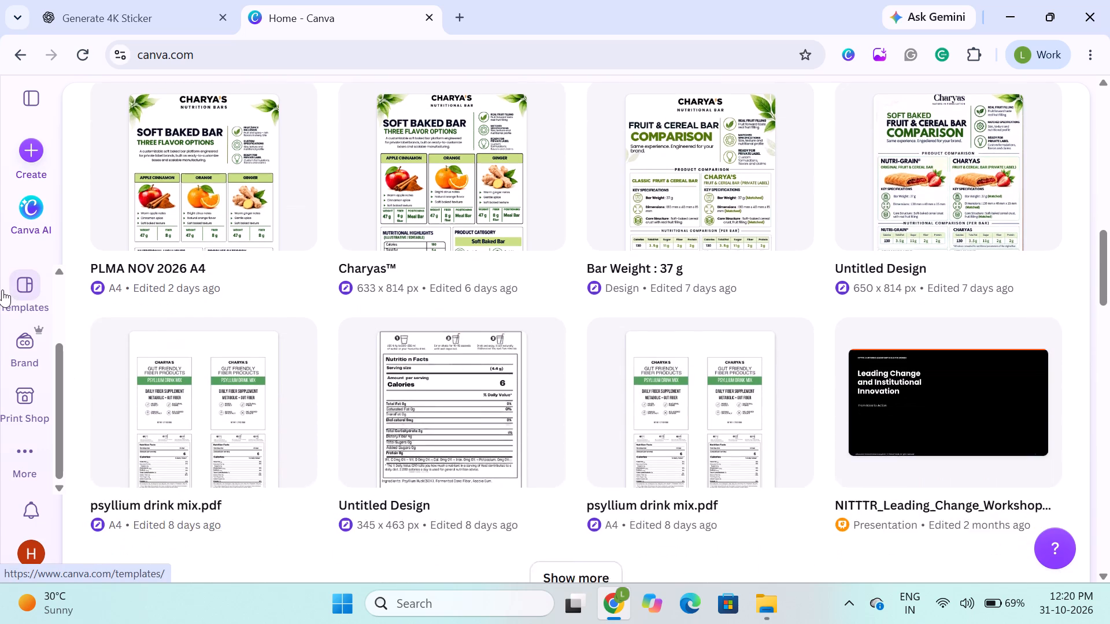
scroll(278, 225, up, 4)
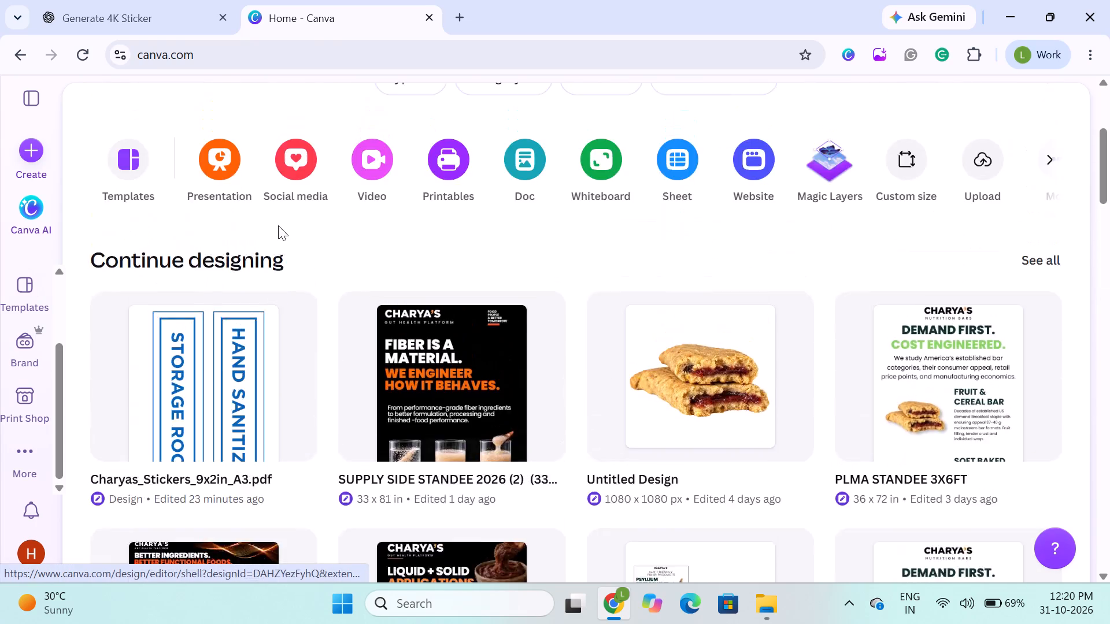
scroll(278, 225, up, 2)
scroll(239, 294, down, 3)
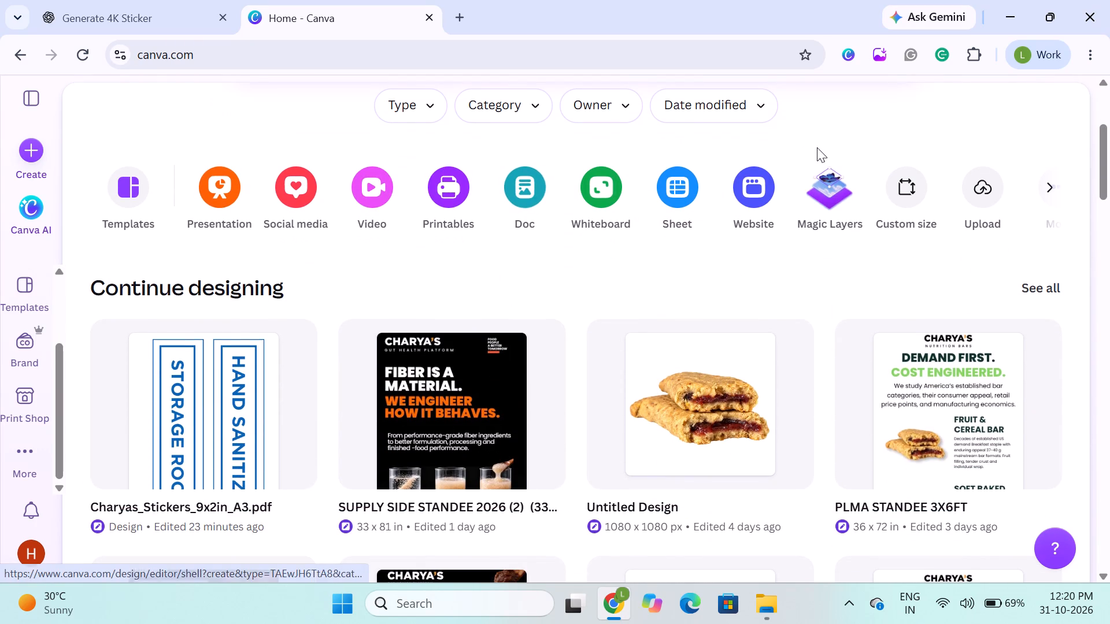
click(1005, 180)
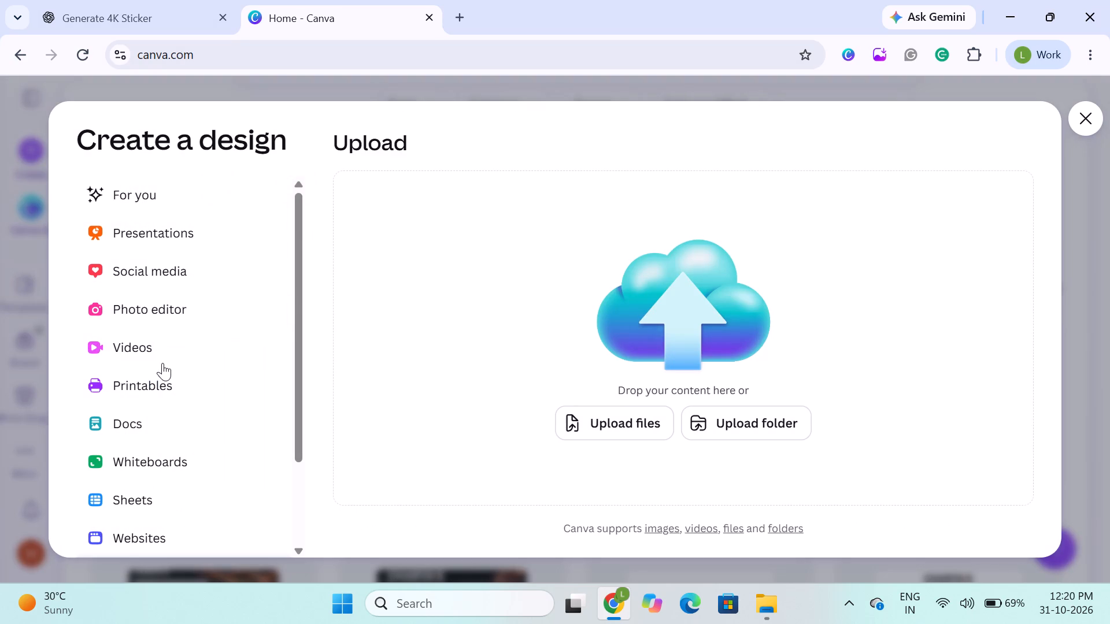
Examine the Upload, For you and More categories of the Create a design options, and close the design chooser.
scroll(155, 364, down, 2)
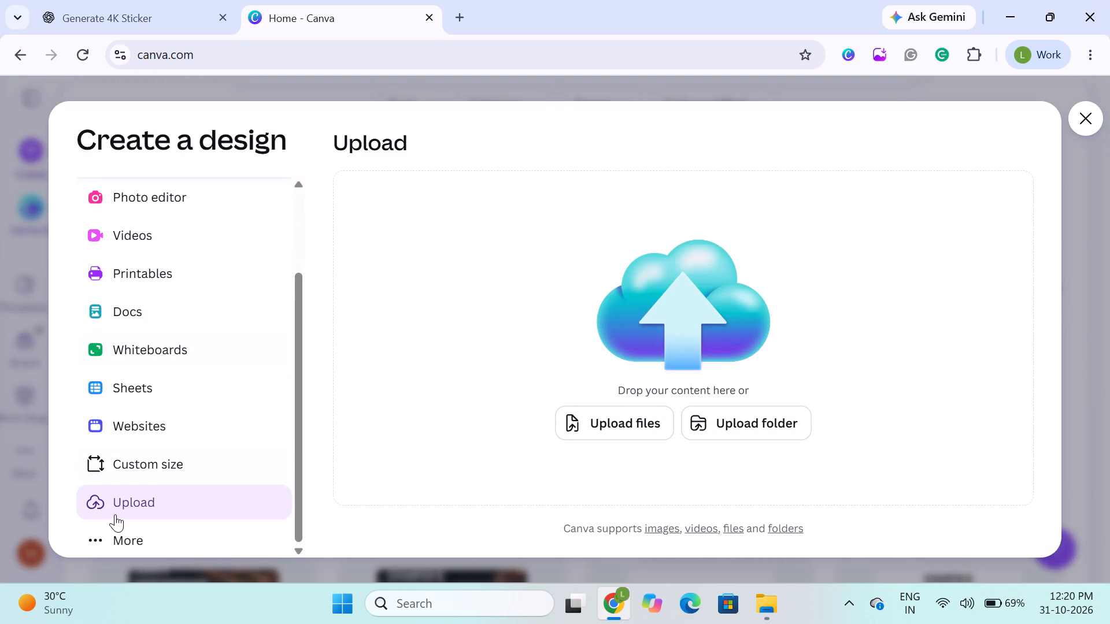
click(112, 503)
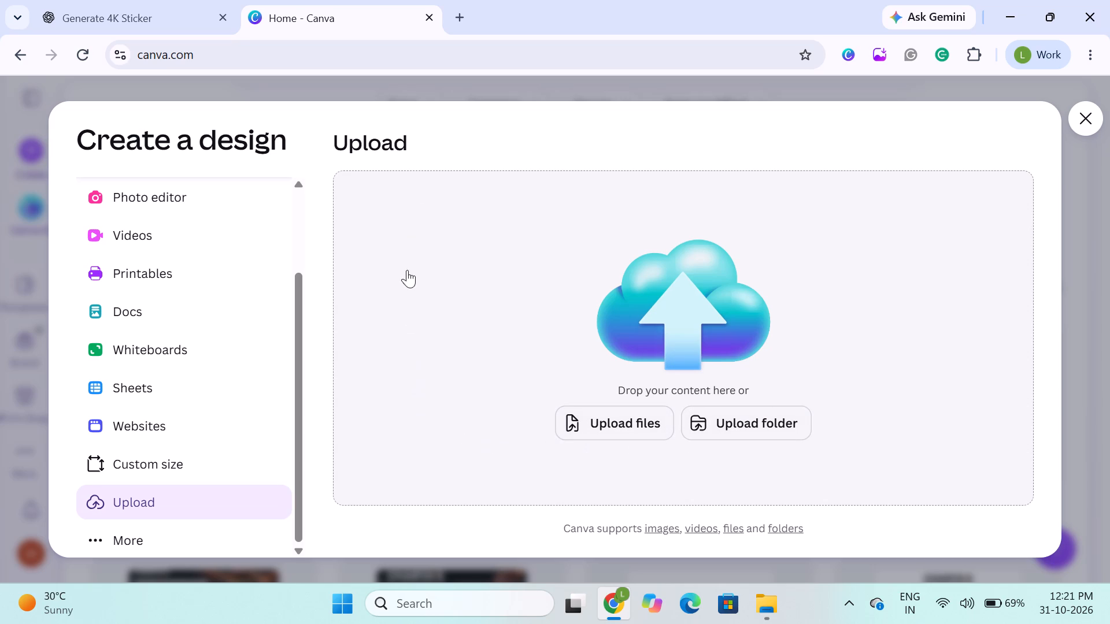
click(1083, 133)
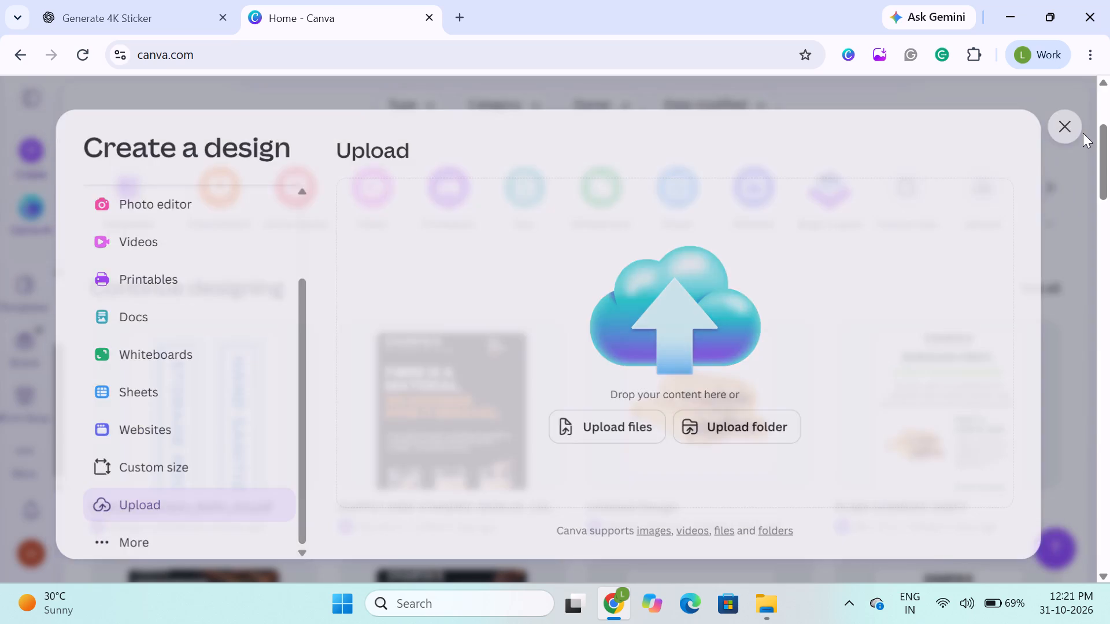
scroll(908, 164, left, 3)
click(1009, 166)
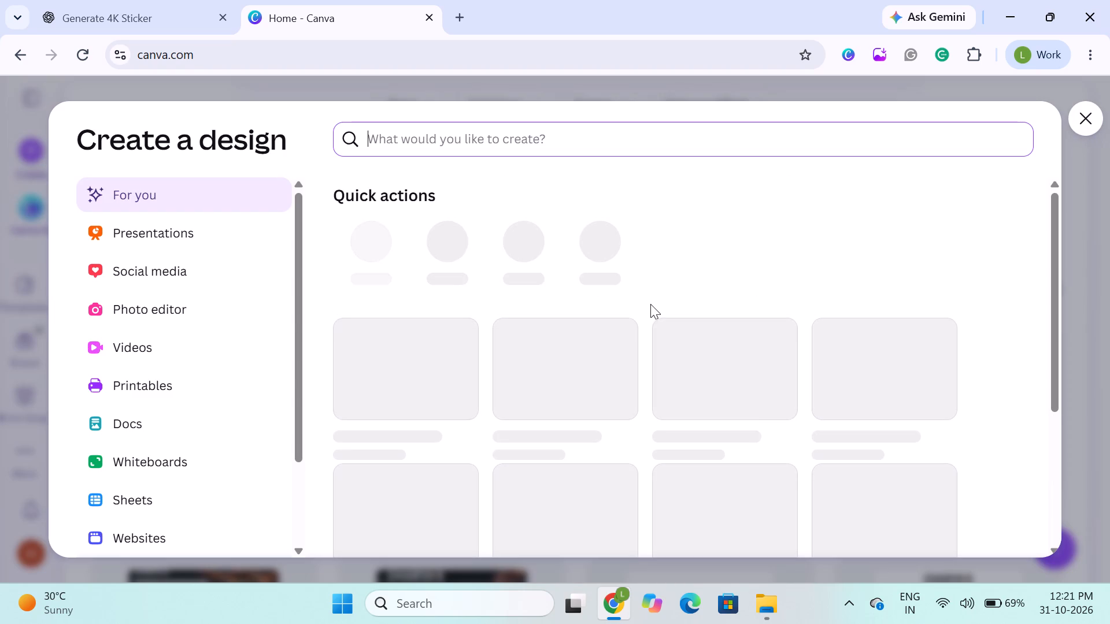
scroll(400, 398, down, 3)
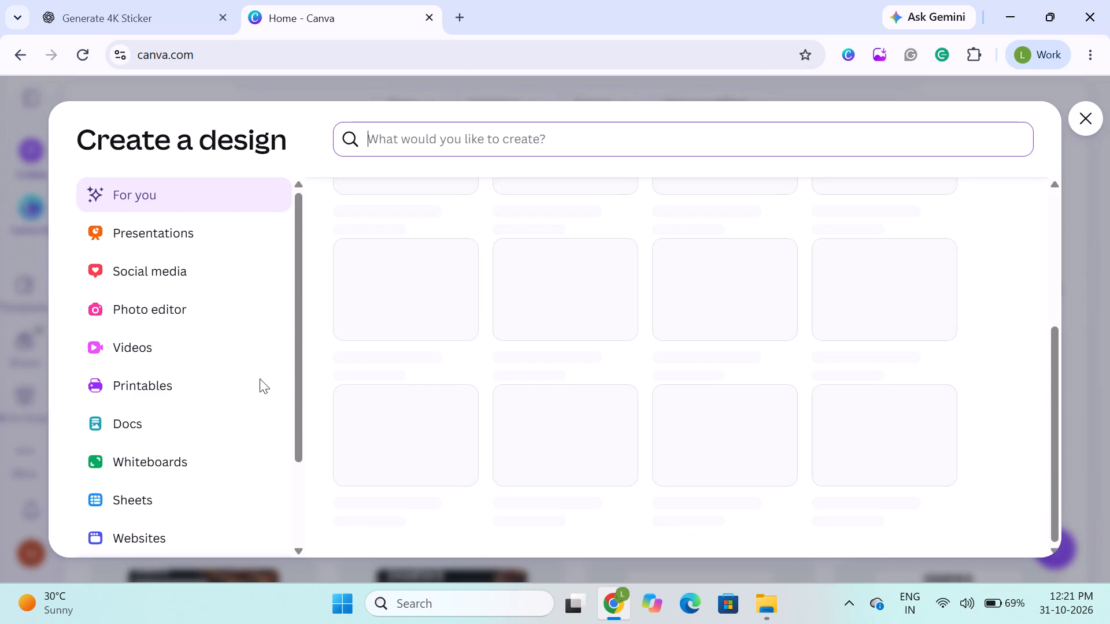
scroll(184, 384, down, 2)
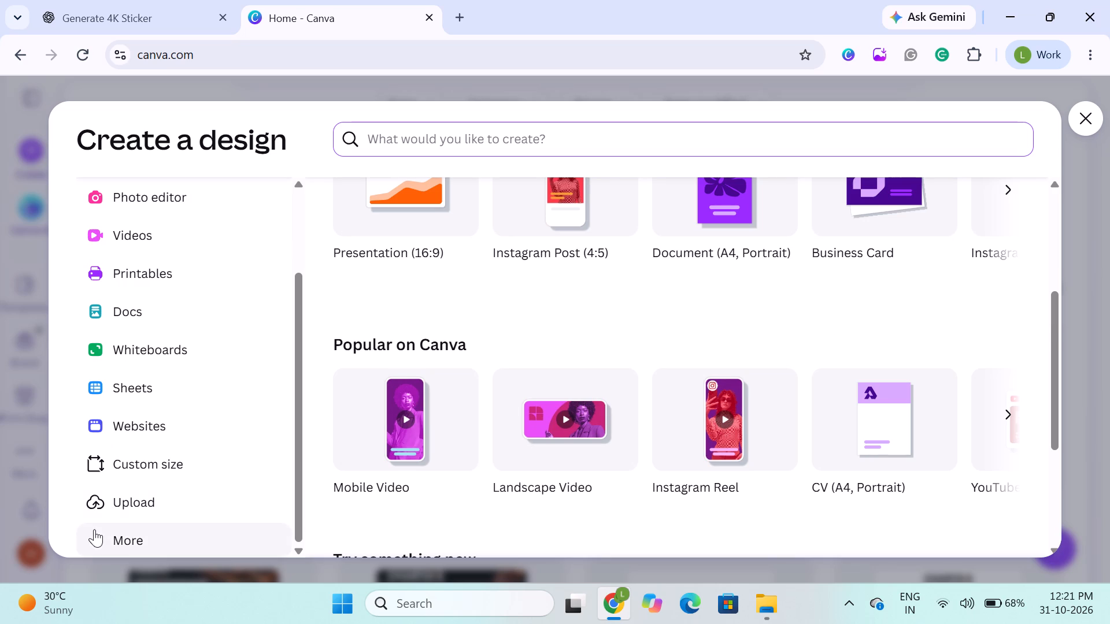
click(94, 529)
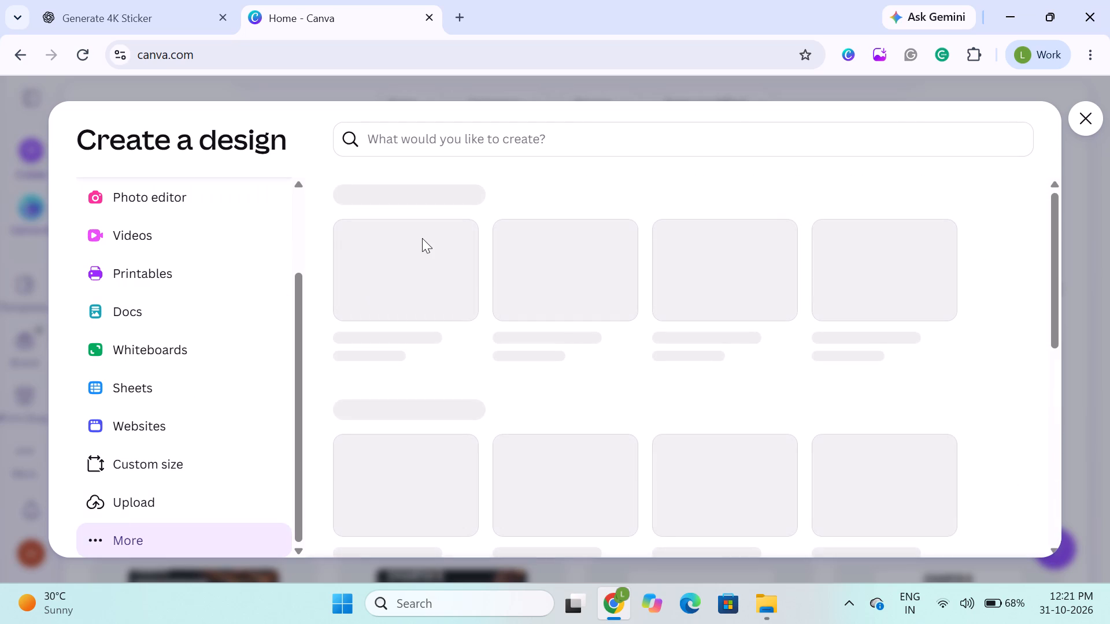
scroll(785, 203, right, 1)
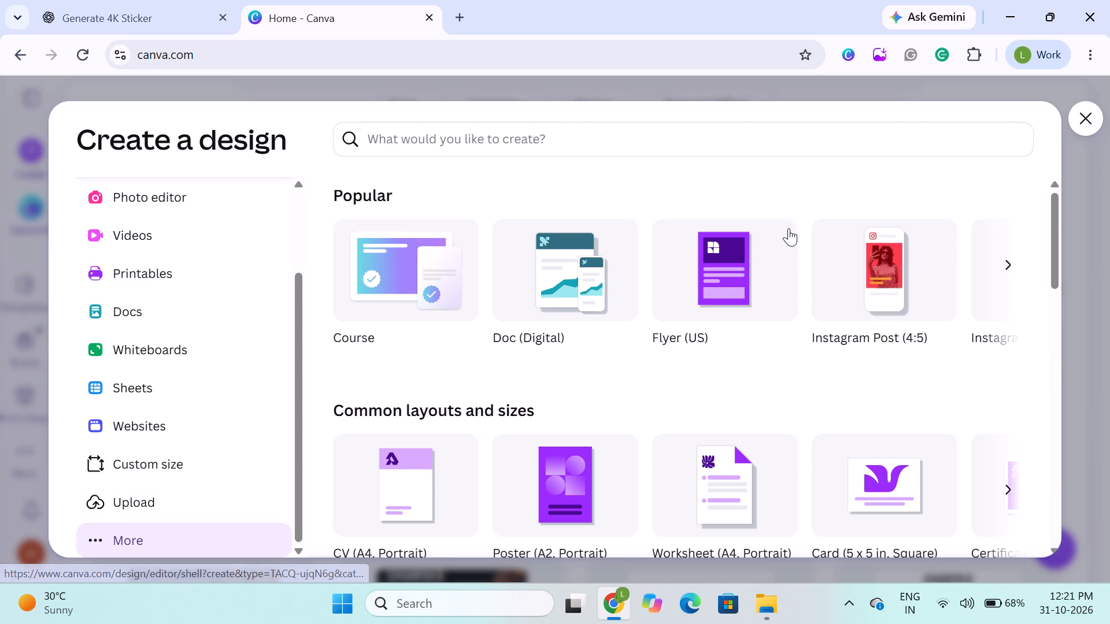
click(1082, 128)
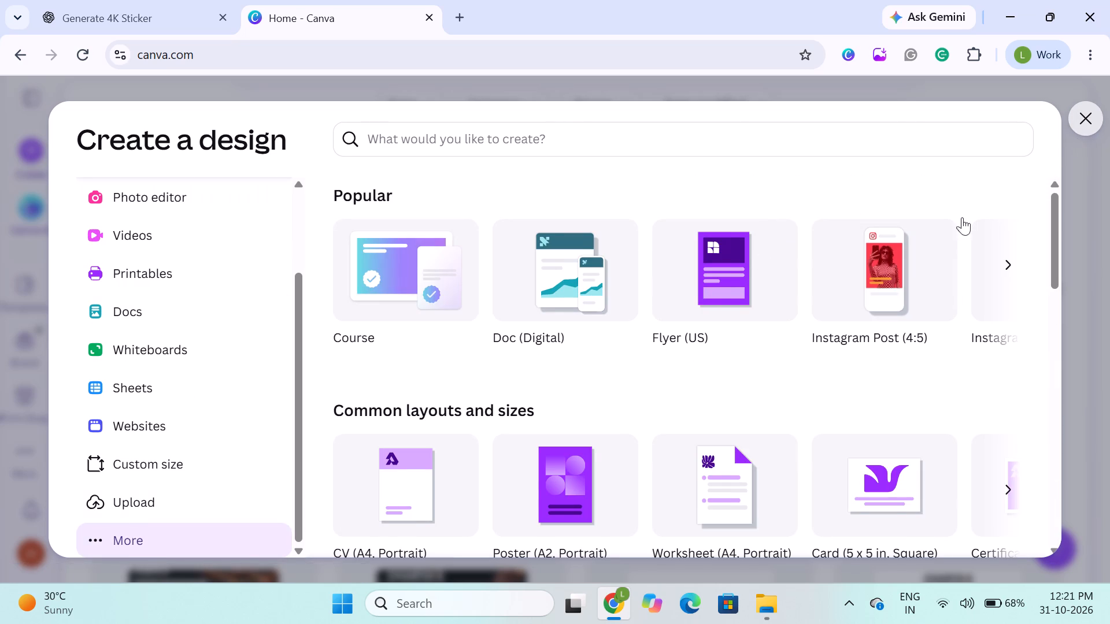
Look over the recent designs under Continue designing on the Canva home page.
scroll(542, 320, up, 2)
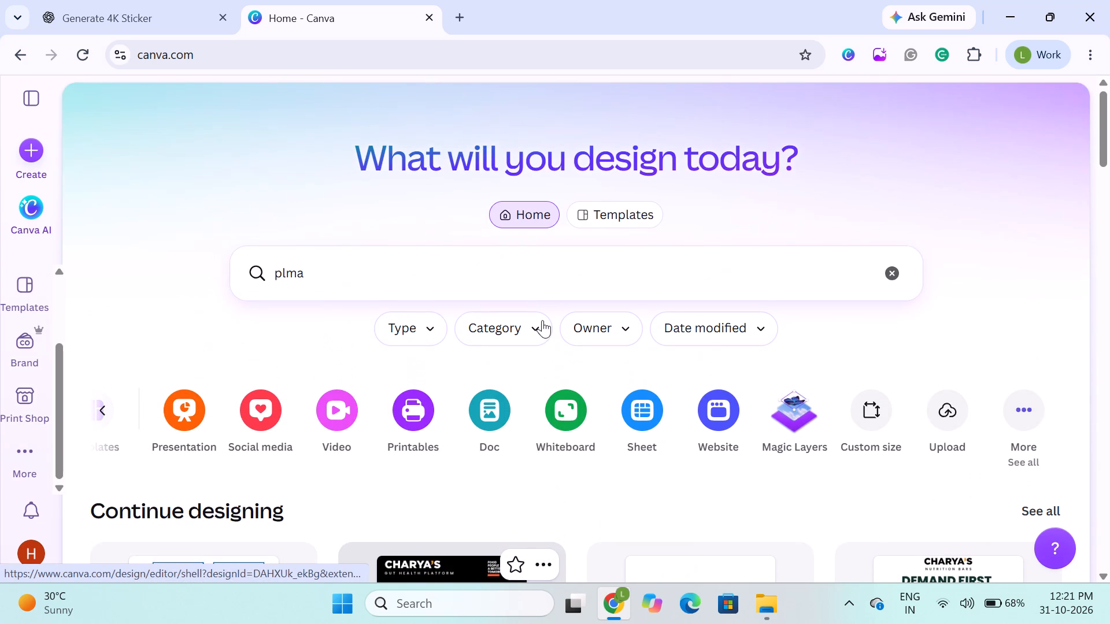
scroll(542, 320, down, 4)
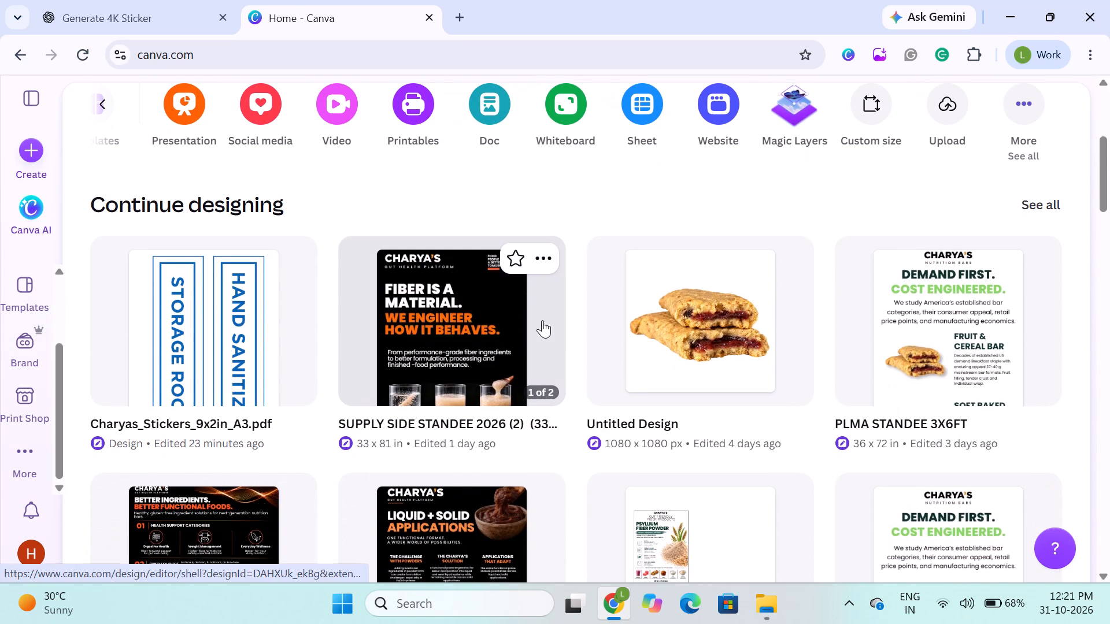
scroll(542, 320, down, 1)
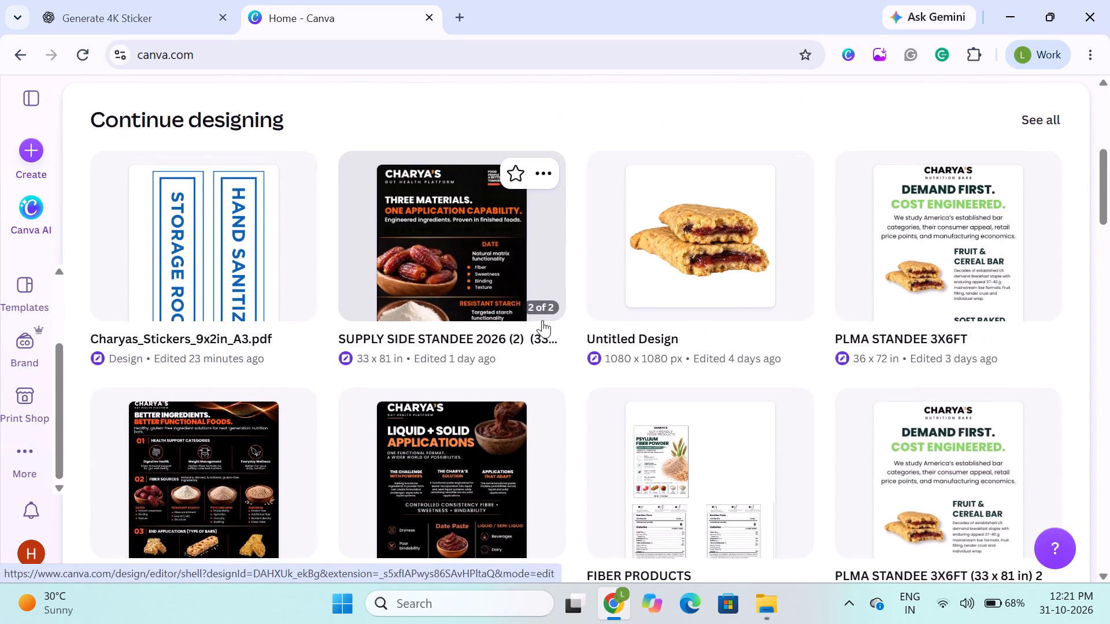
Open the Charyas_Stickers_9x2in_A3.pdf design from the recent designs.
scroll(542, 320, down, 2)
scroll(542, 320, up, 2)
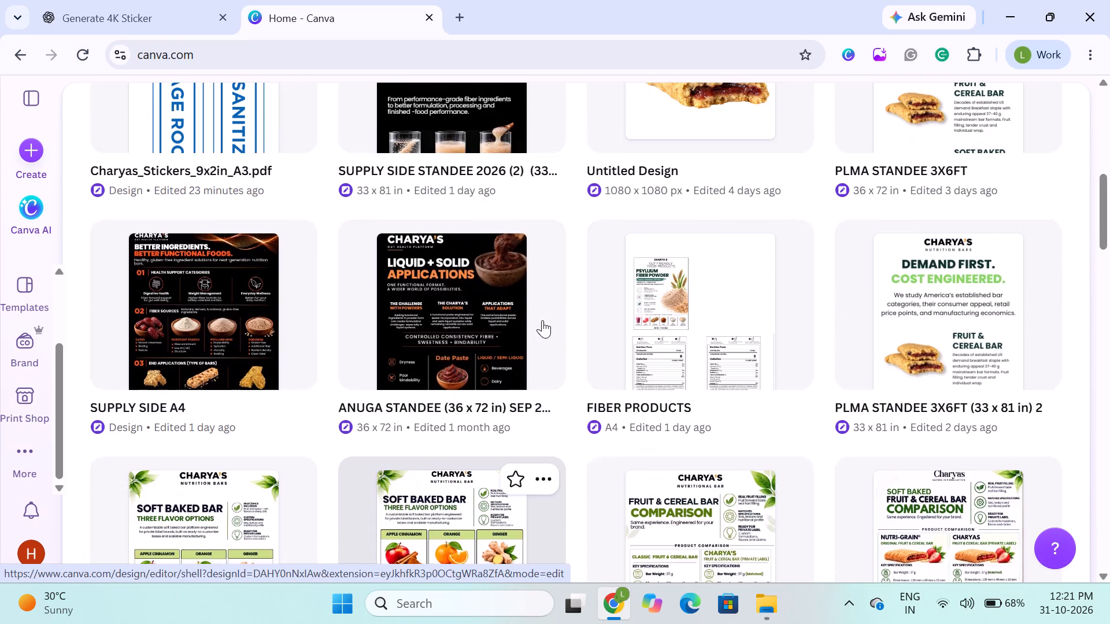
scroll(542, 320, up, 2)
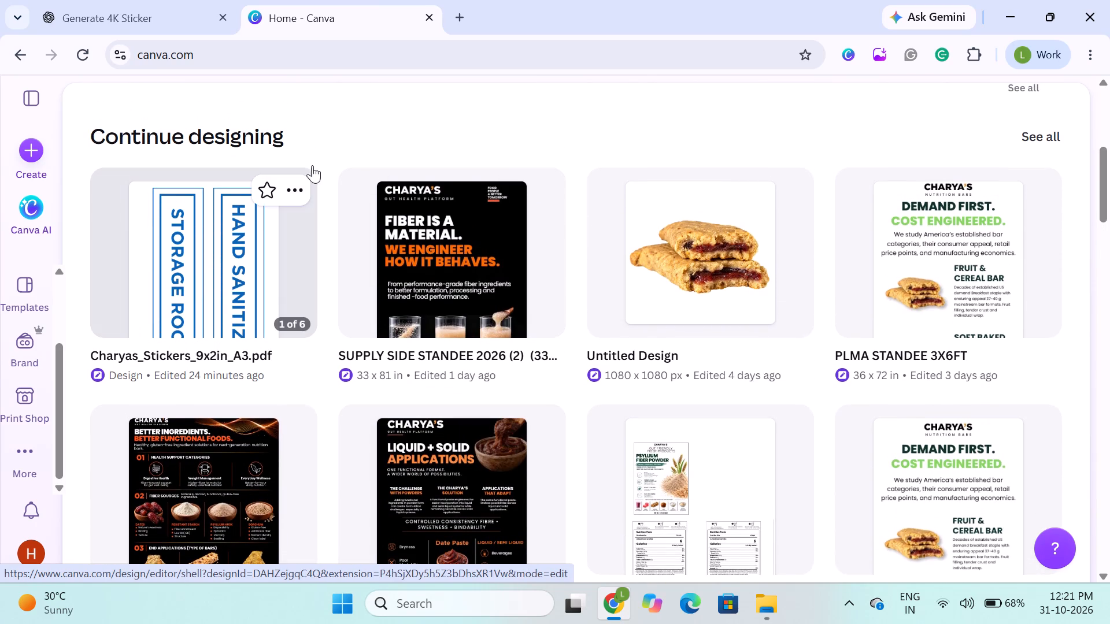
click(145, 306)
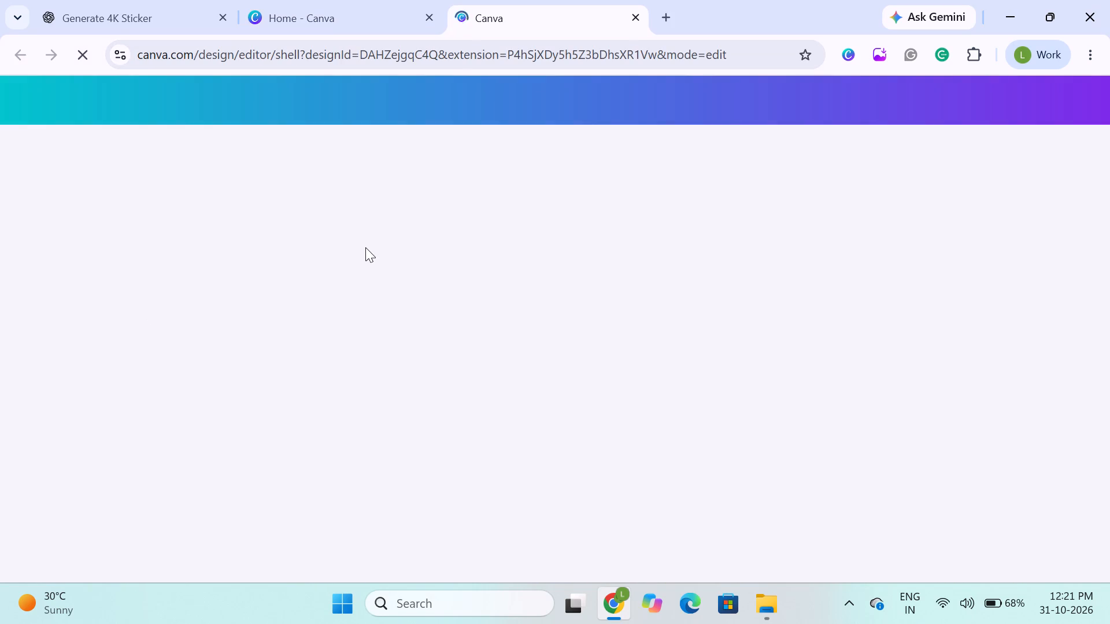
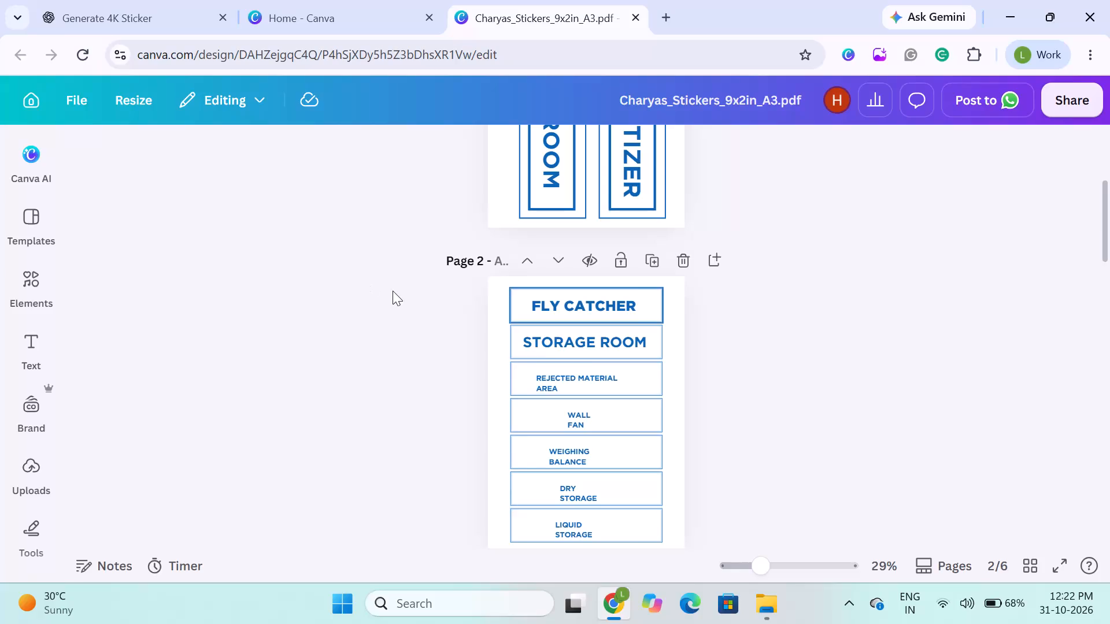
Duplicate page 1, which holds the vertical STORAGE ROOM and HAND SANITIZER stickers.
scroll(393, 291, up, 3)
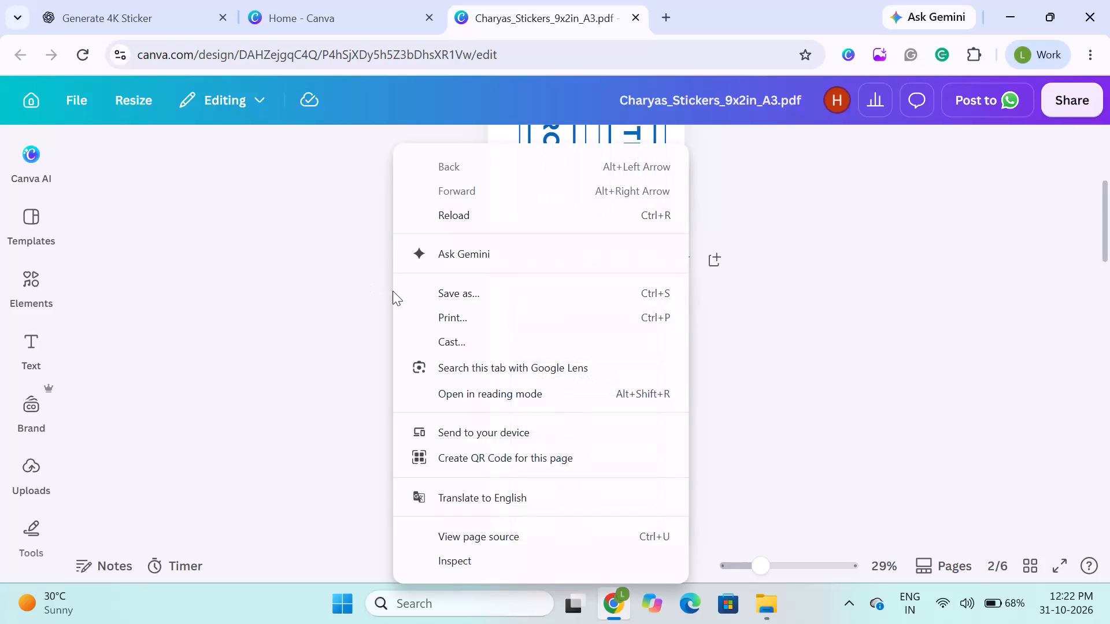
click(278, 294)
scroll(278, 294, up, 1)
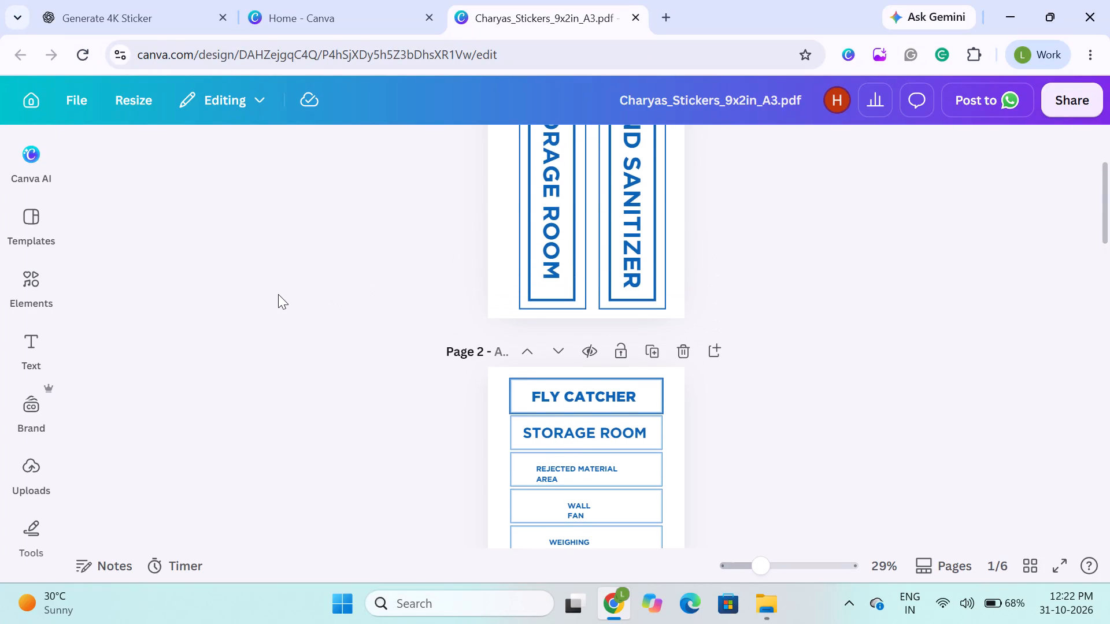
scroll(278, 294, up, 2)
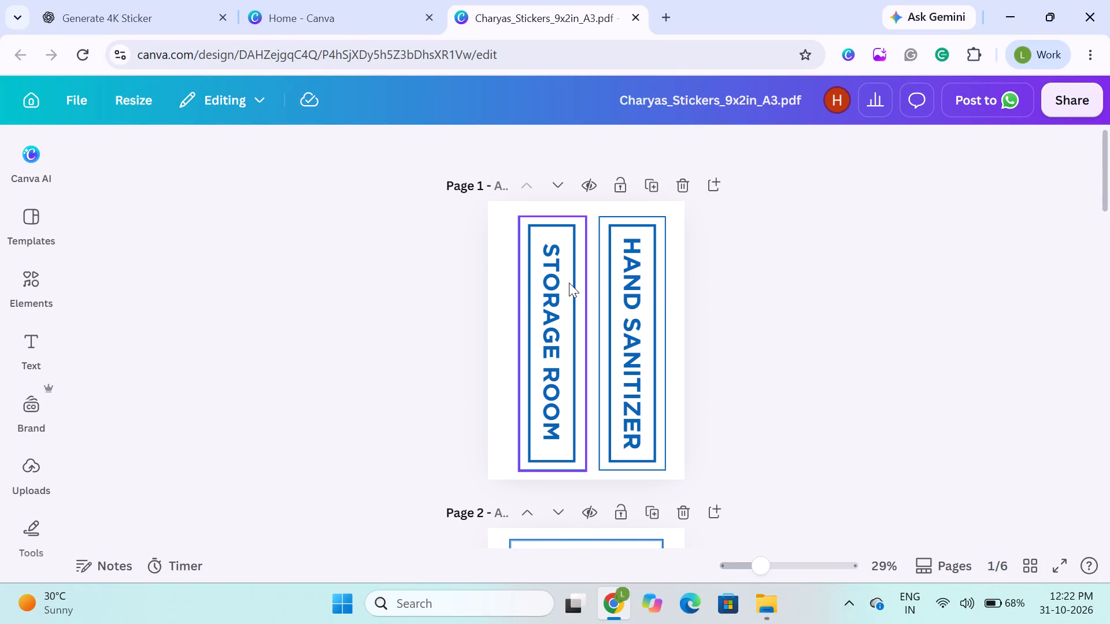
click(648, 193)
click(430, 317)
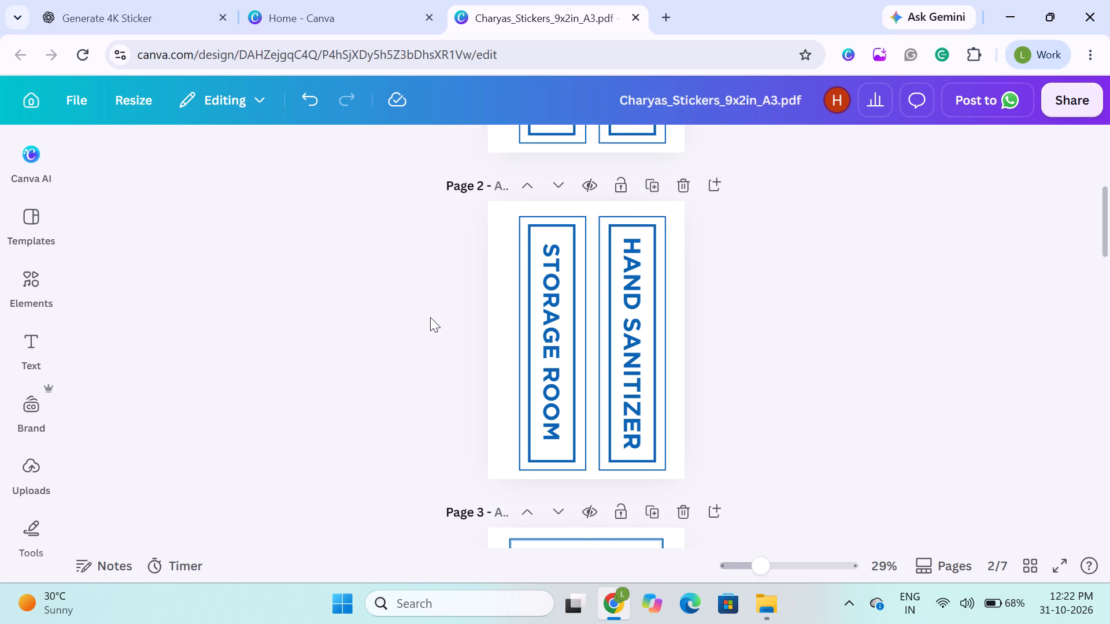
Delete the STORAGE ROOM and HAND SANITIZER stickers from page 1, leaving the page blank.
scroll(430, 317, down, 4)
scroll(430, 317, up, 6)
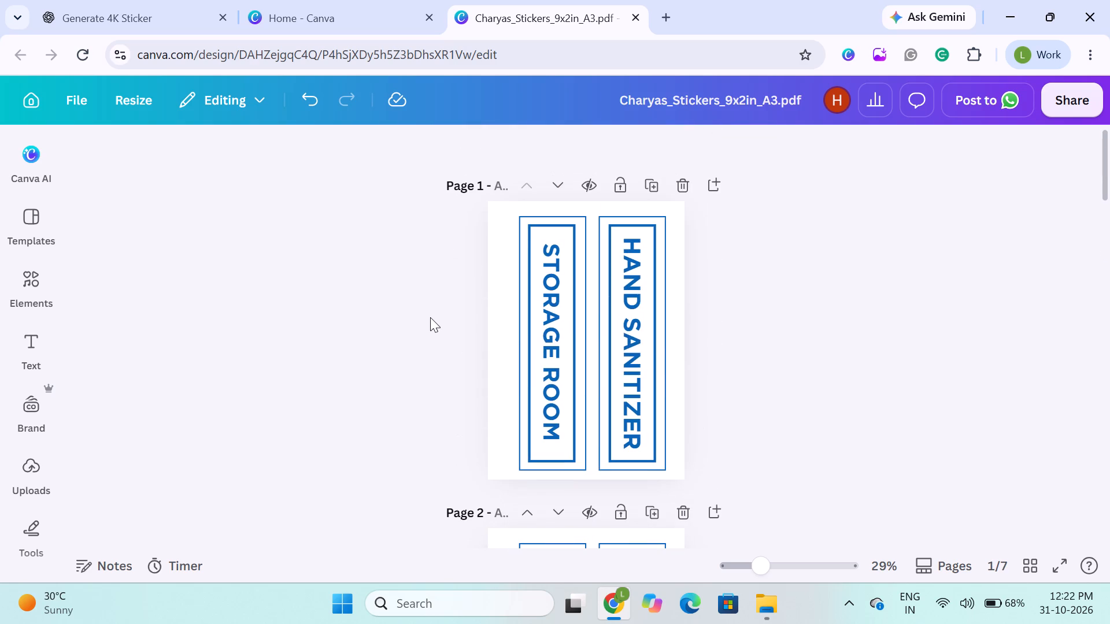
click(530, 273)
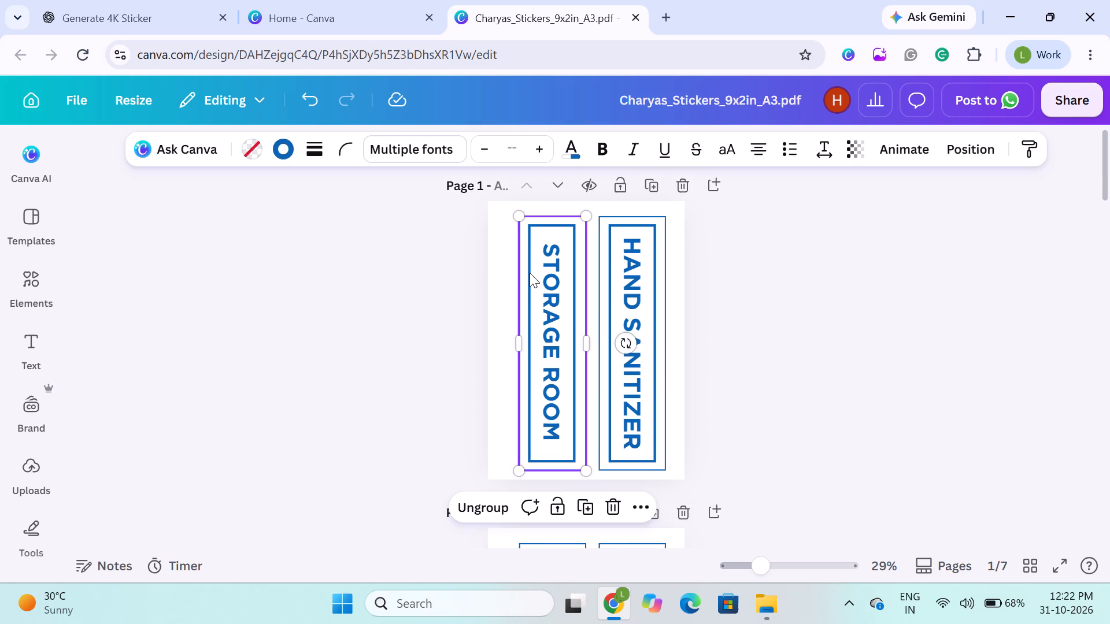
key(BackSpace)
click(611, 291)
key(BackSpace)
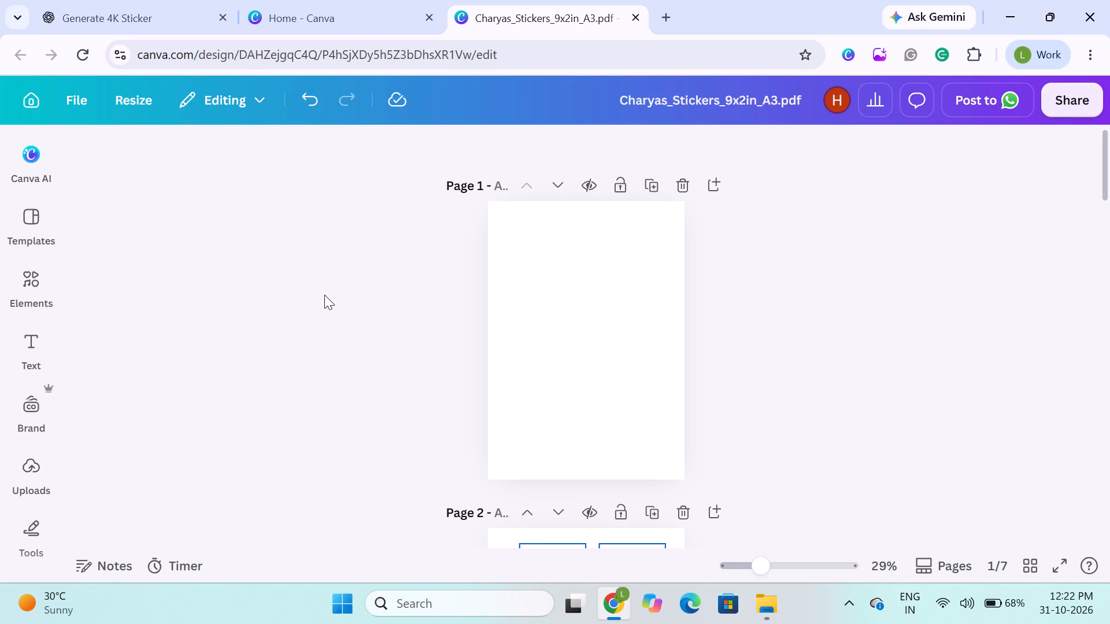
Ungroup the STORAGE ROOM sticker on page 2 and copy its inner frame and text onto blank page 1.
click(324, 295)
scroll(324, 295, down, 3)
click(534, 370)
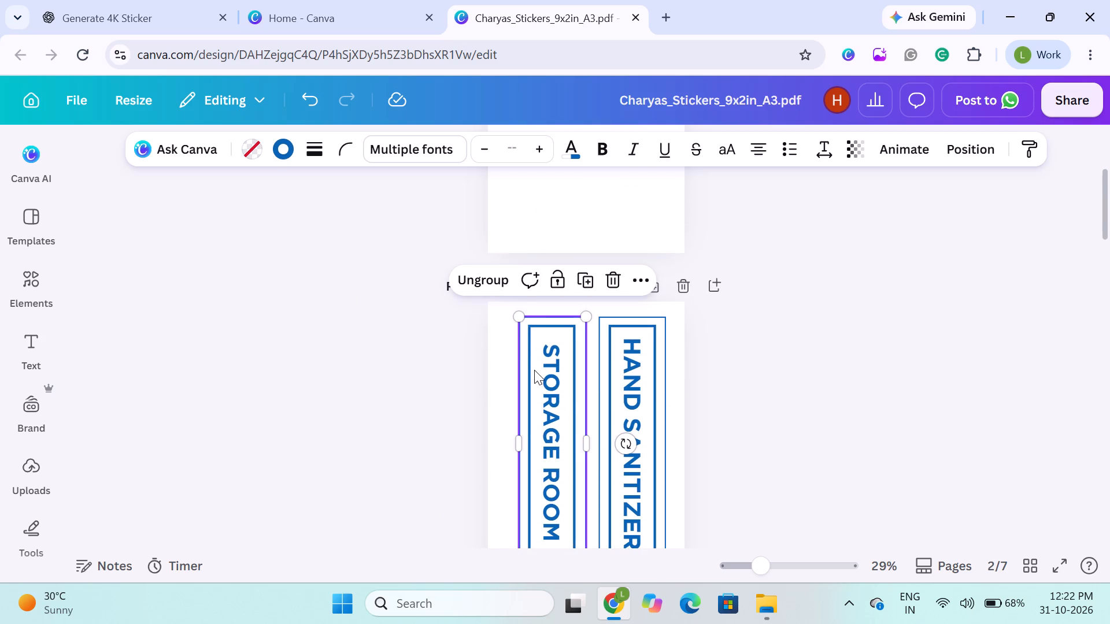
click(494, 278)
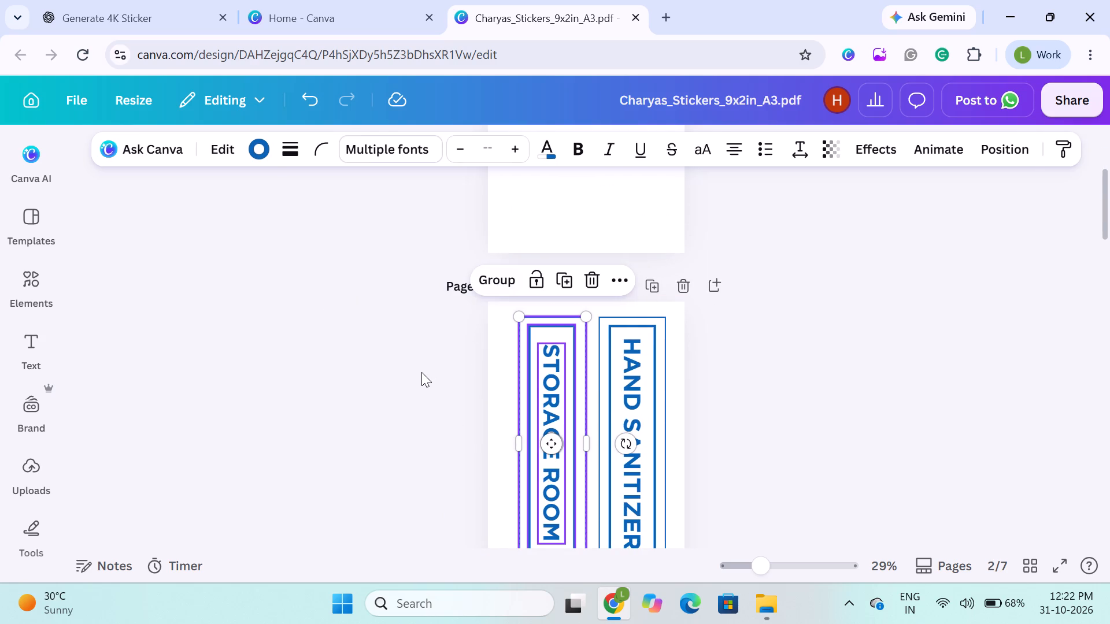
click(421, 372)
click(535, 377)
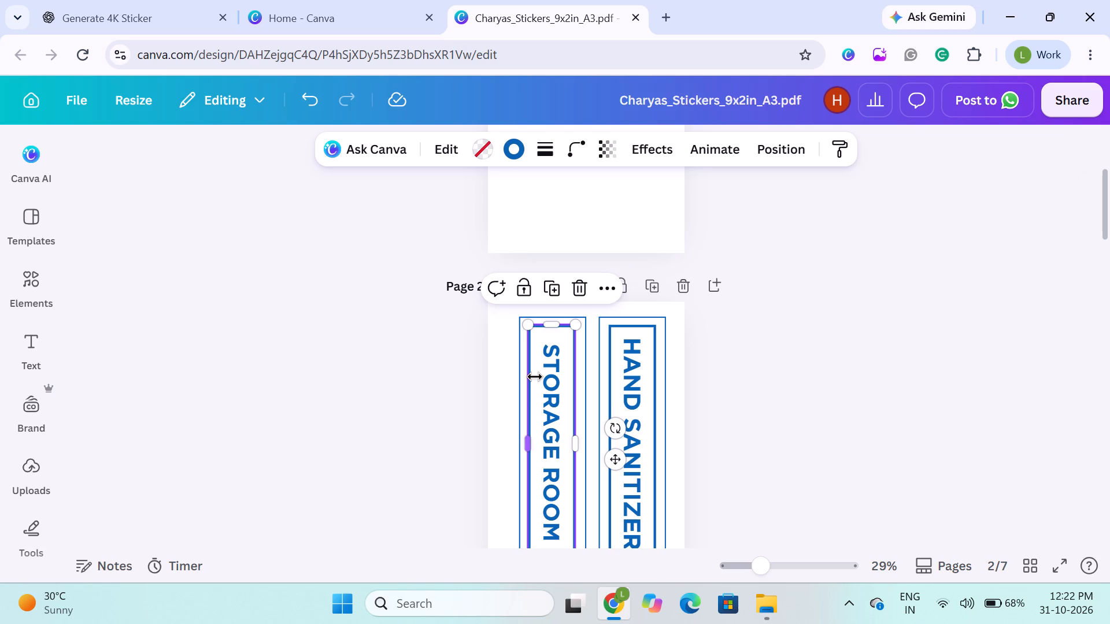
shift+click(562, 375)
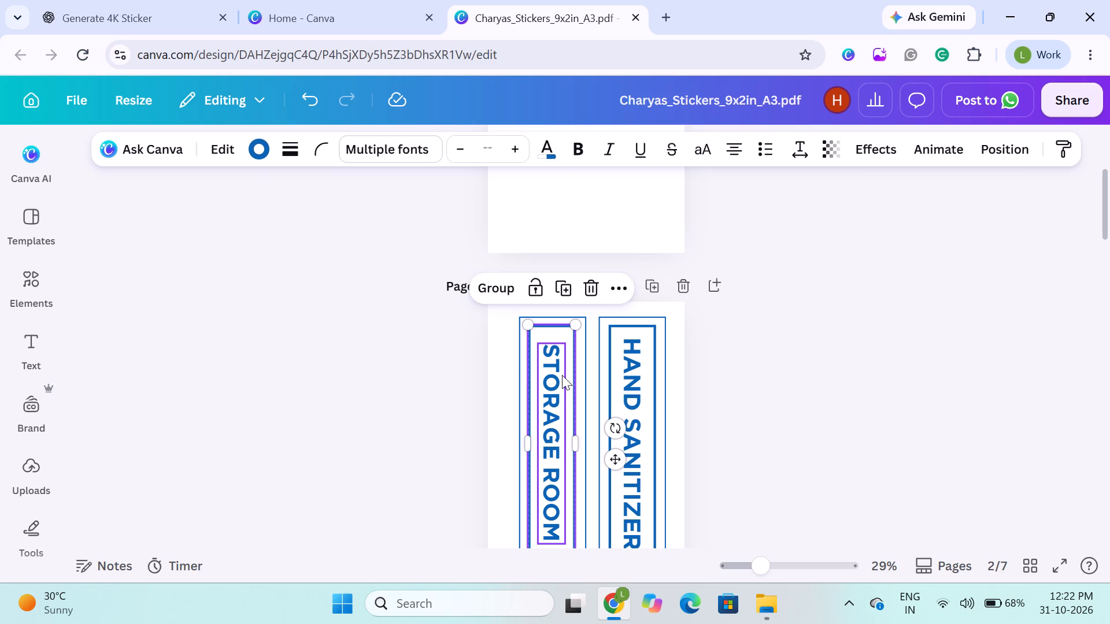
key(ctrl+c)
scroll(562, 375, up, 2)
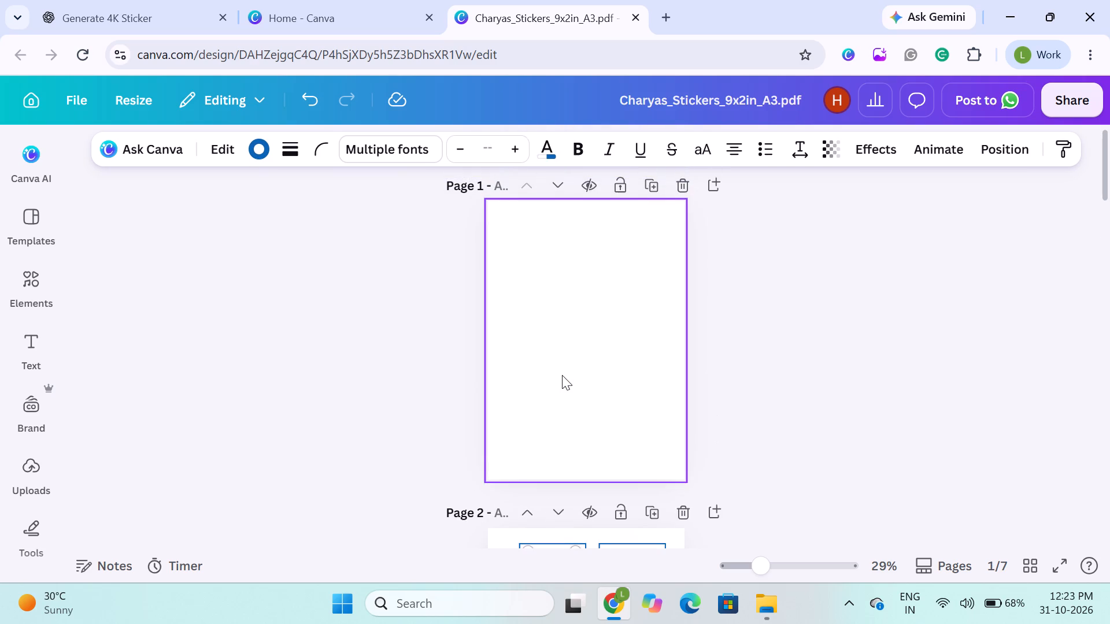
click(562, 375)
key(ctrl+v)
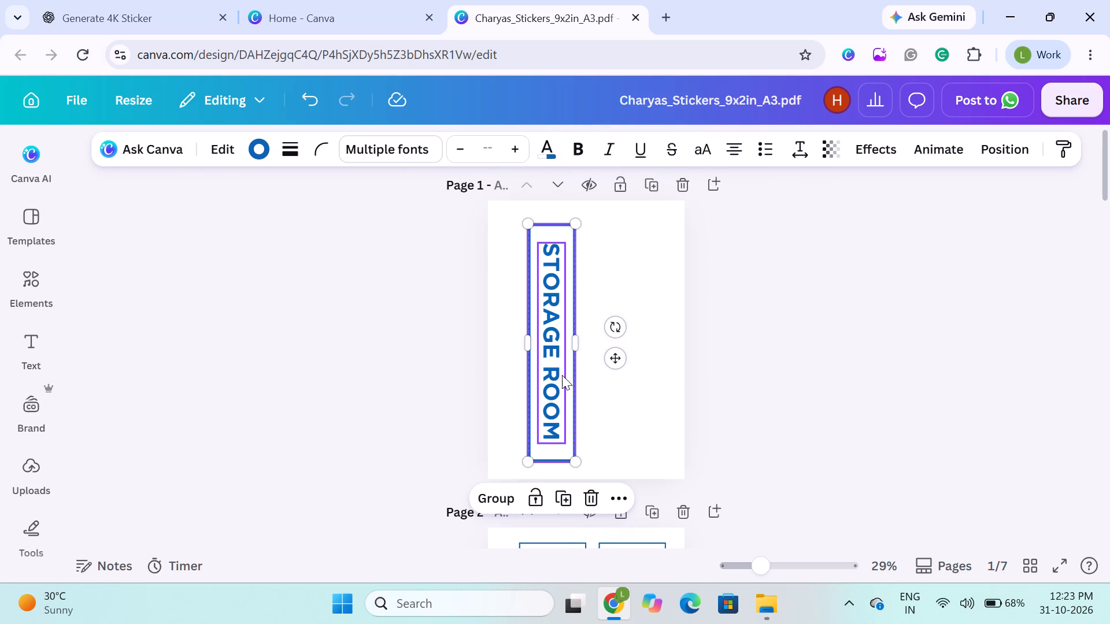
click(309, 318)
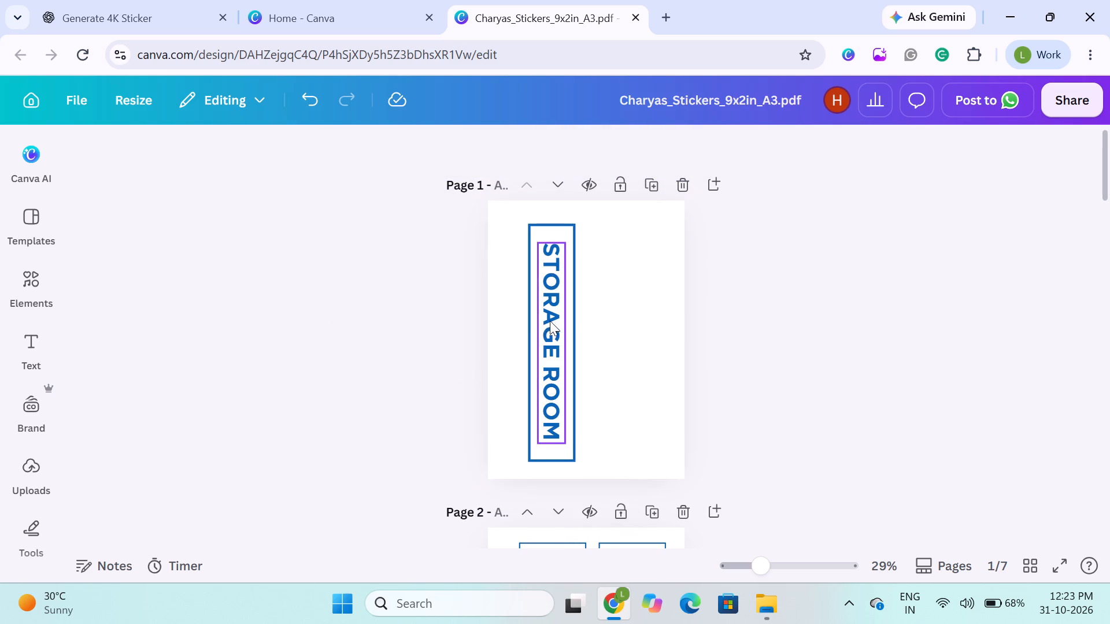
Scale down the STORAGE ROOM frame and text together on page 1, keeping their proportions.
click(411, 348)
click(558, 276)
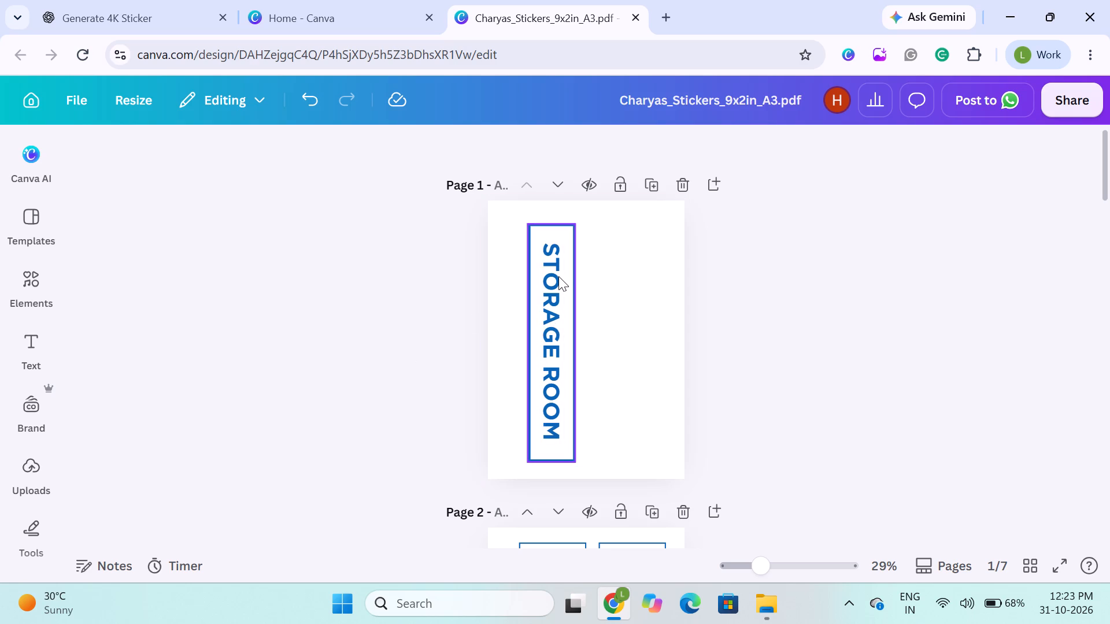
shift+click(571, 285)
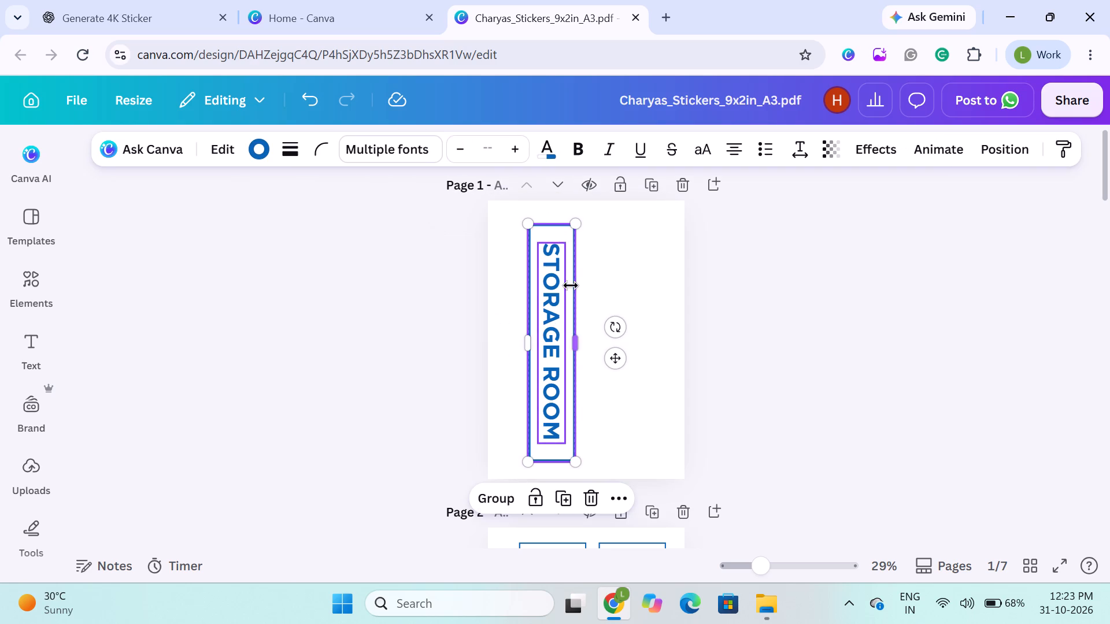
drag(578, 221, 574, 226)
drag(574, 226, 561, 252)
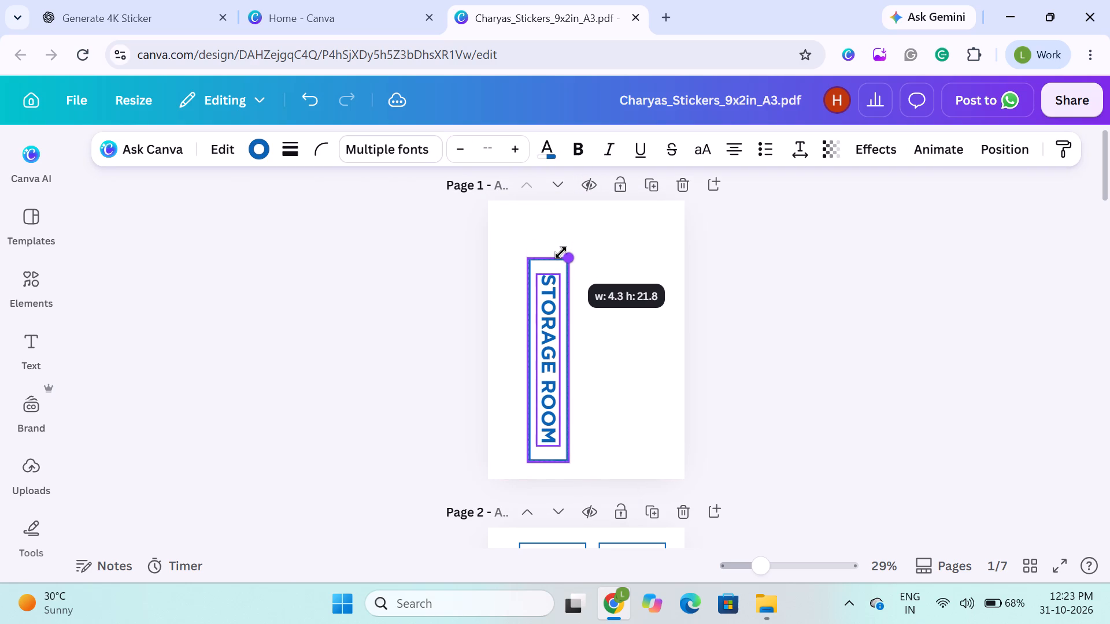
drag(561, 252, 570, 236)
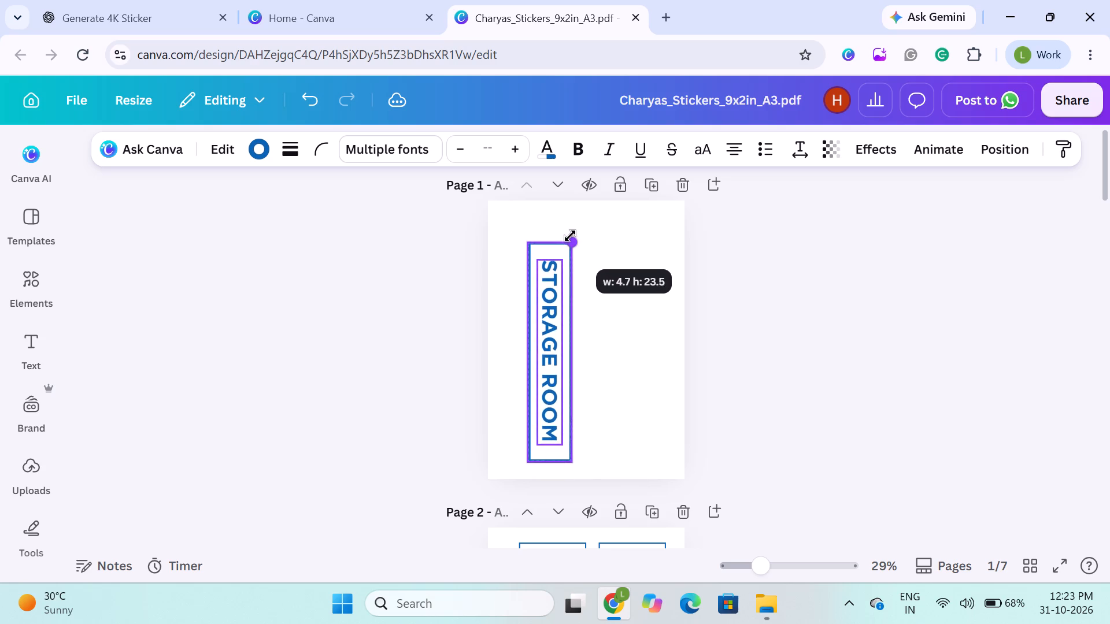
drag(570, 236, 563, 275)
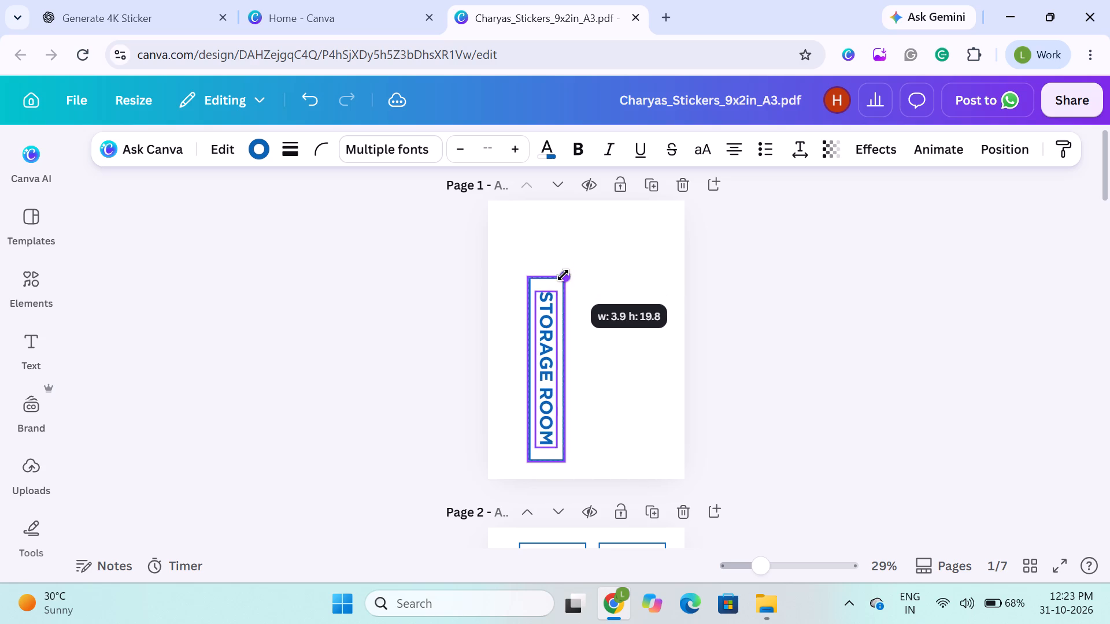
drag(563, 275, 560, 283)
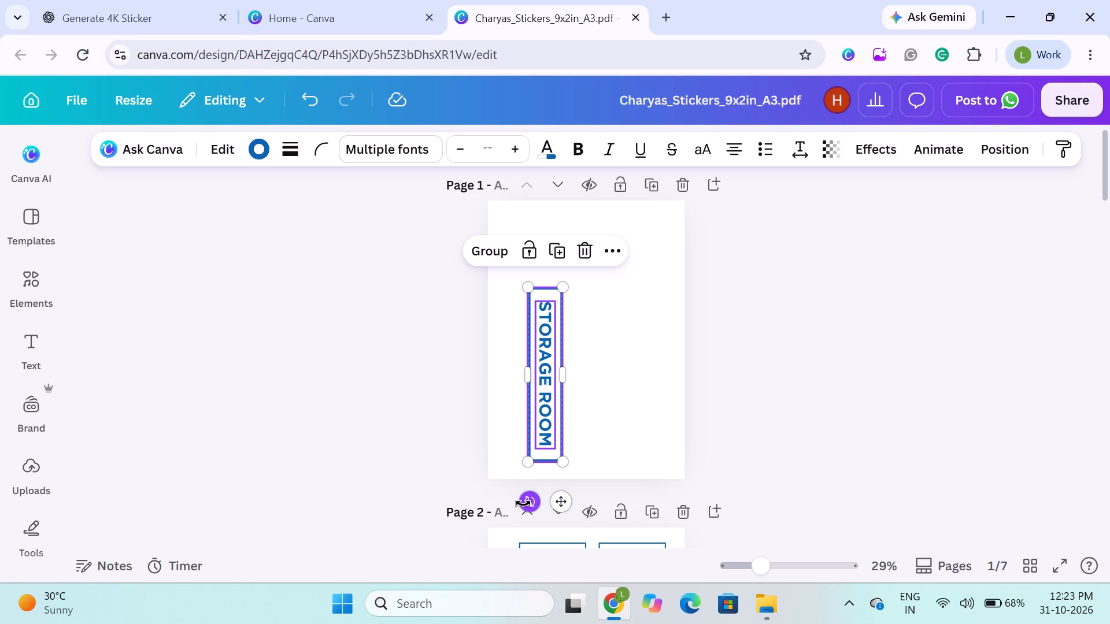
Rotate the STORAGE ROOM frame and text to -90° so they read horizontally, and centre them near the top of page 1.
drag(523, 503, 691, 403)
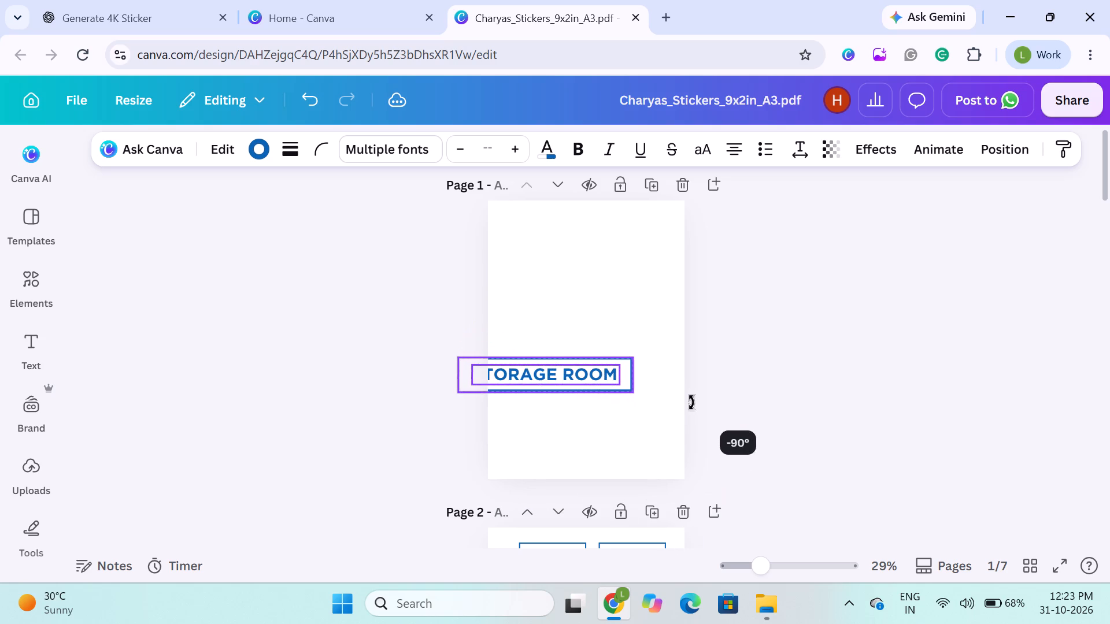
drag(691, 403, 691, 395)
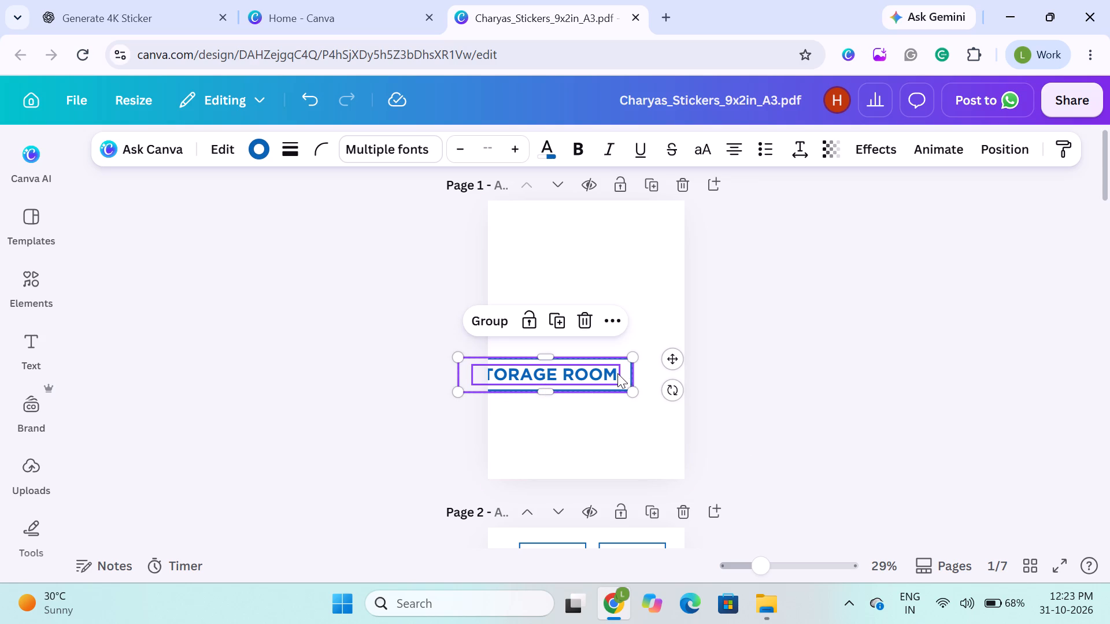
drag(673, 363, 721, 224)
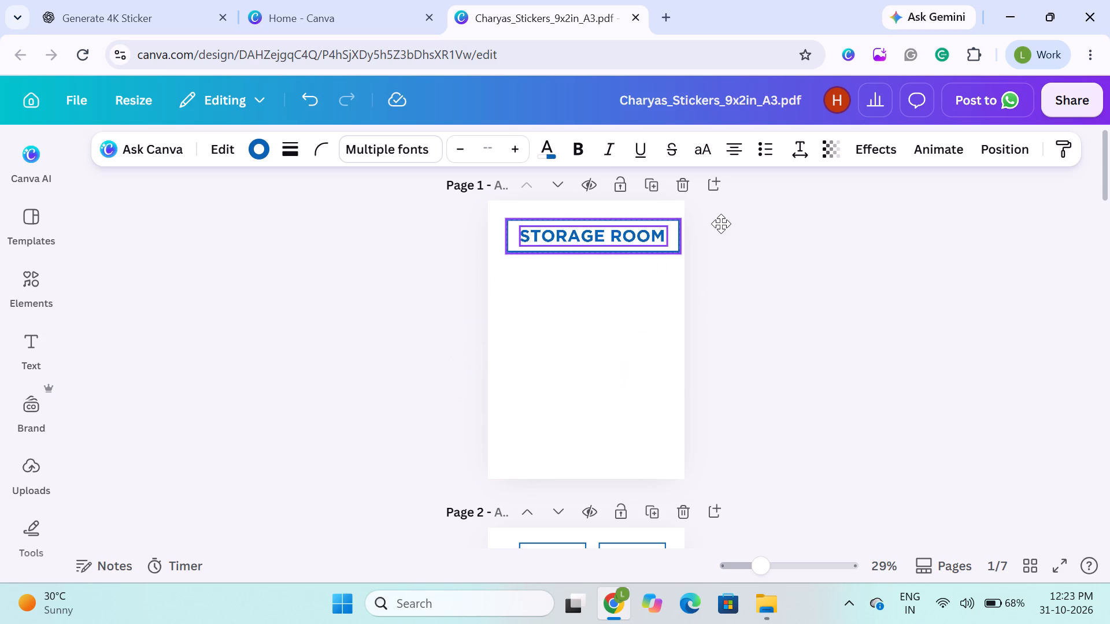
drag(721, 224, 715, 213)
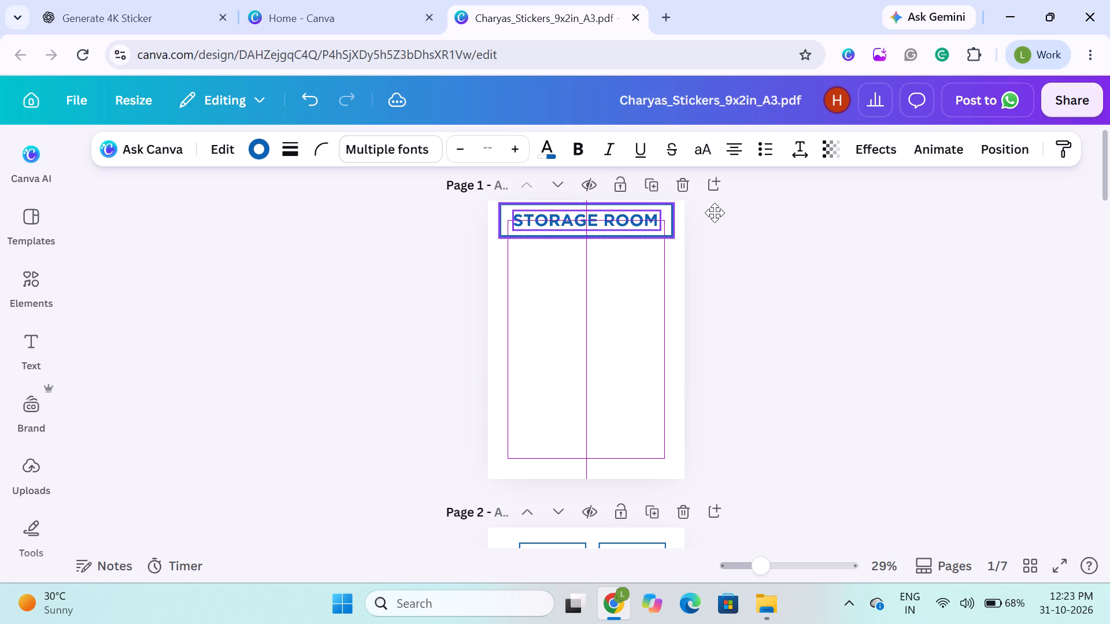
drag(715, 213, 715, 217)
click(410, 335)
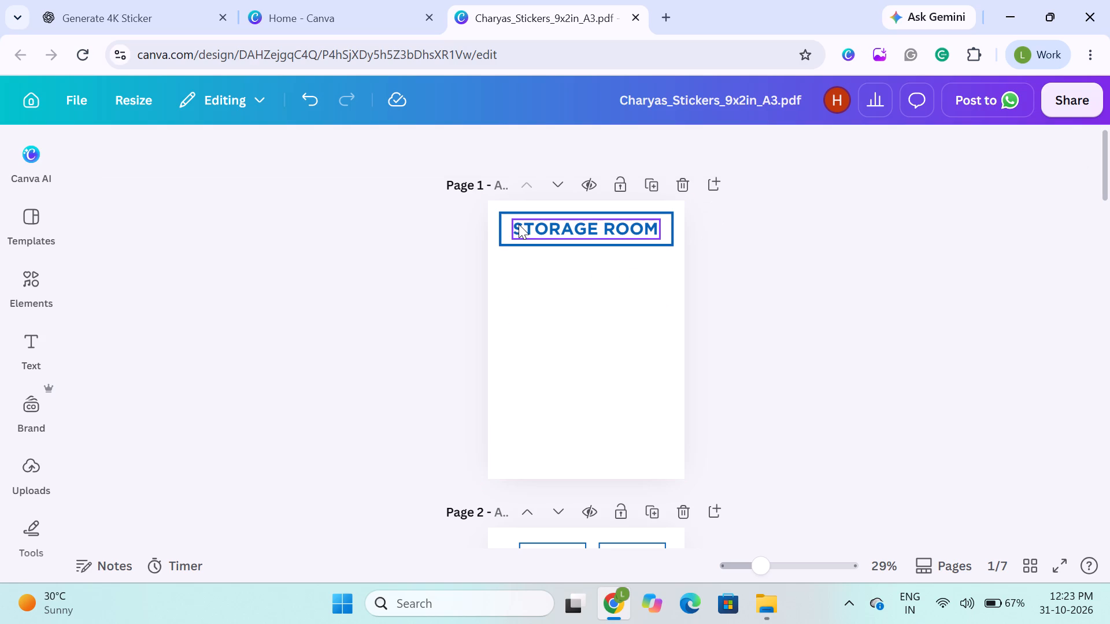
Duplicate the STORAGE ROOM frame and text, and align the copy directly below the original with a small gap.
click(641, 222)
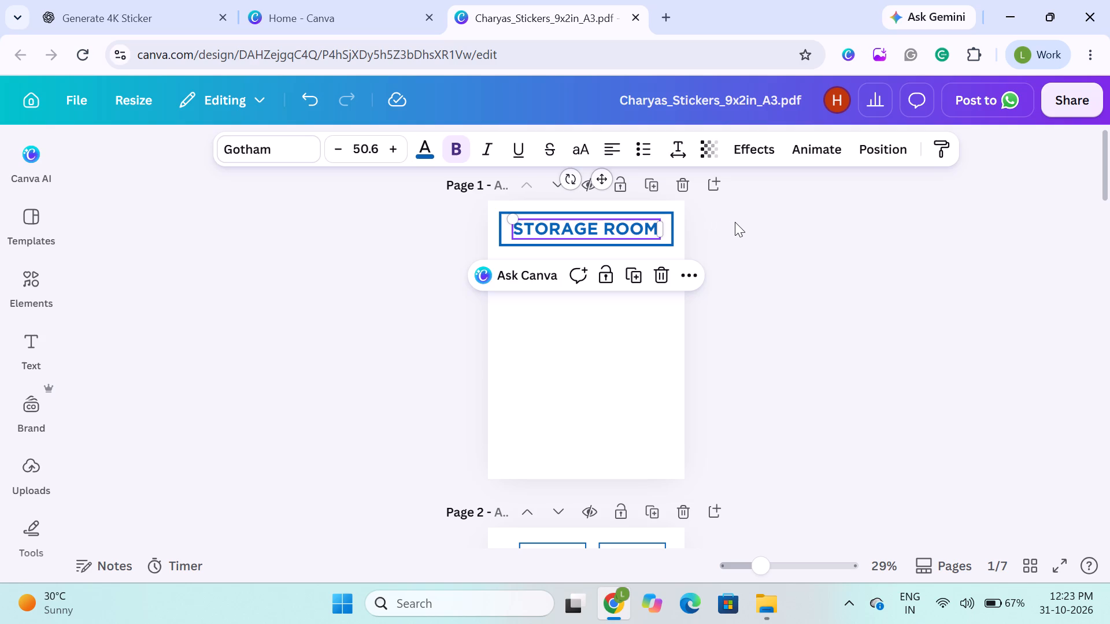
click(735, 222)
click(661, 239)
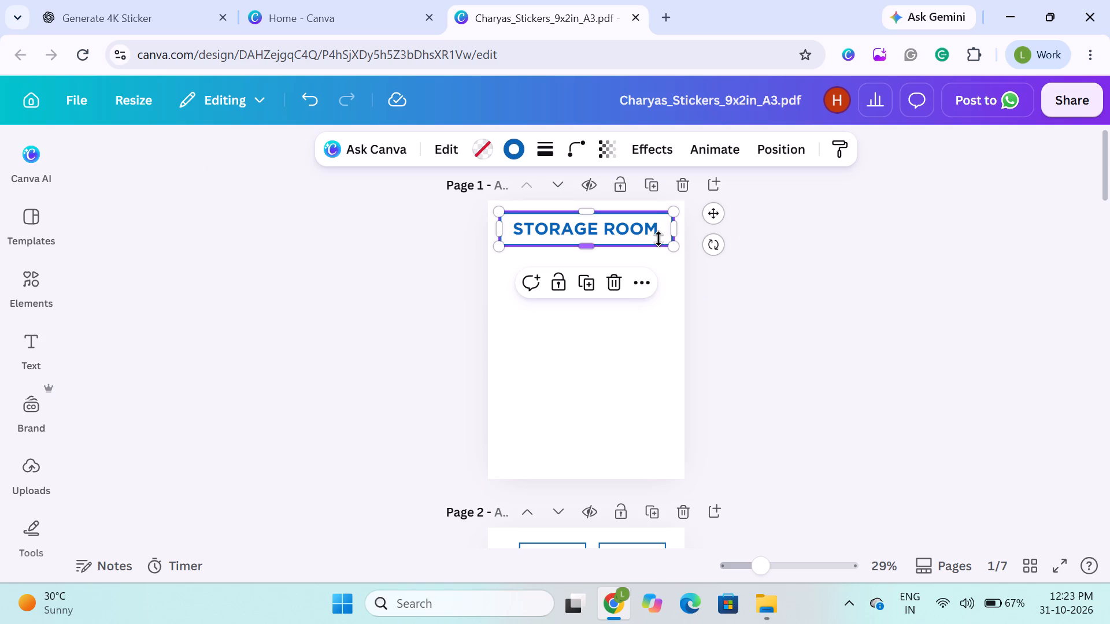
shift+click(645, 228)
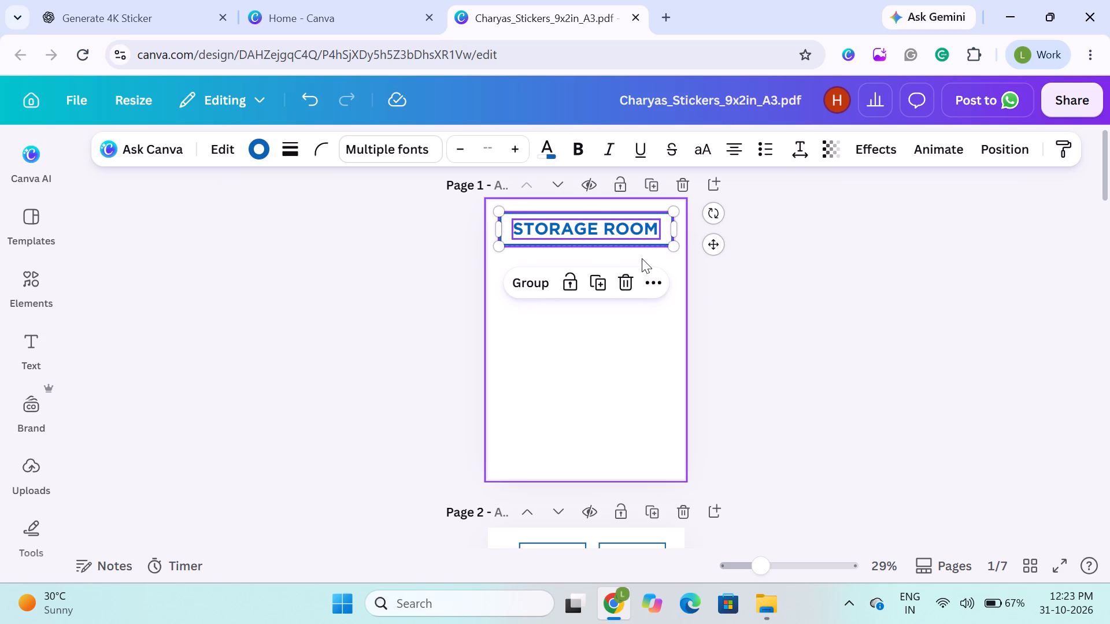
key(ctrl+d)
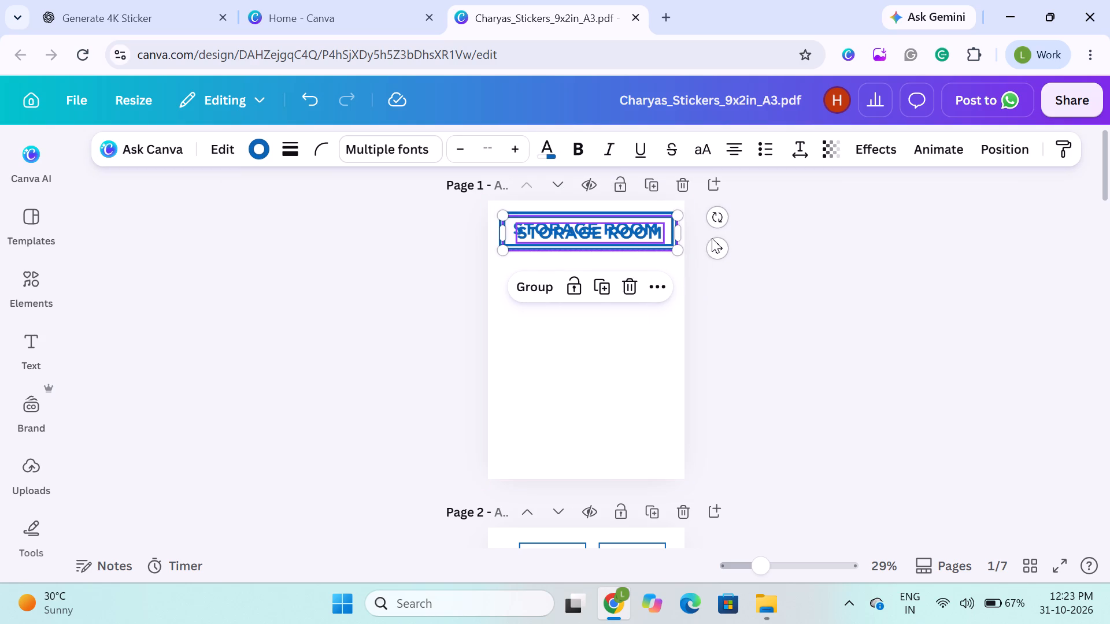
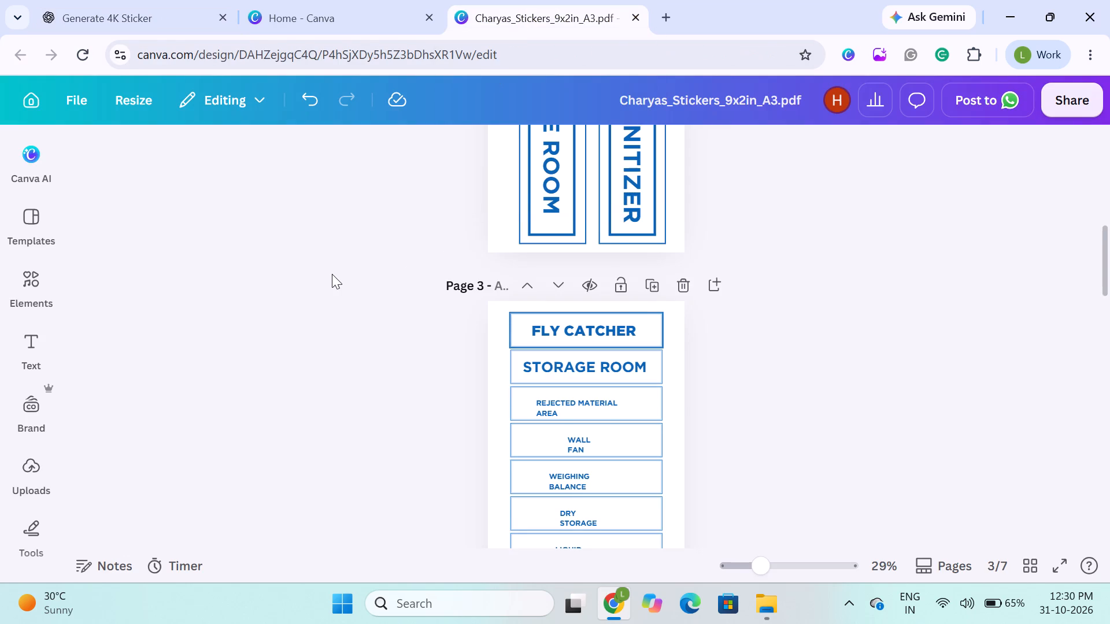
scroll(332, 274, up, 5)
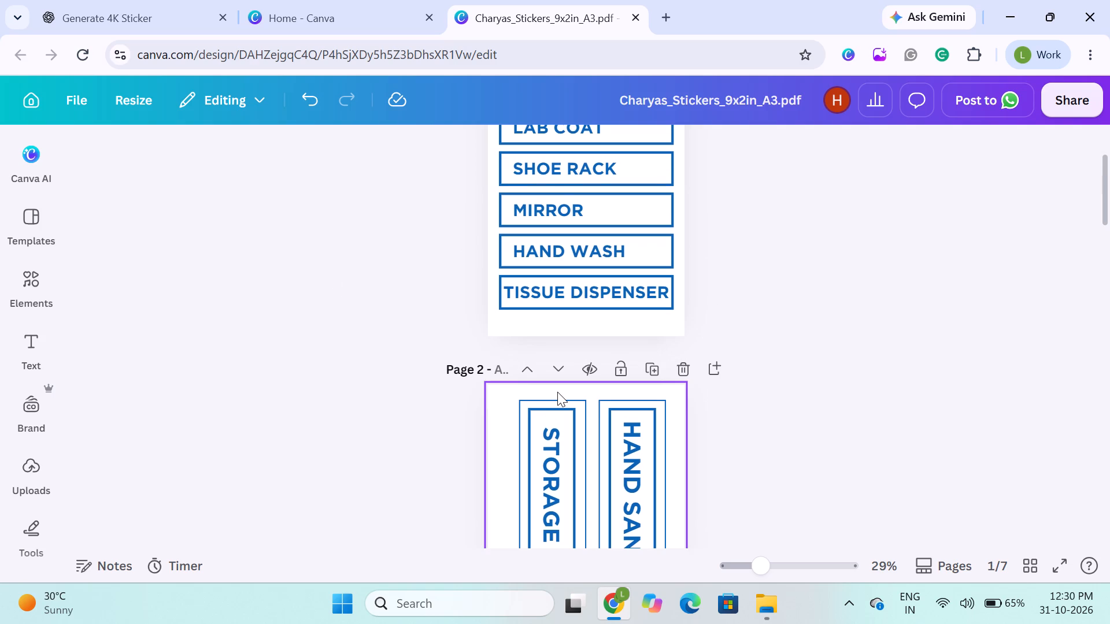
click(557, 392)
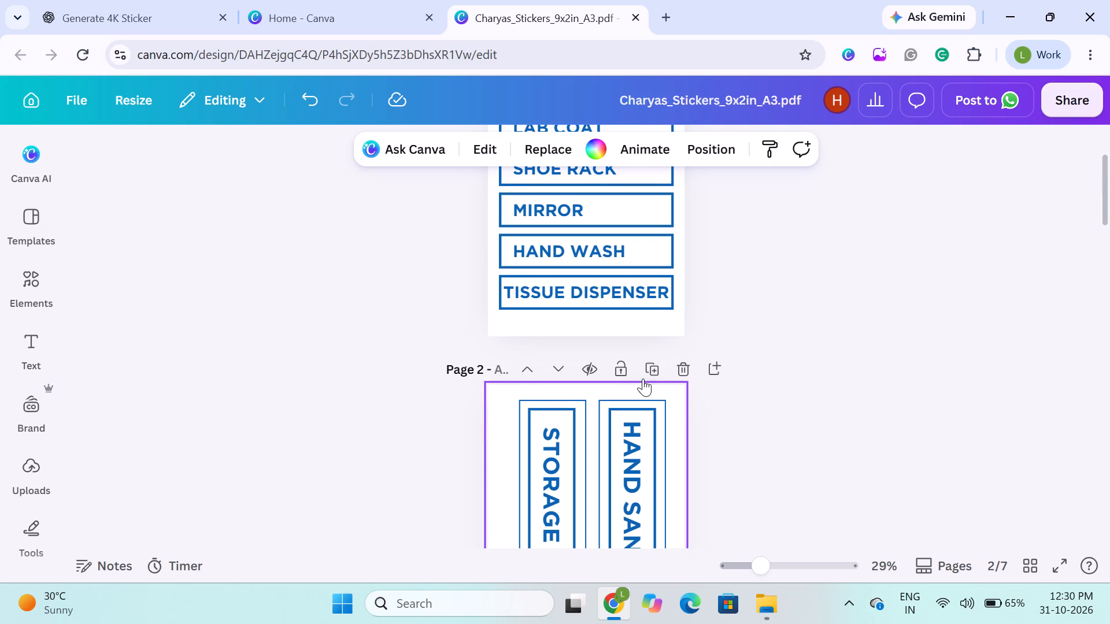
click(258, 356)
Duplicate page 1 with its six horizontal stickers as a new page 2.
scroll(350, 330, up, 3)
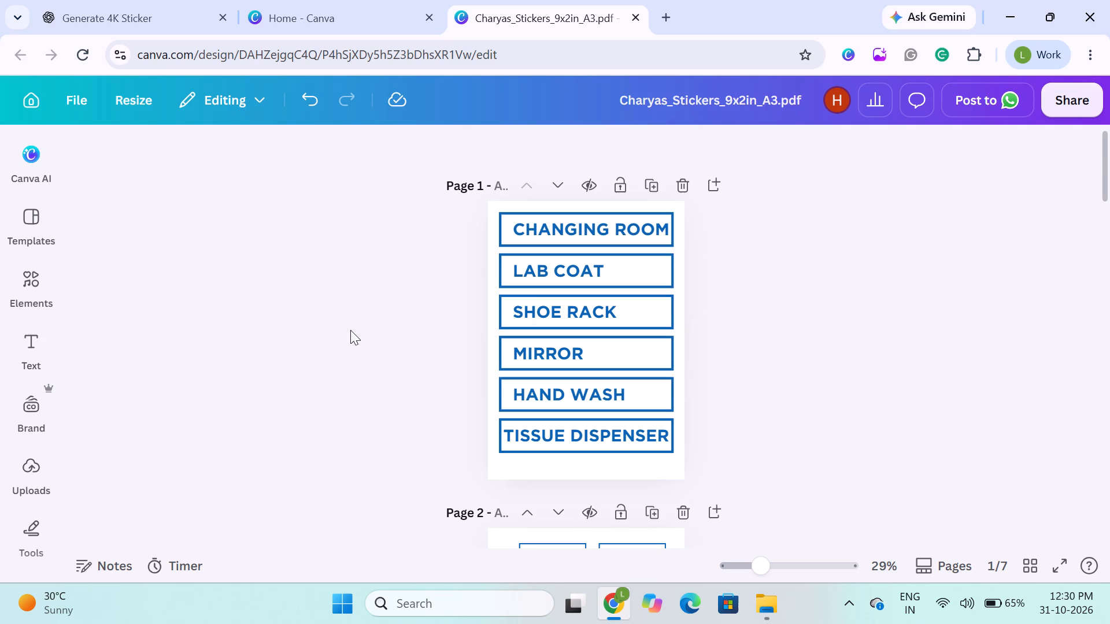
click(653, 187)
click(415, 323)
Replace the CHANGING ROOM text in the first sticker on page 2 with HAND SANITIZER.
scroll(415, 323, down, 1)
scroll(549, 270, up, 2)
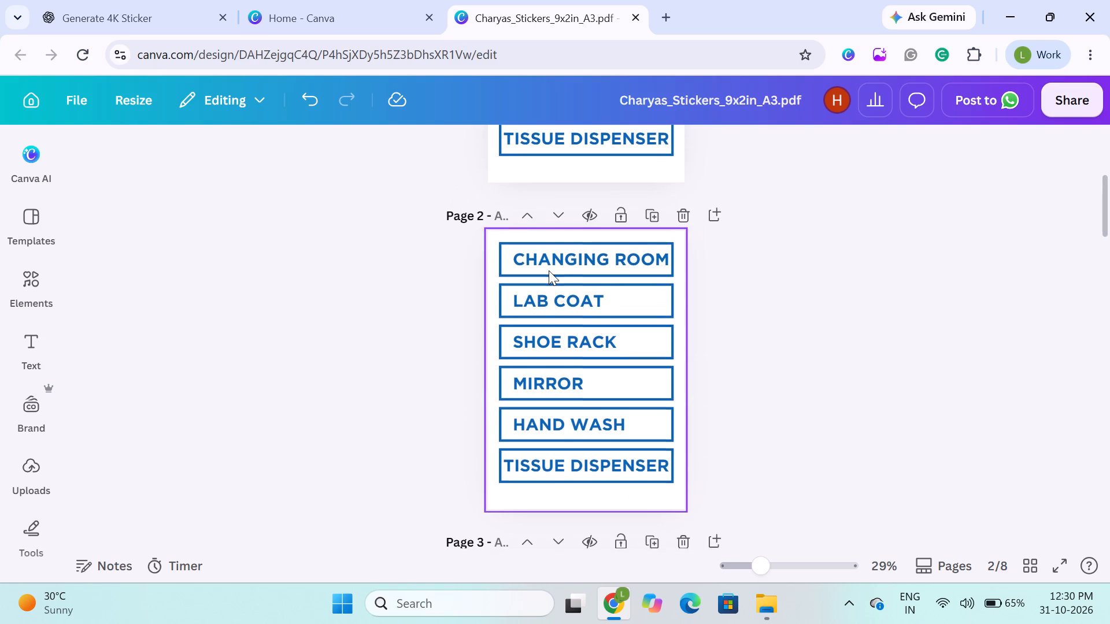
click(549, 270)
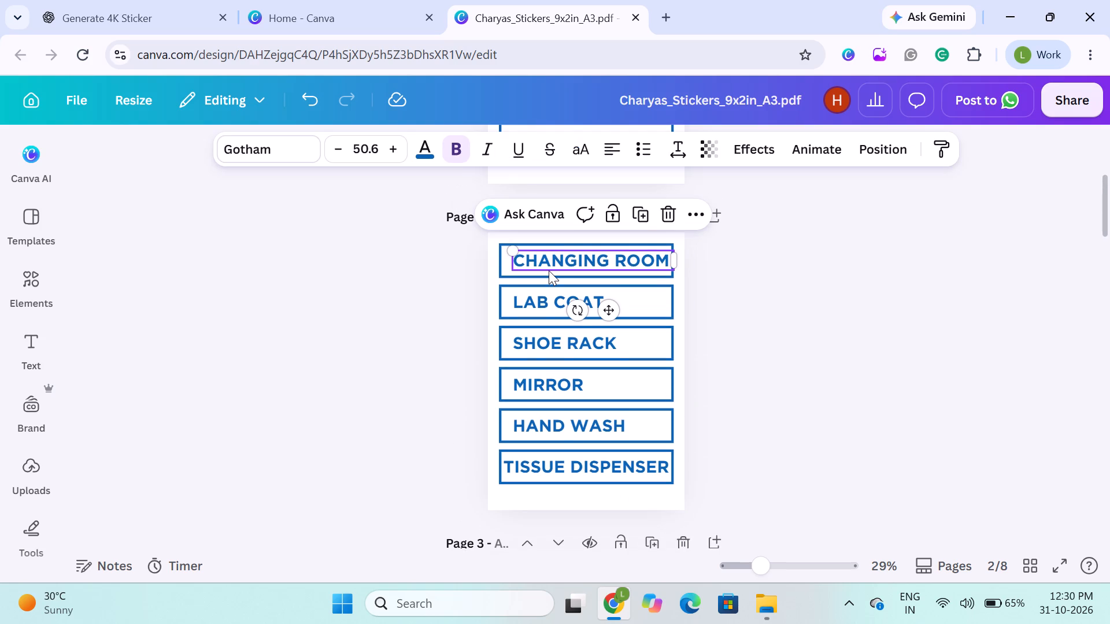
text(HA)
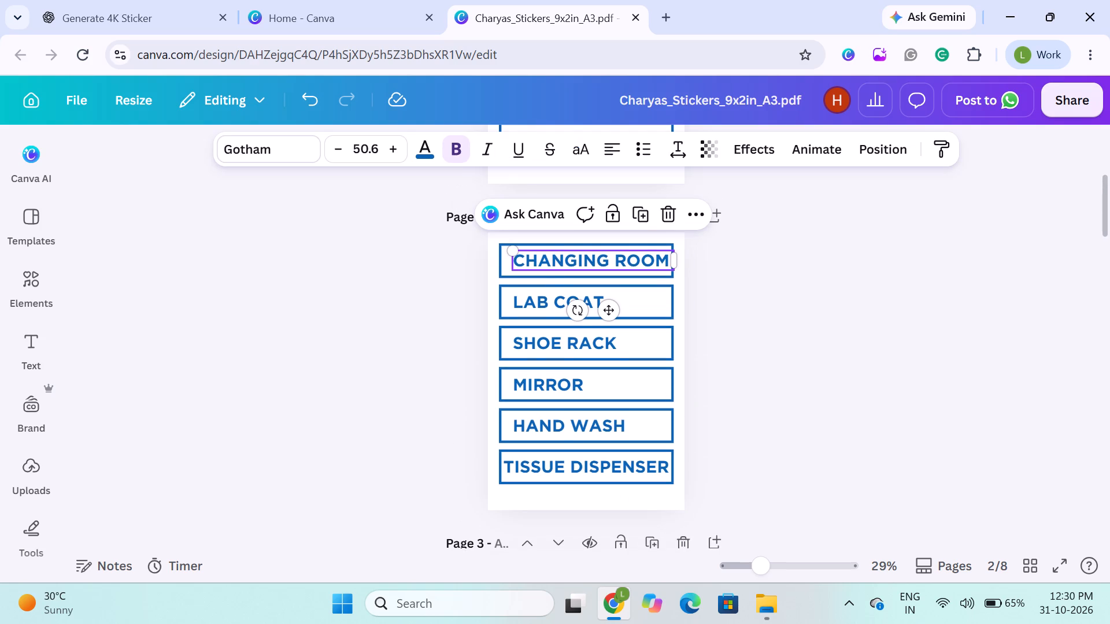
click(549, 270)
text(HAND)
key(space)
key(s)
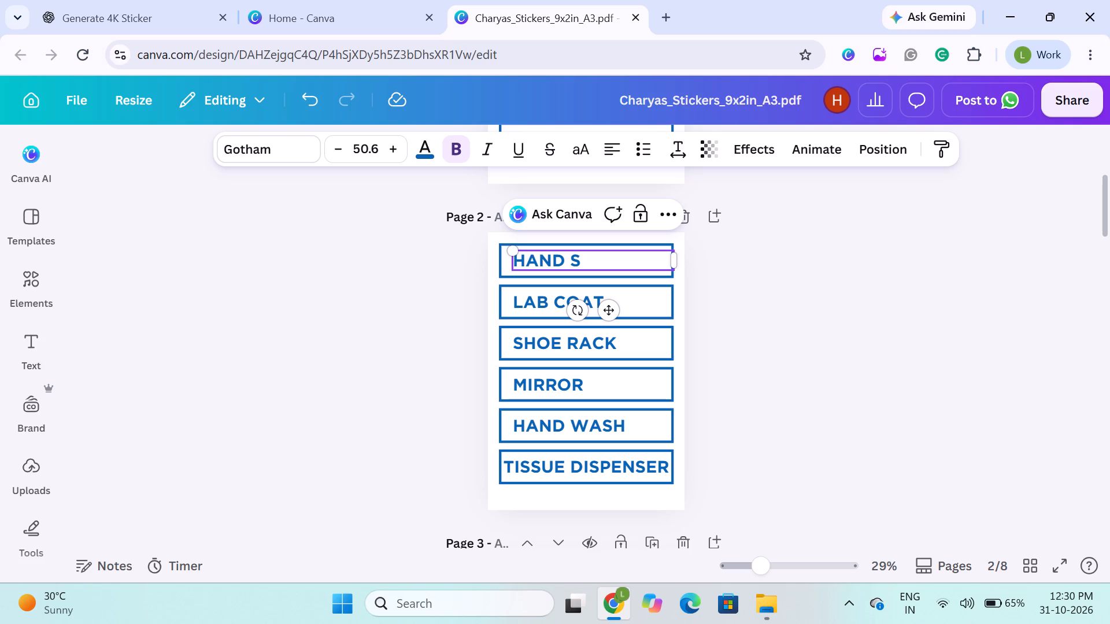
text(AN)
text(ITI)
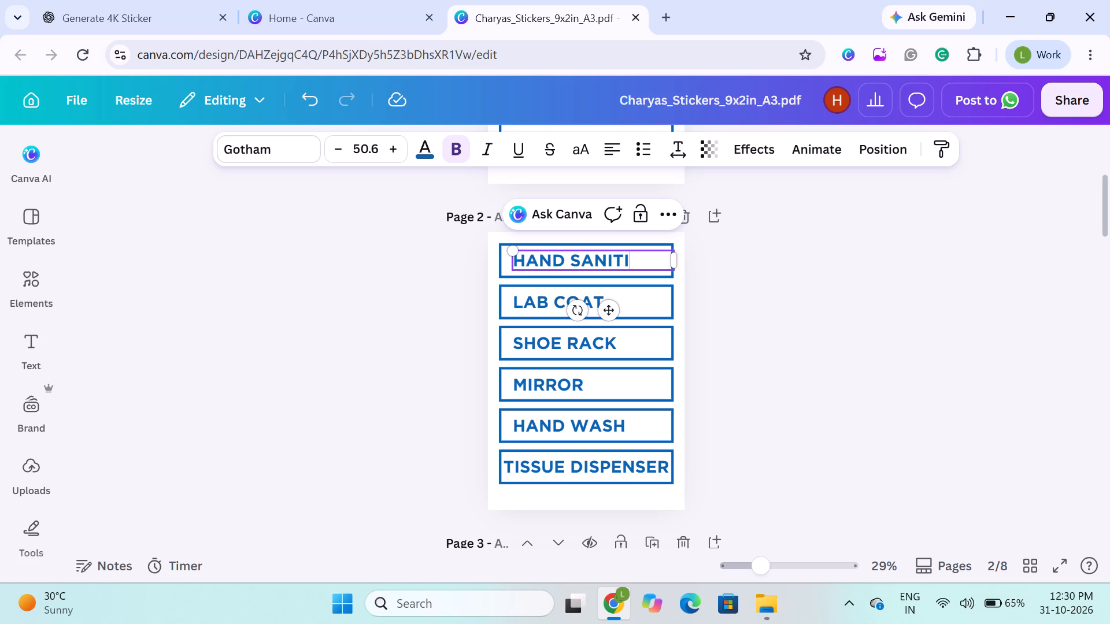
text(ZER)
click(316, 344)
Delete the text from the second to sixth stickers on page 2, keeping their border frames.
click(545, 295)
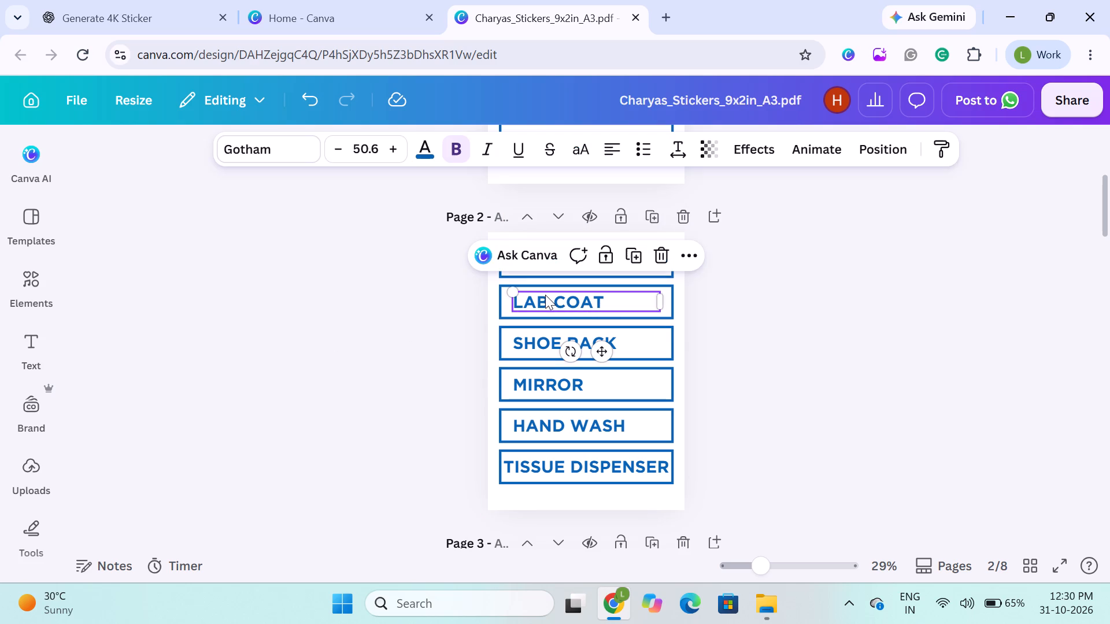
key(BackSpace)
click(544, 350)
key(BackSpace)
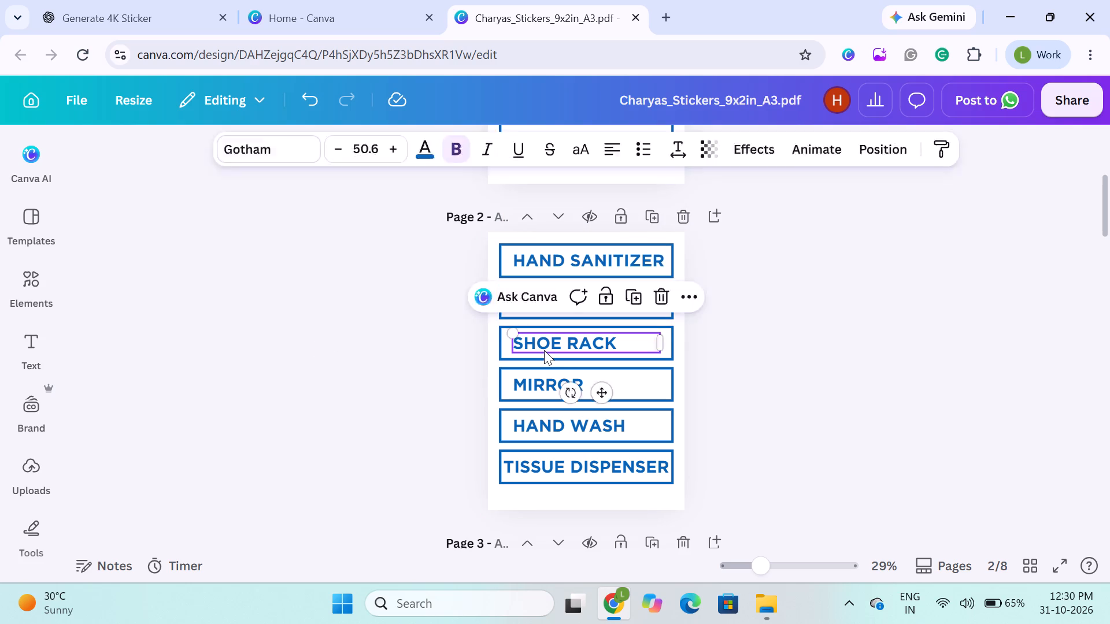
click(537, 385)
key(BackSpace)
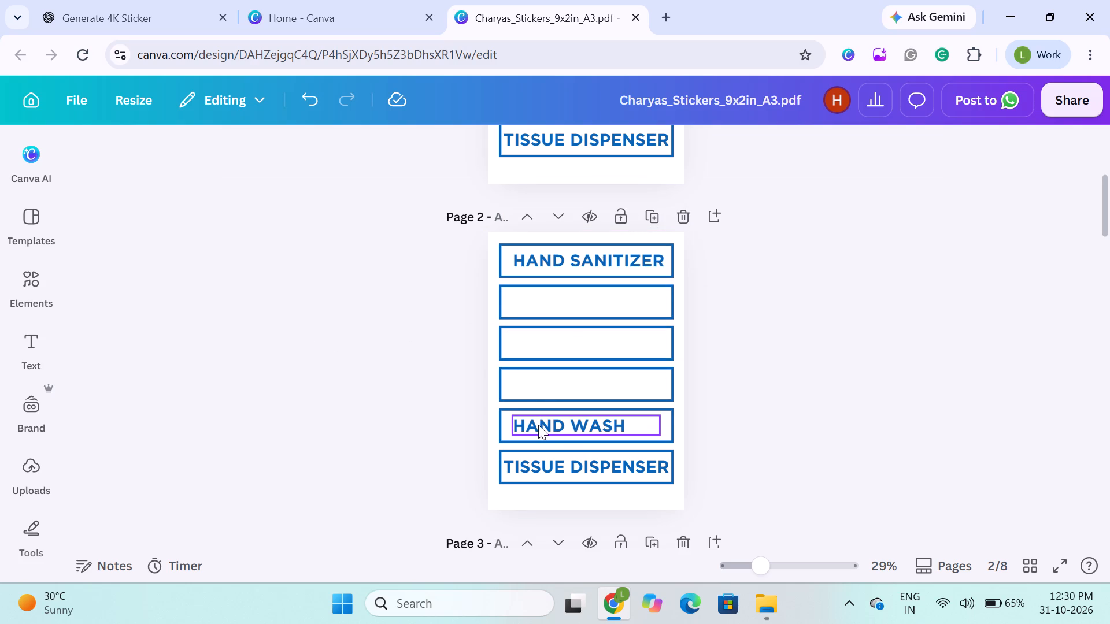
click(538, 425)
key(BackSpace)
click(536, 469)
key(BackSpace)
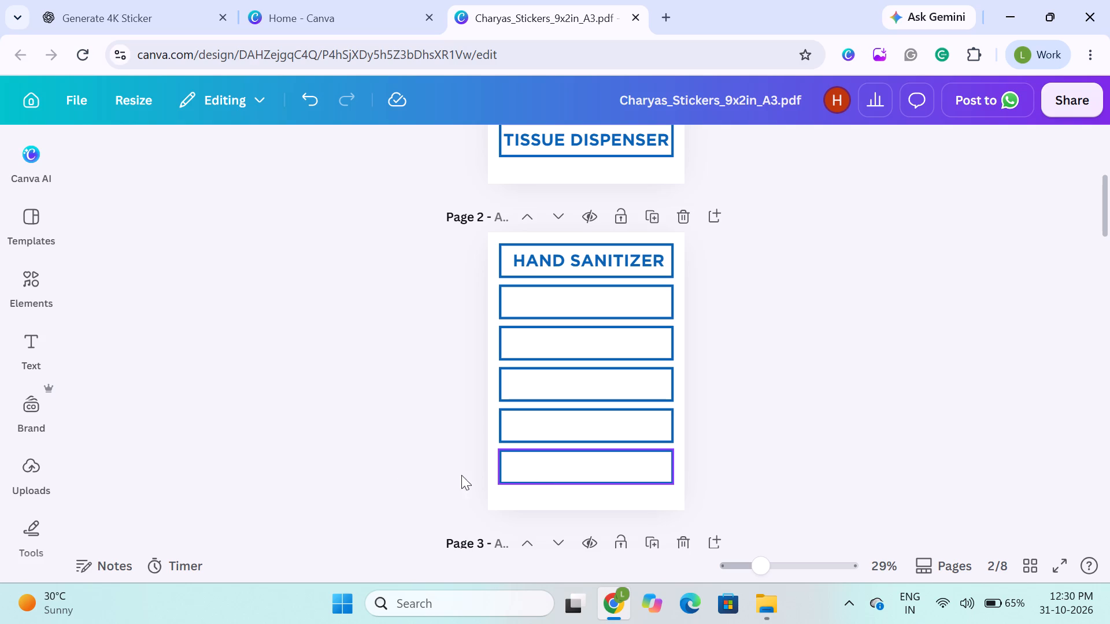
click(276, 425)
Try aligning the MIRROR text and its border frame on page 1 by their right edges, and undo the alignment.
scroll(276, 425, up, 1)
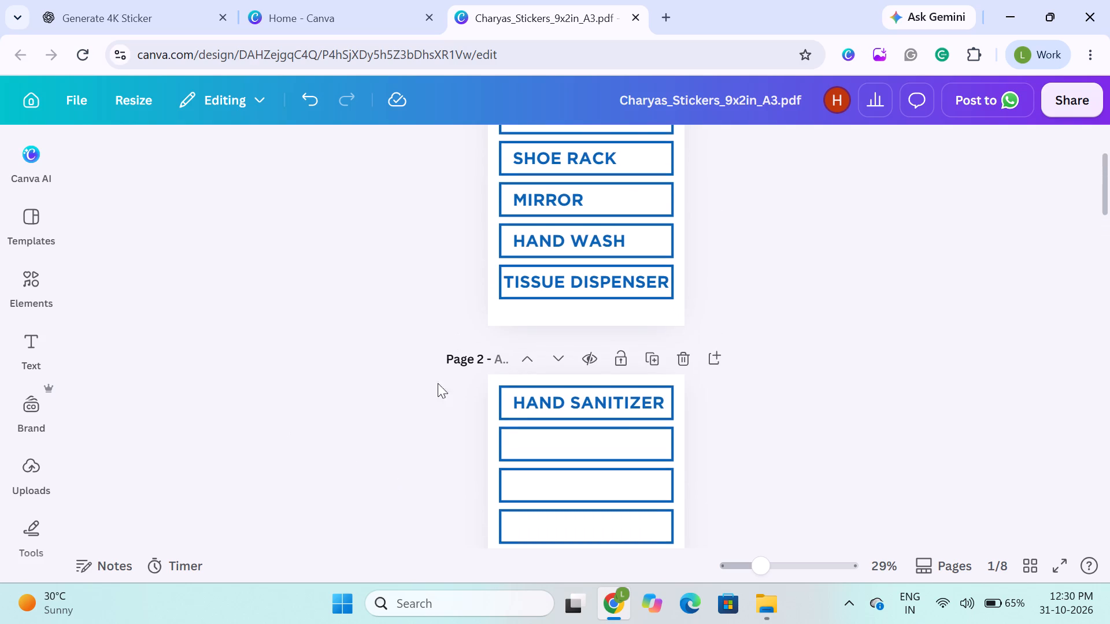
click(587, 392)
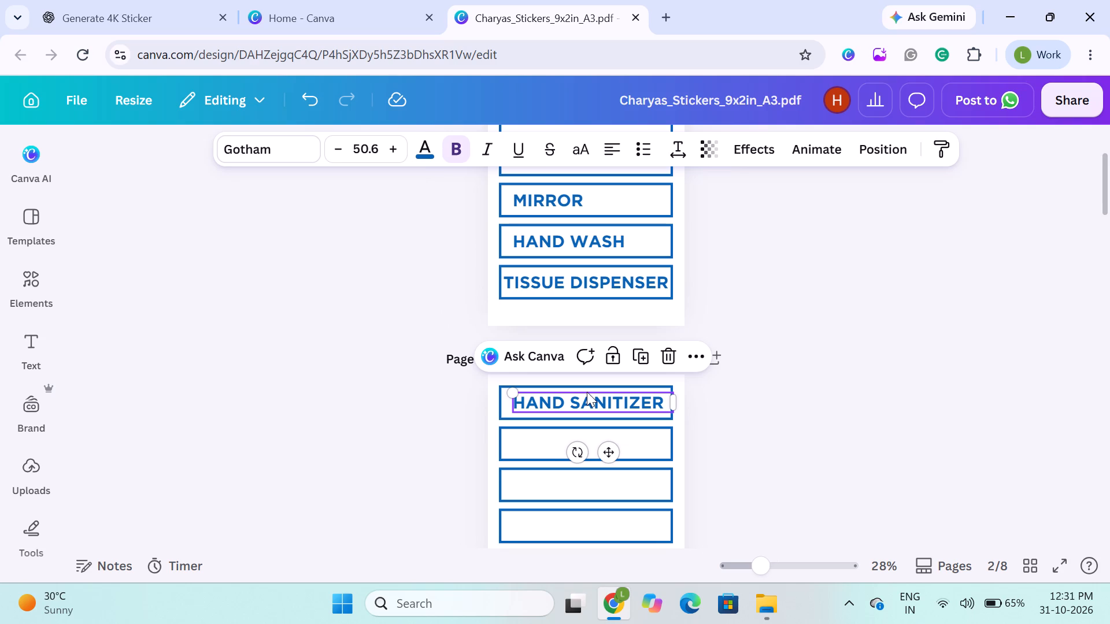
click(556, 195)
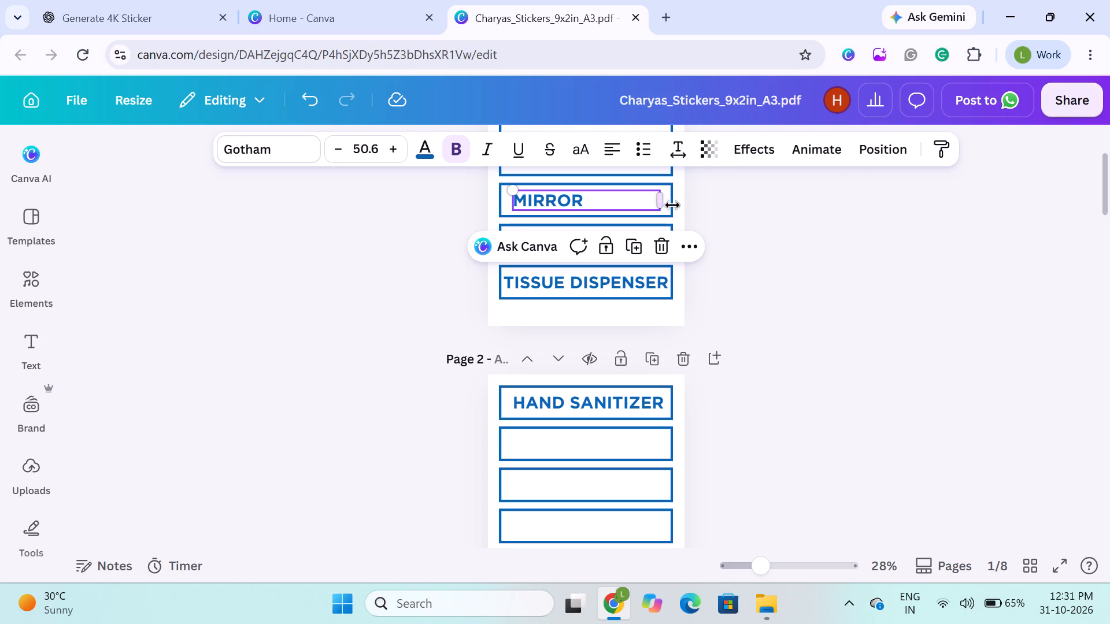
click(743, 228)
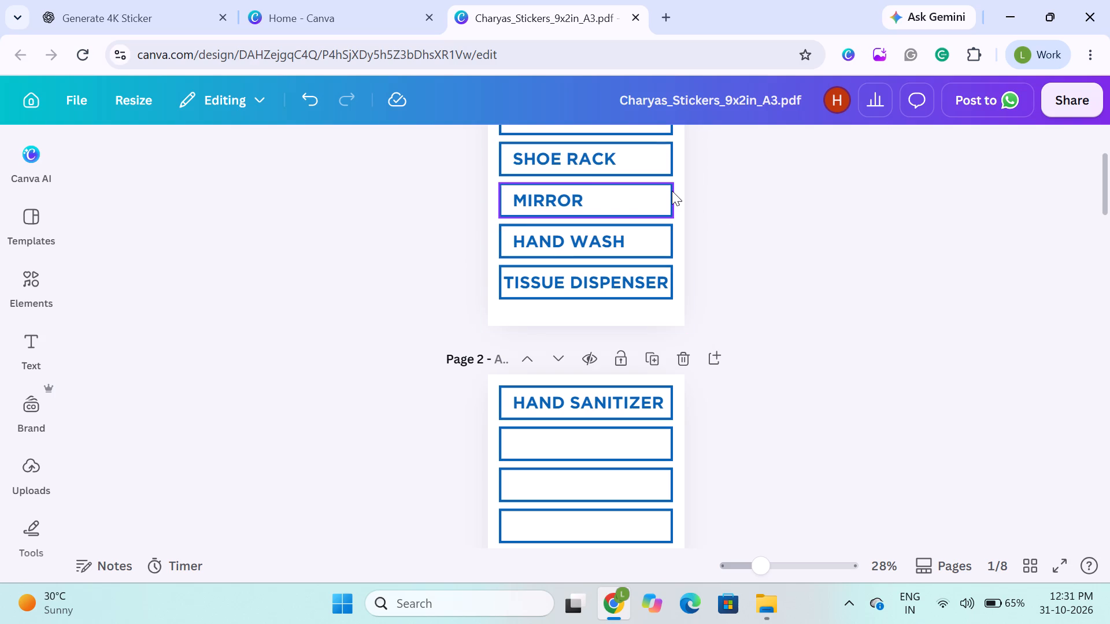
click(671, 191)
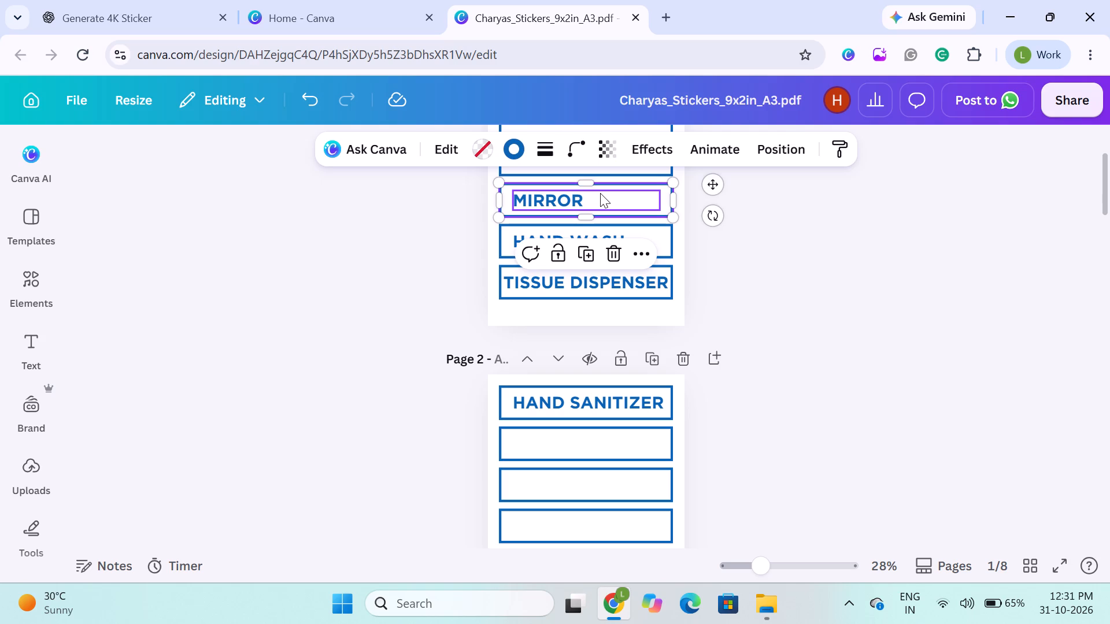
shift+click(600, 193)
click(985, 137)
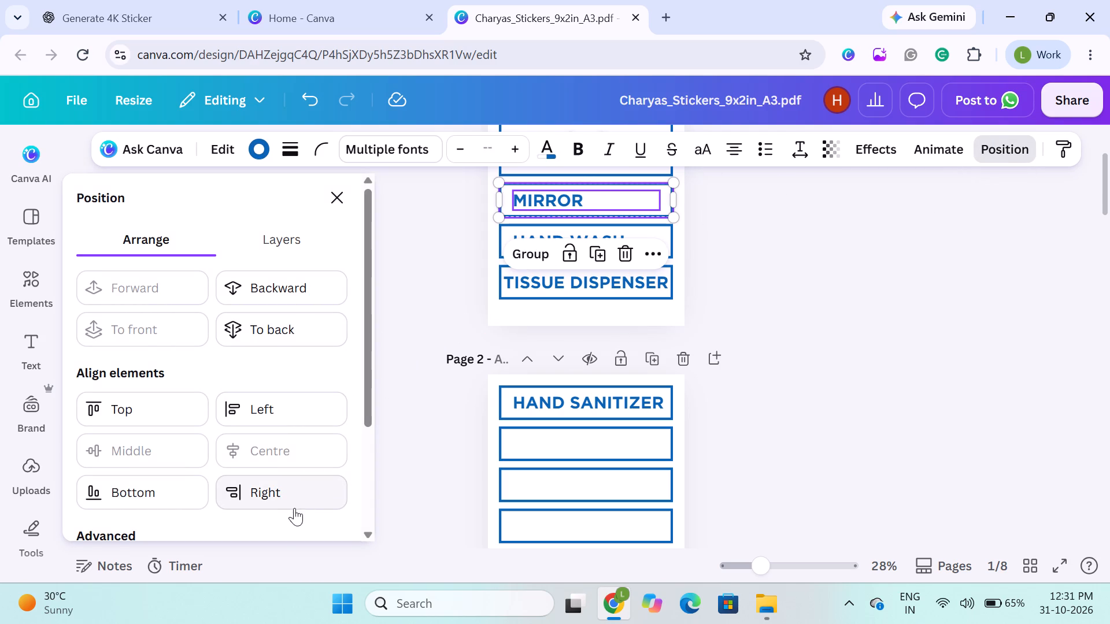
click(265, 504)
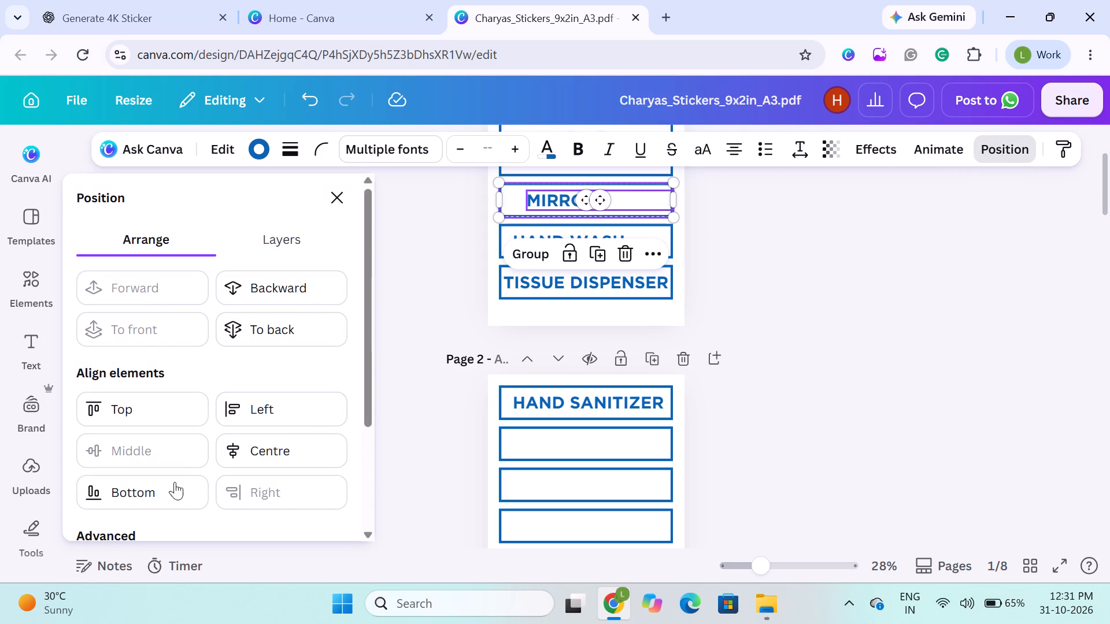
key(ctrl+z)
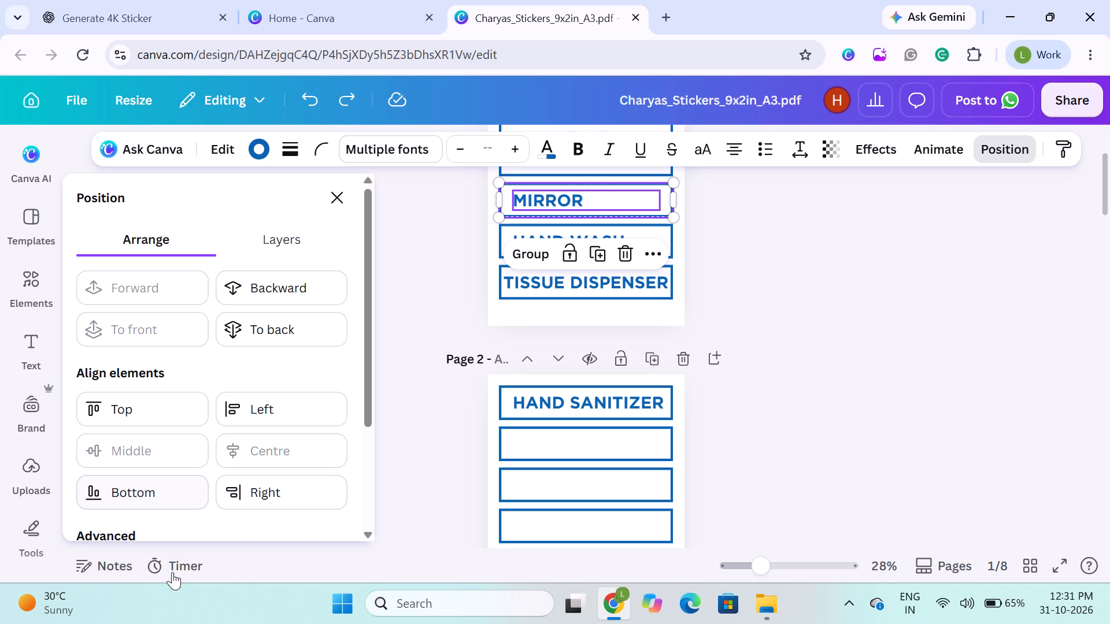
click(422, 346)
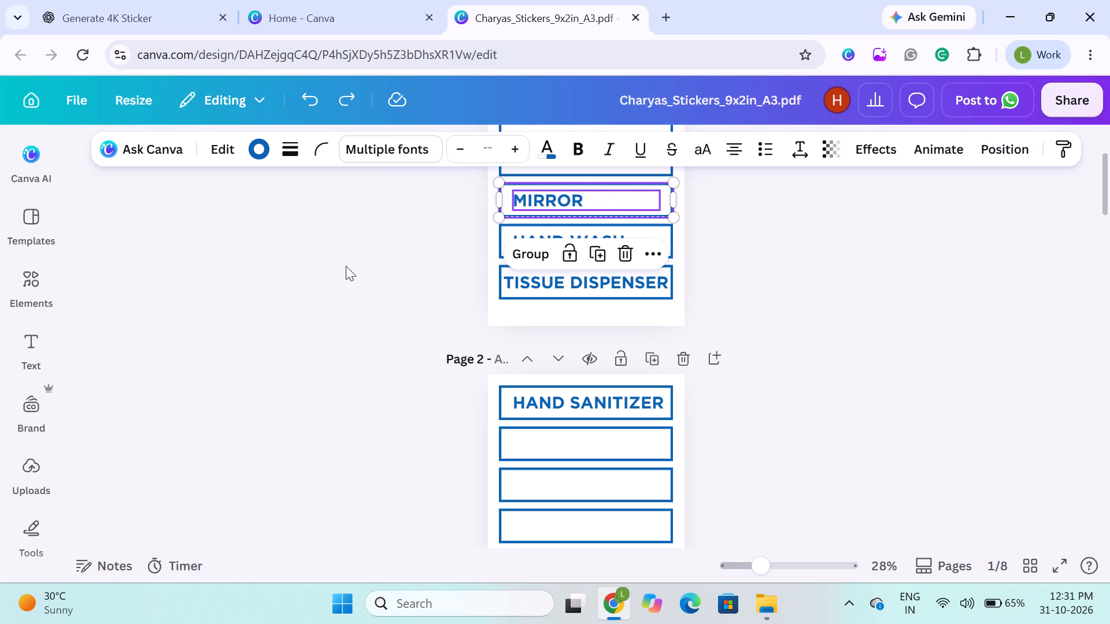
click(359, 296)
Narrow the LAB COAT text box on page 1 so its right edge sits close to the end of the text.
scroll(359, 296, down, 1)
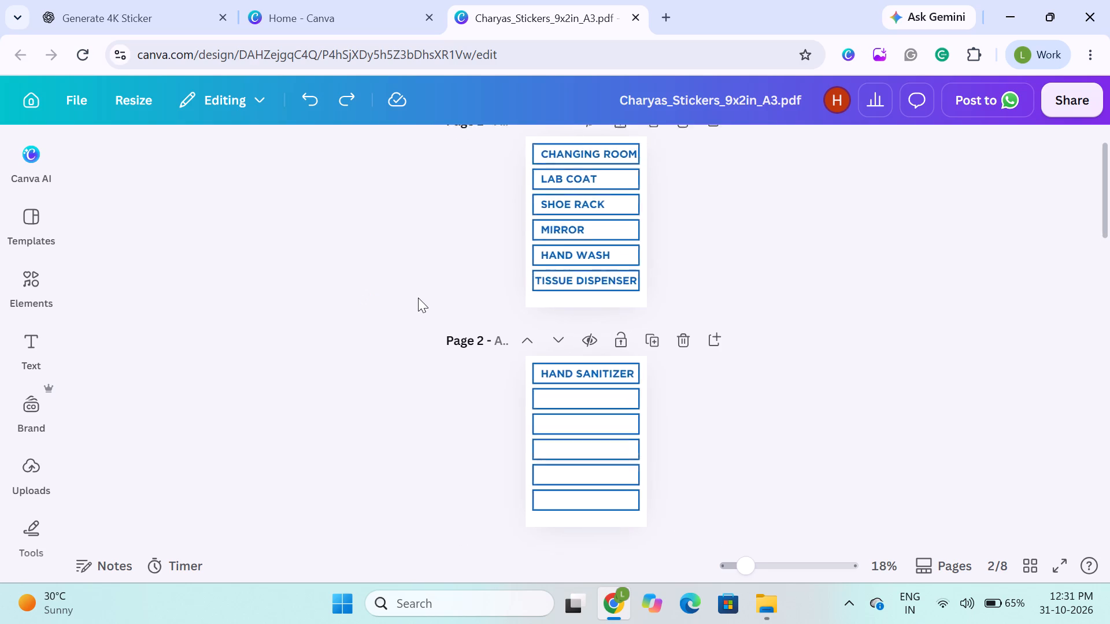
scroll(418, 298, up, 3)
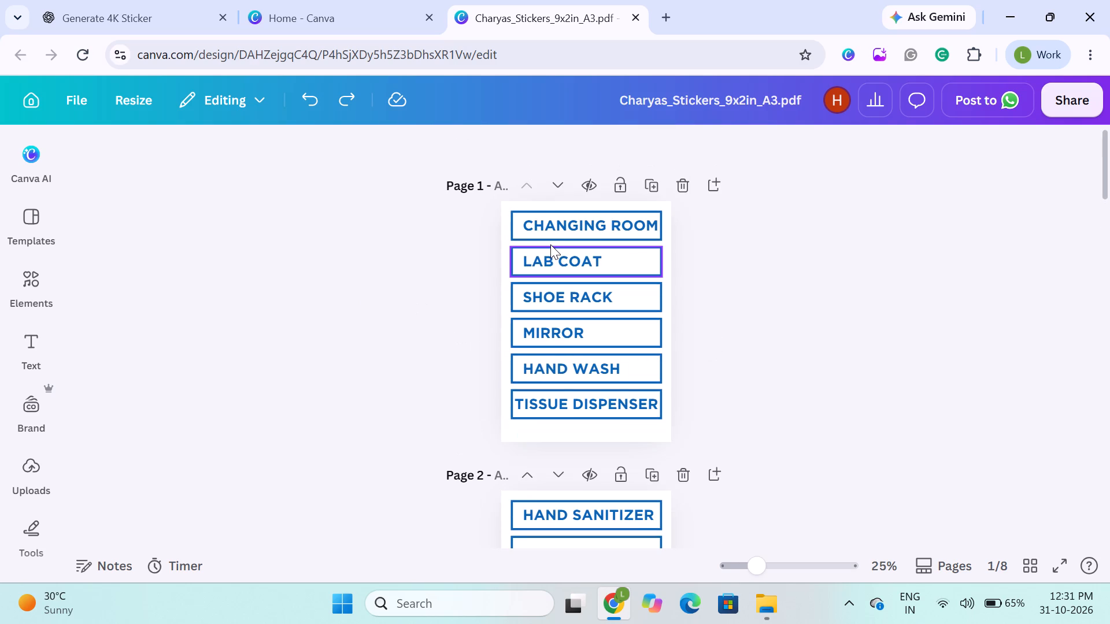
click(552, 254)
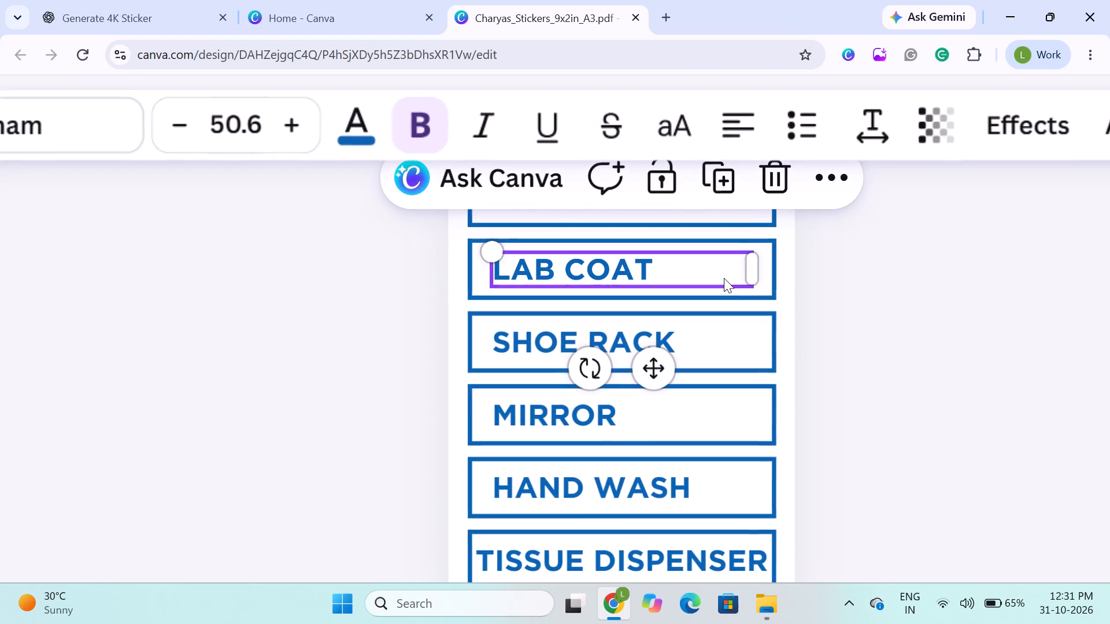
drag(755, 266, 660, 263)
click(278, 306)
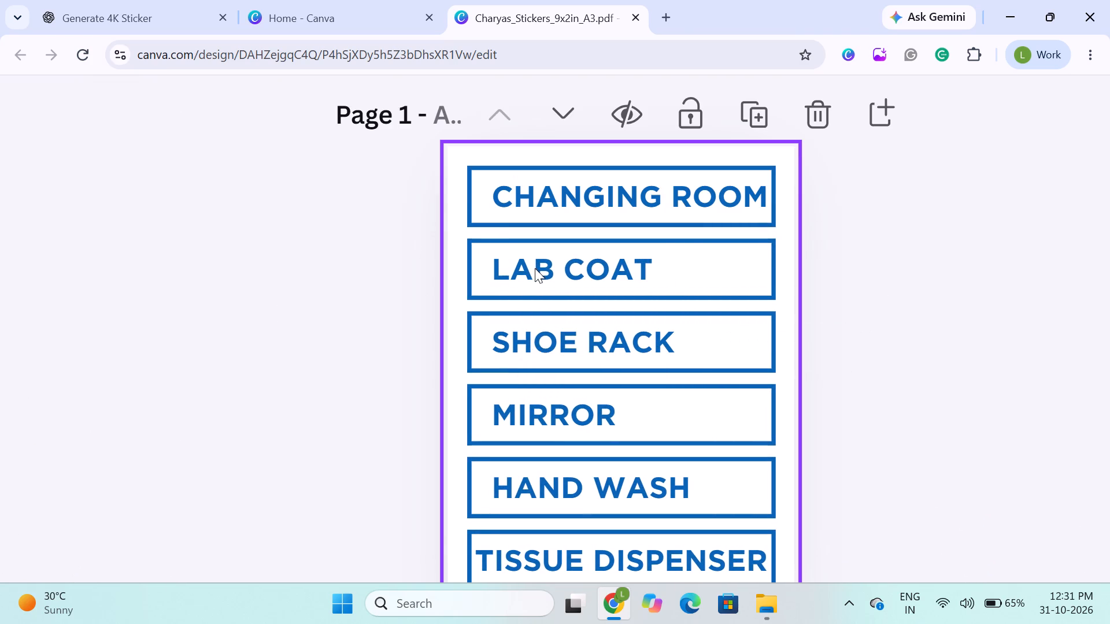
Shorten the LAB COAT border frame on page 1 to about 12.5 long so it ends just past the text.
click(637, 265)
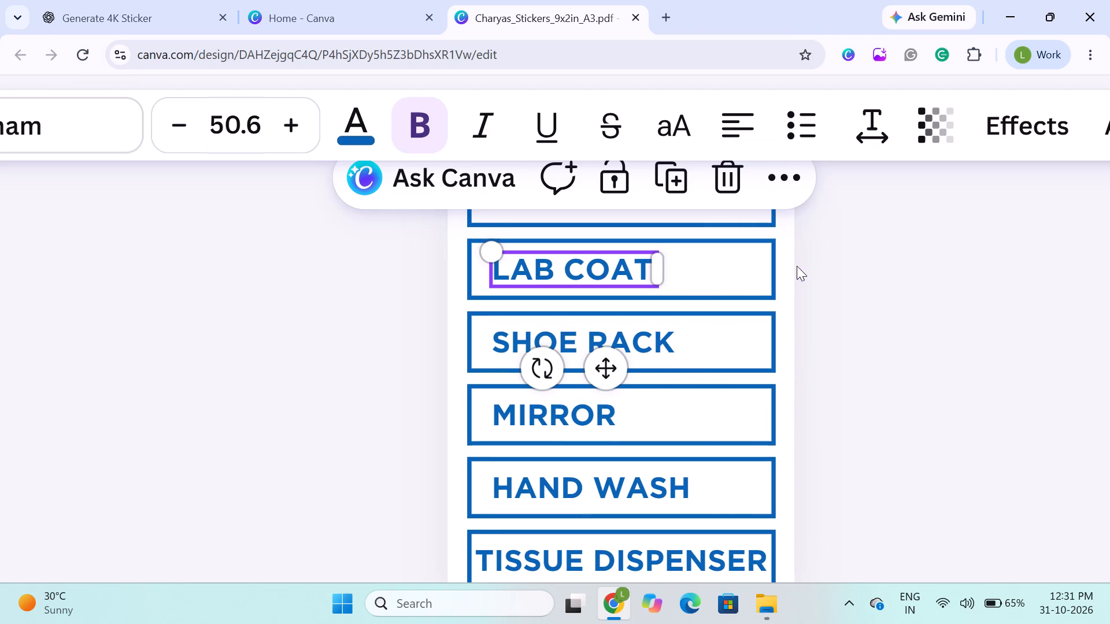
click(739, 278)
drag(777, 268, 700, 268)
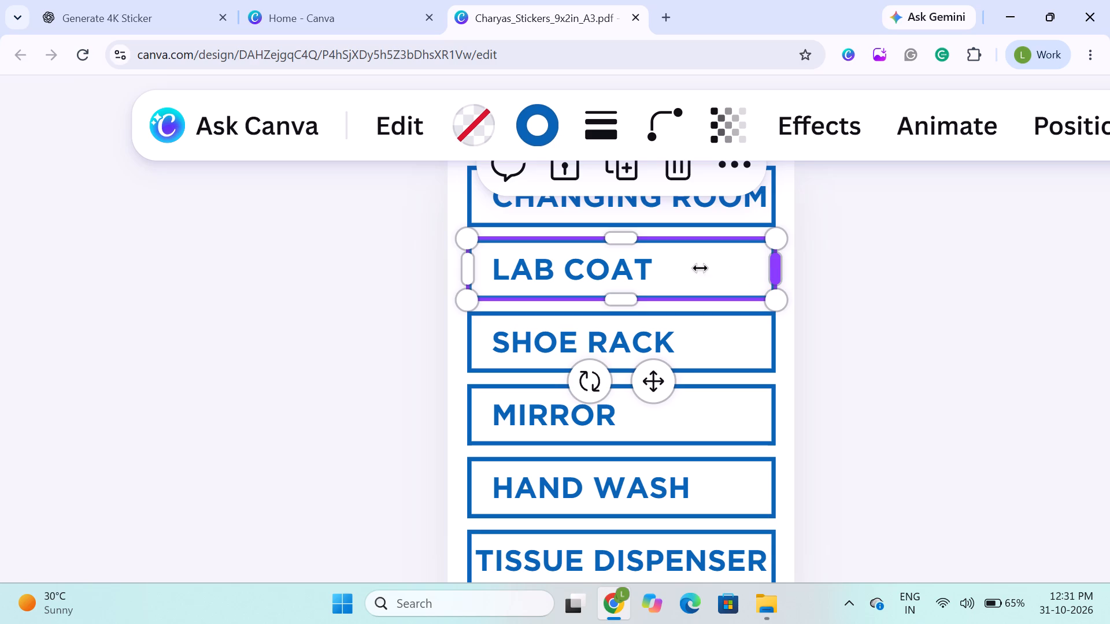
drag(700, 268, 676, 269)
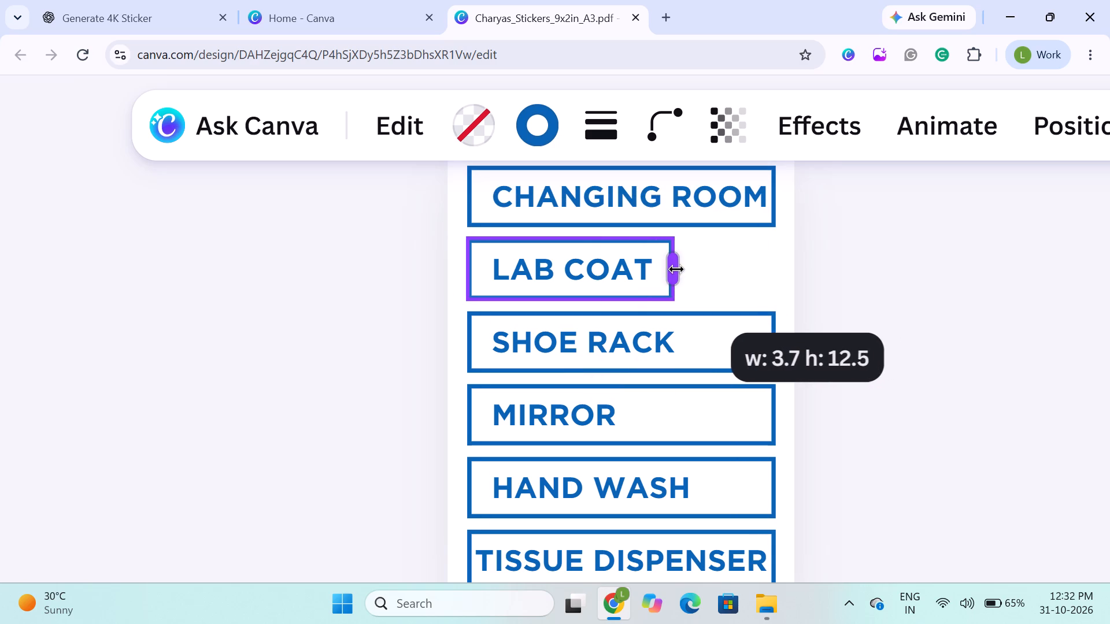
drag(676, 269, 674, 269)
click(433, 283)
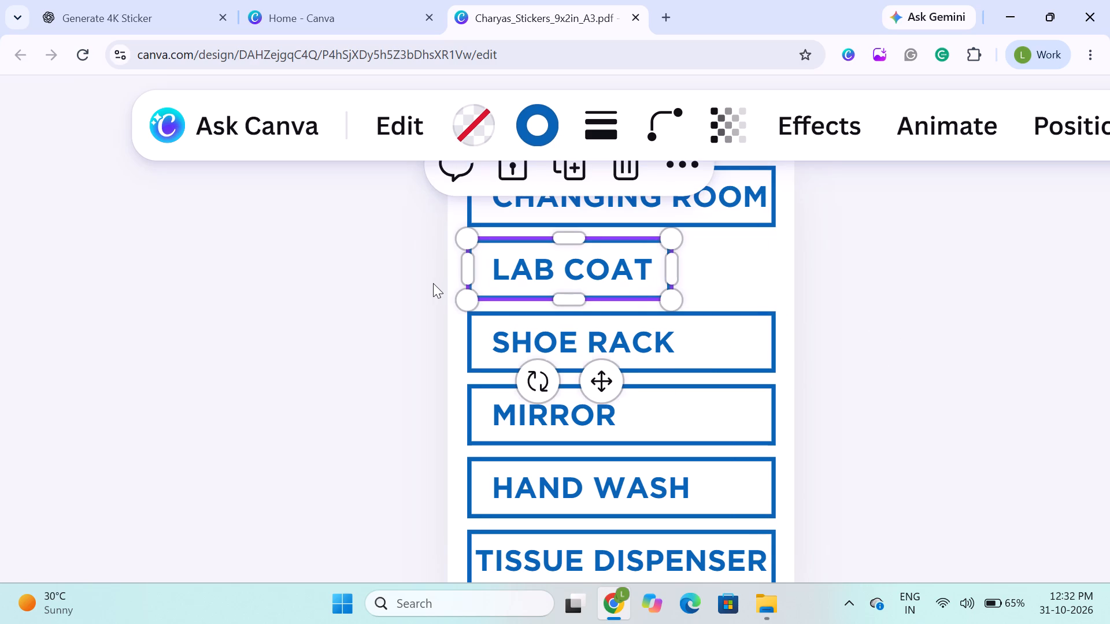
click(521, 270)
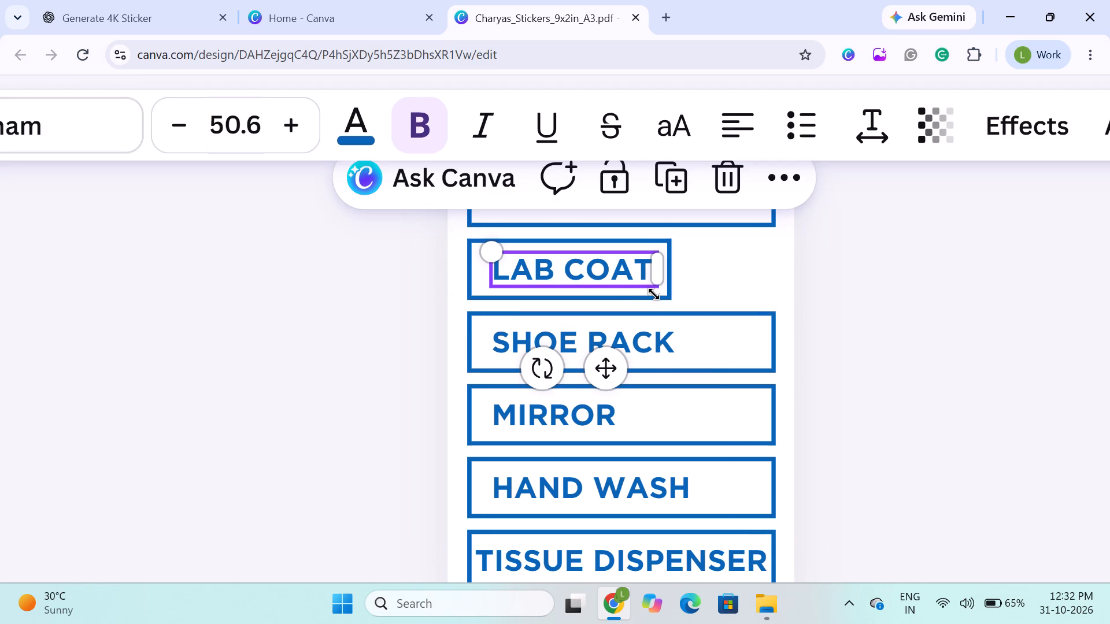
click(879, 254)
click(617, 257)
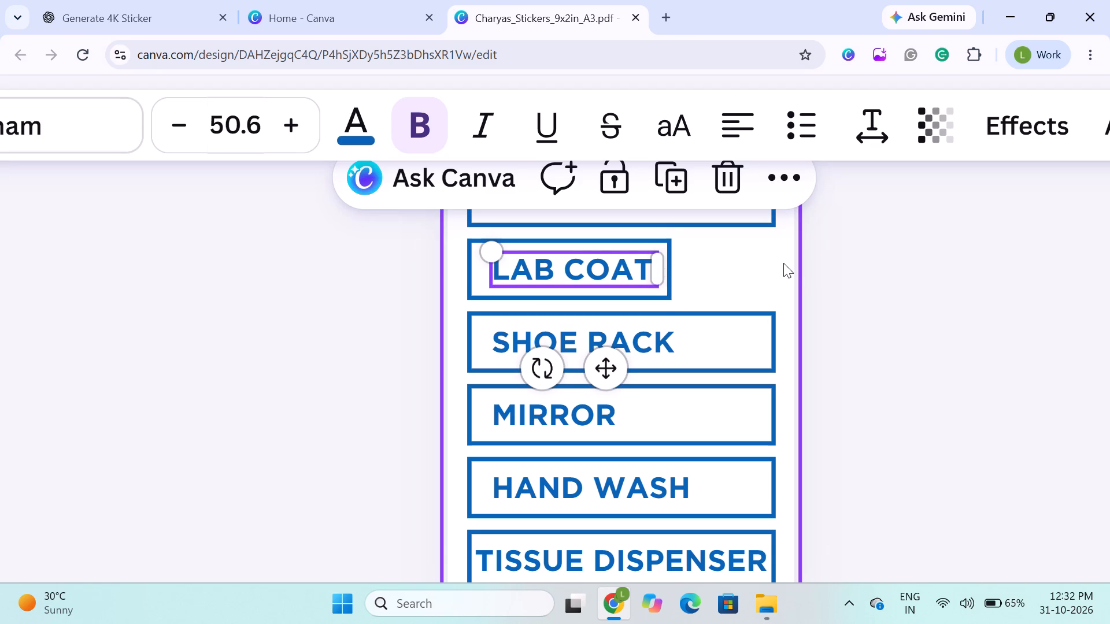
click(872, 284)
Narrow the SHOE RACK text box on page 1 so its right edge sits close to the end of the text.
click(621, 325)
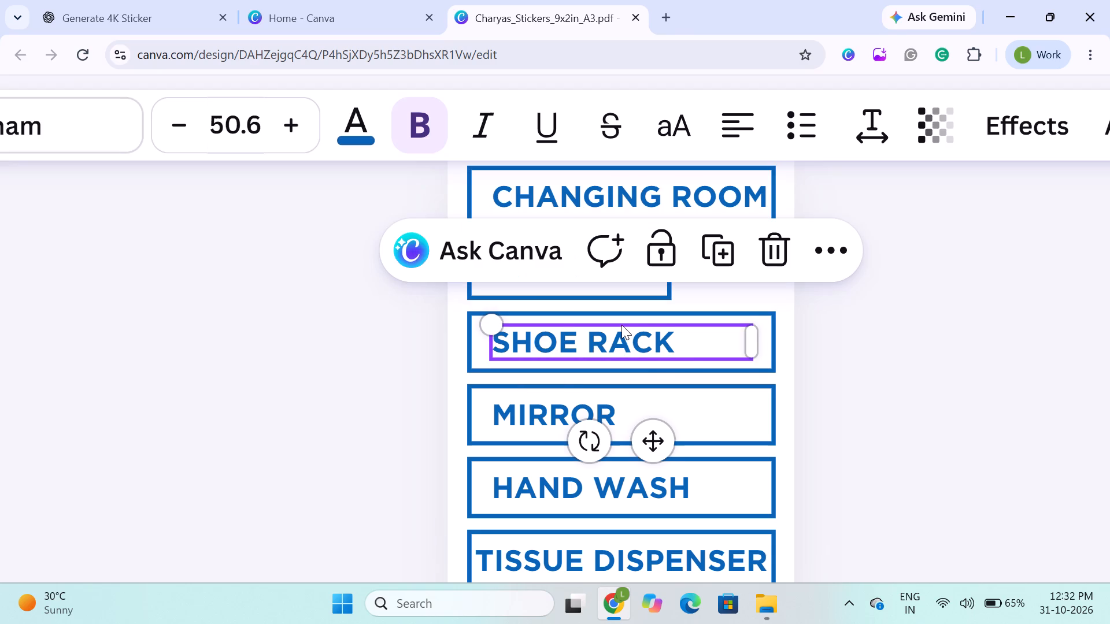
drag(750, 337, 679, 336)
click(340, 350)
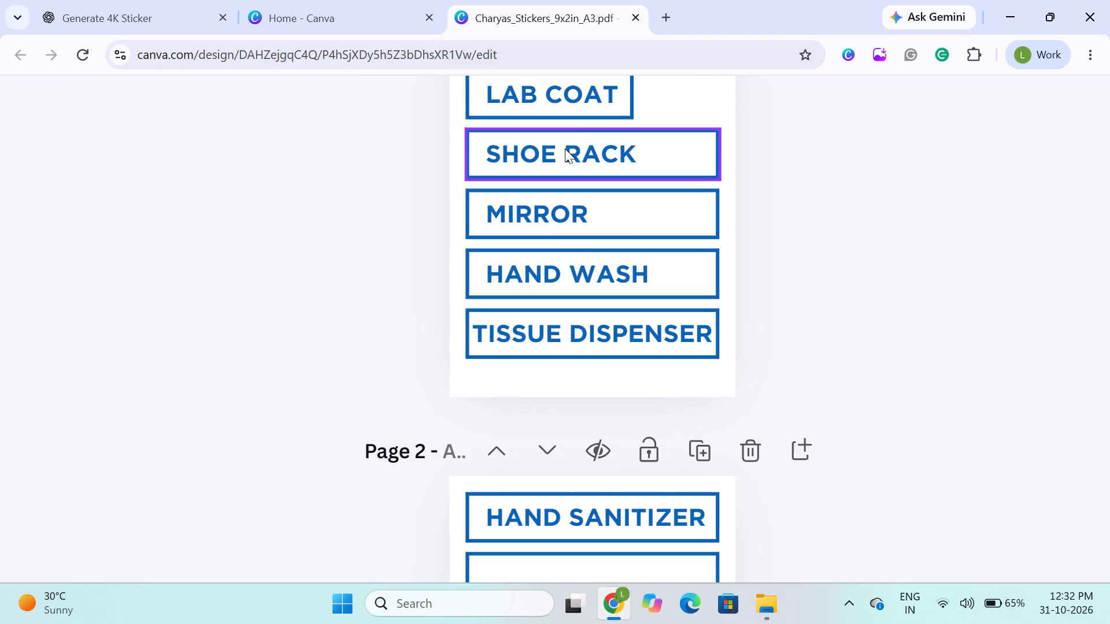
click(565, 148)
scroll(565, 148, up, 1)
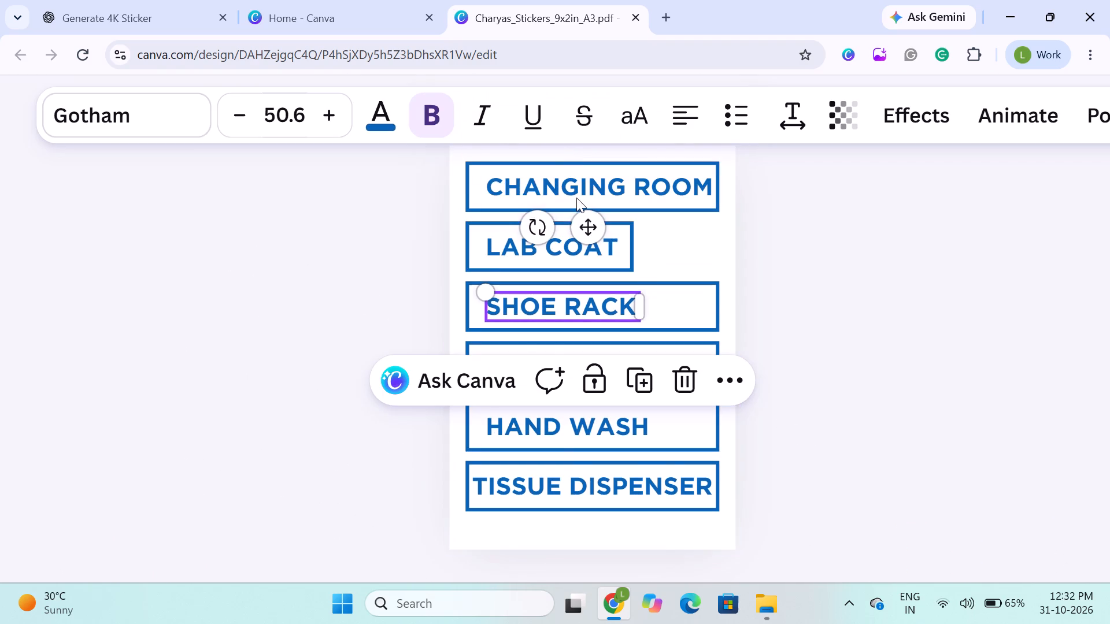
Narrow the CHANGING ROOM text box on page 1 to a width of about 16.7, keeping the text on one line.
click(572, 188)
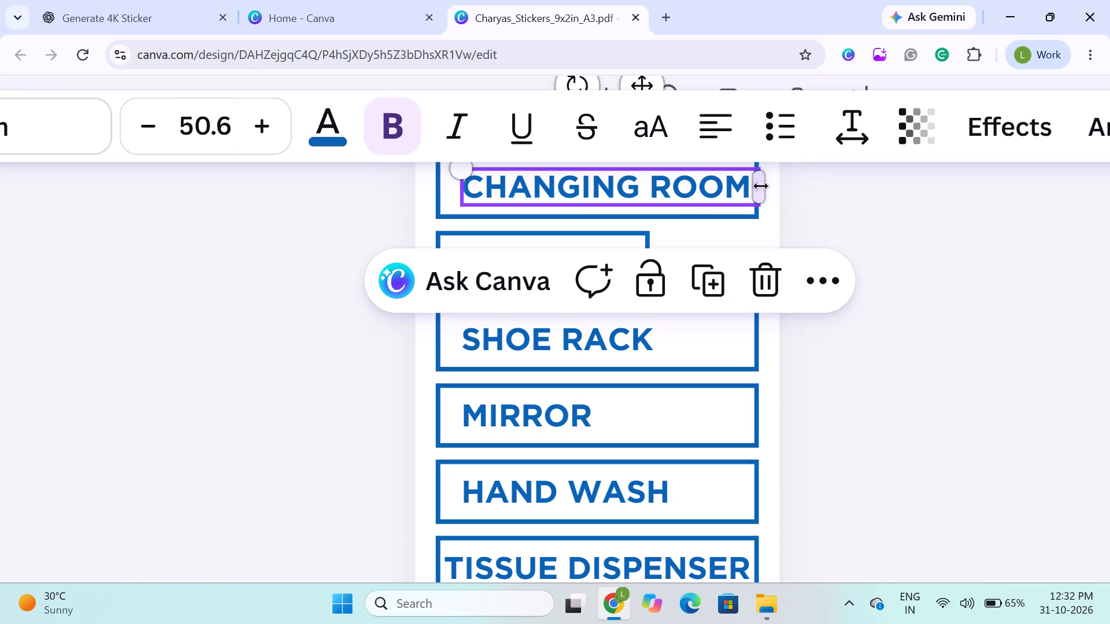
drag(761, 186, 753, 187)
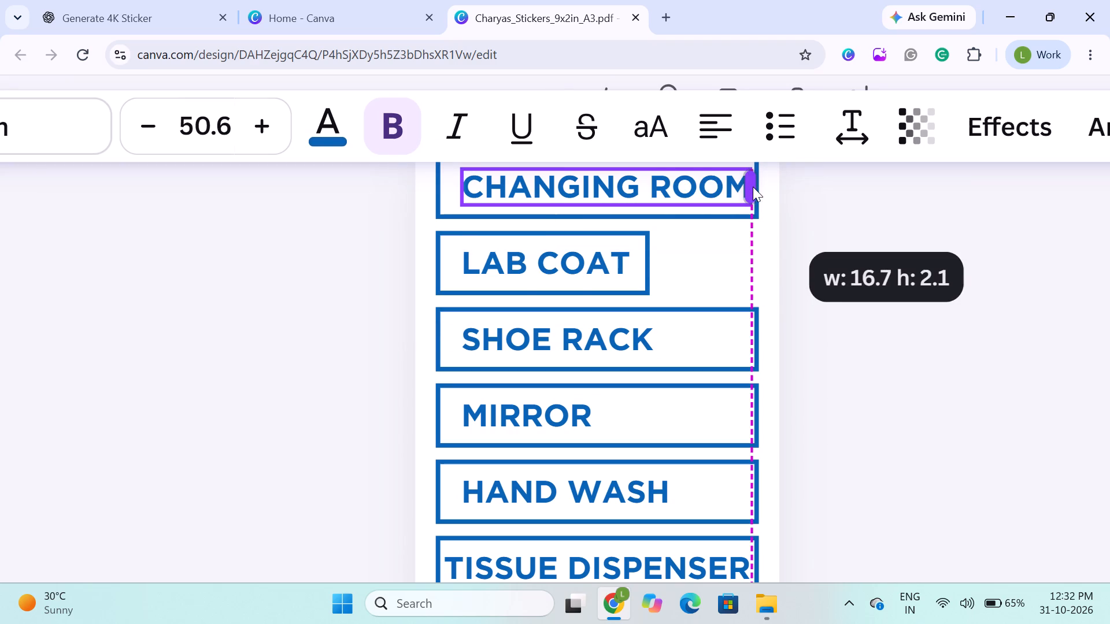
drag(753, 187, 753, 187)
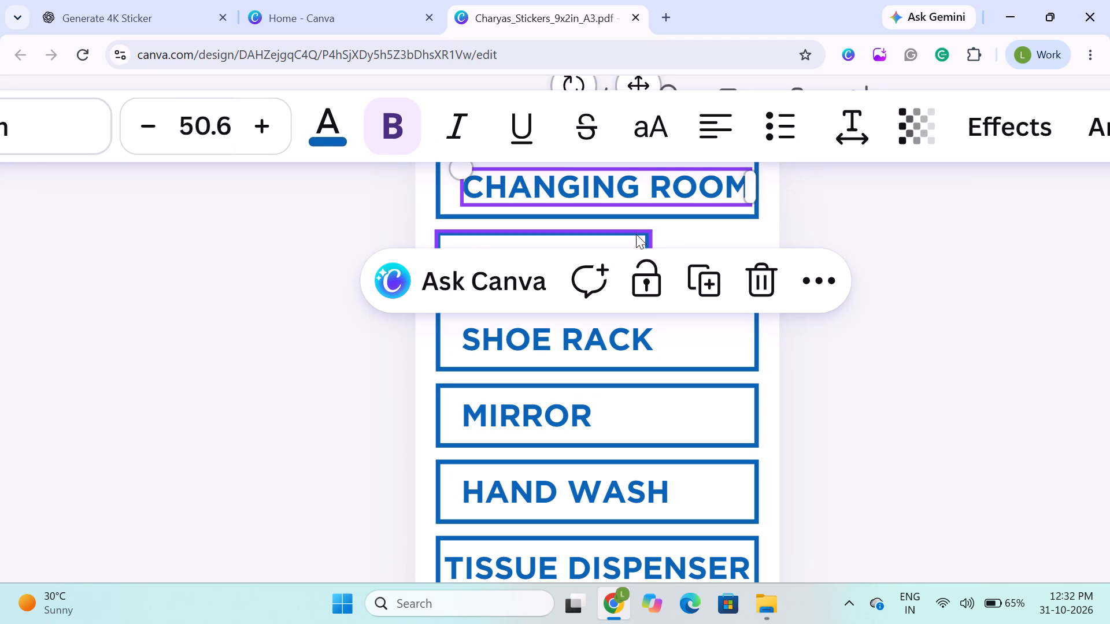
double_click(310, 202)
Align the CHANGING ROOM text and its border frame on page 1 by their horizontal centres.
click(516, 180)
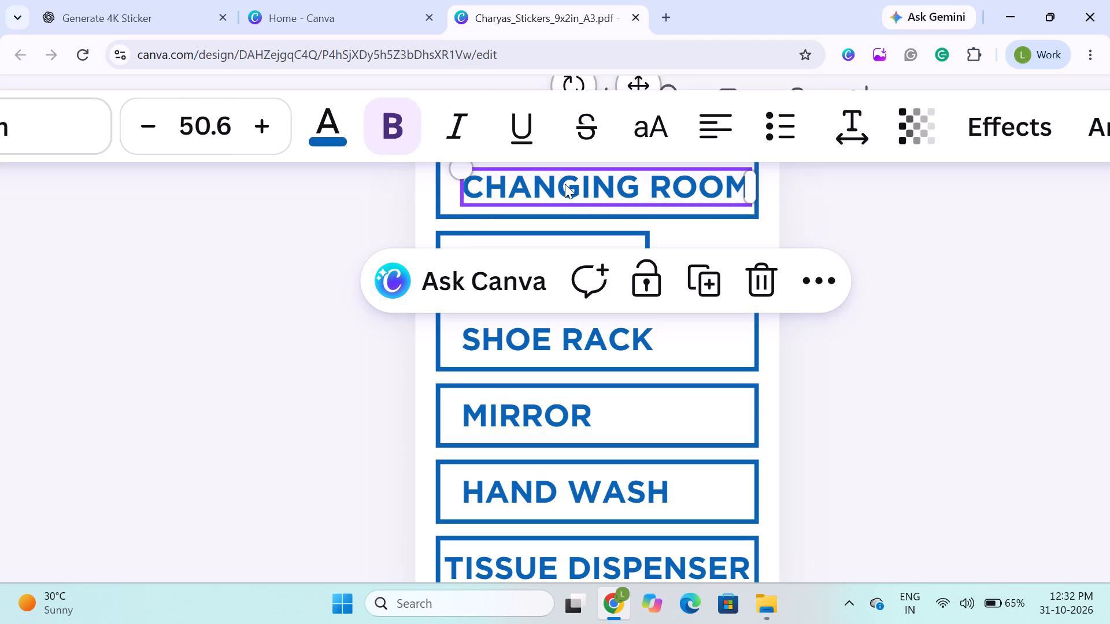
shift+click(614, 211)
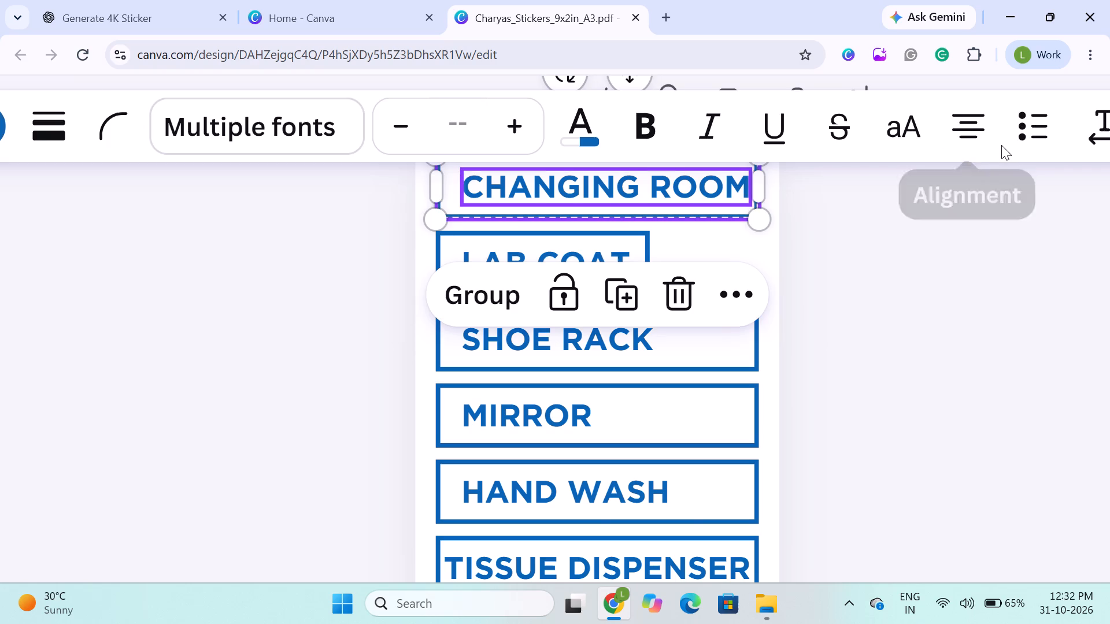
click(1053, 95)
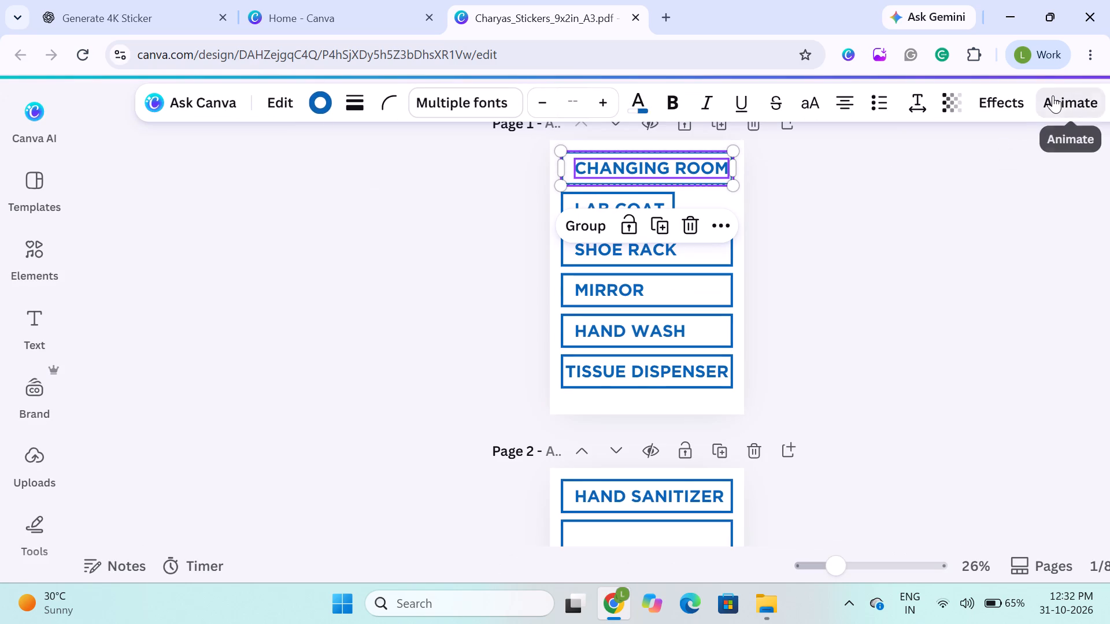
scroll(932, 87, left, 2)
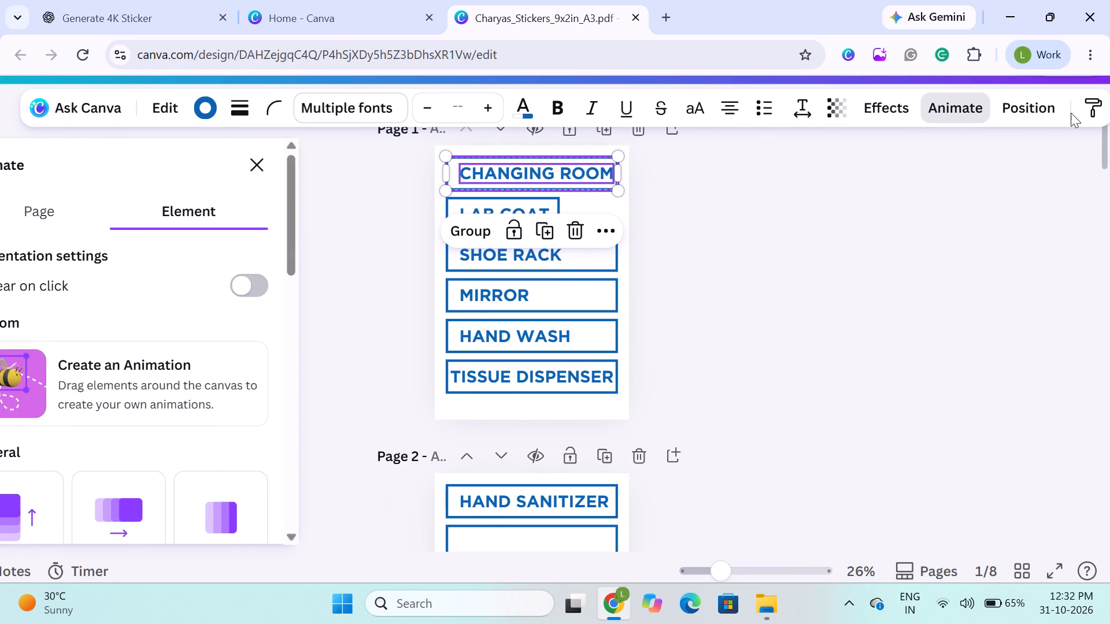
drag(1071, 113, 1031, 101)
click(1031, 101)
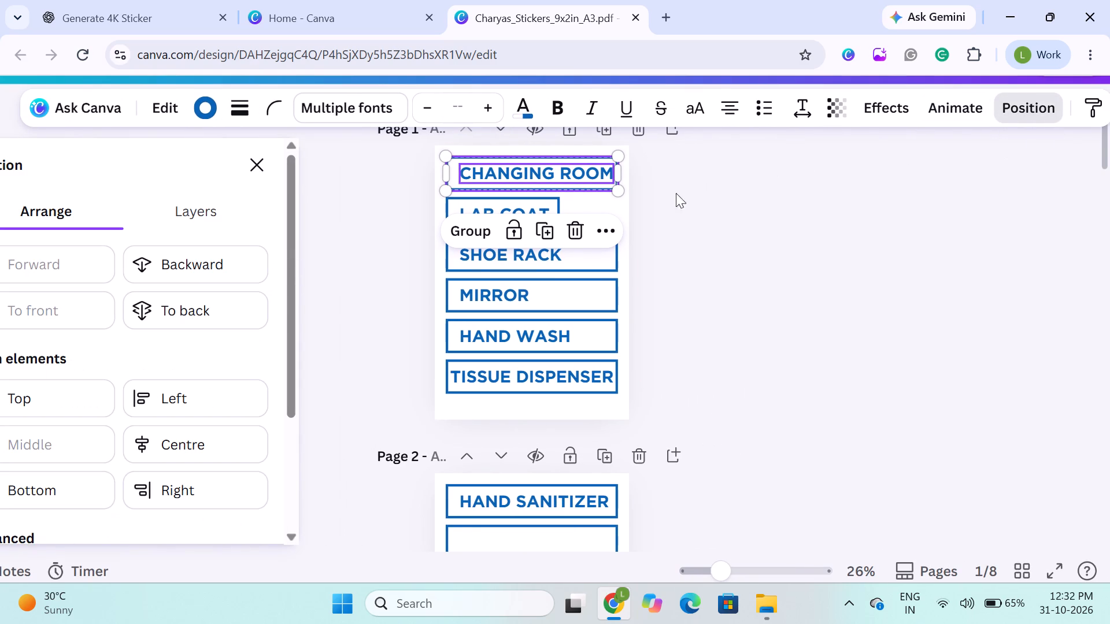
click(193, 444)
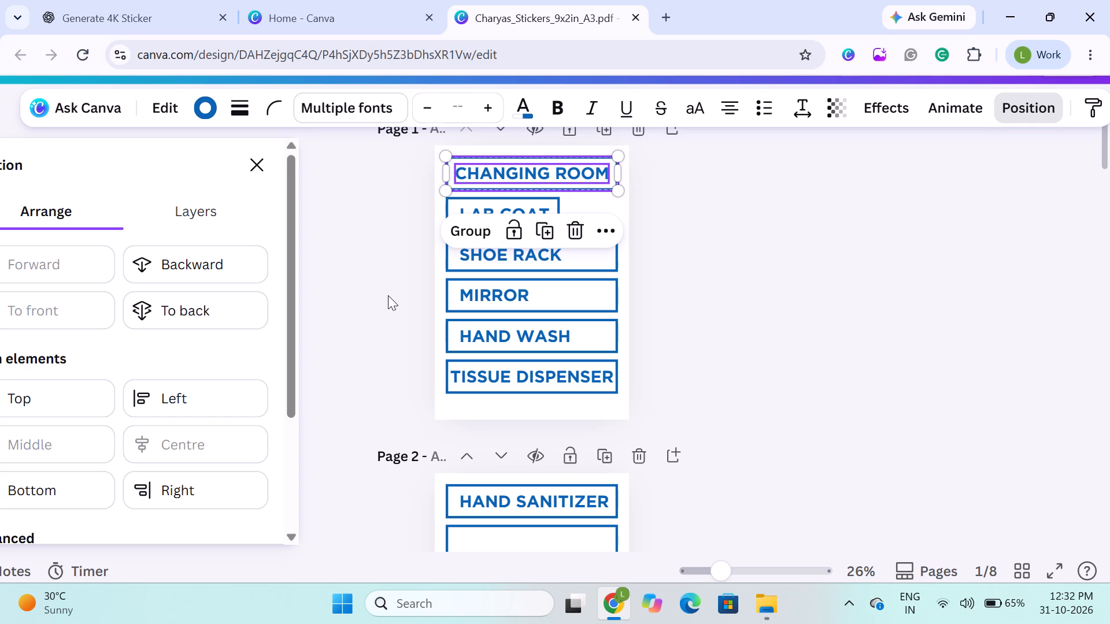
click(372, 295)
Shorten the SHOE RACK border frame on page 1 to about 12.8 long so it ends near the text.
click(469, 257)
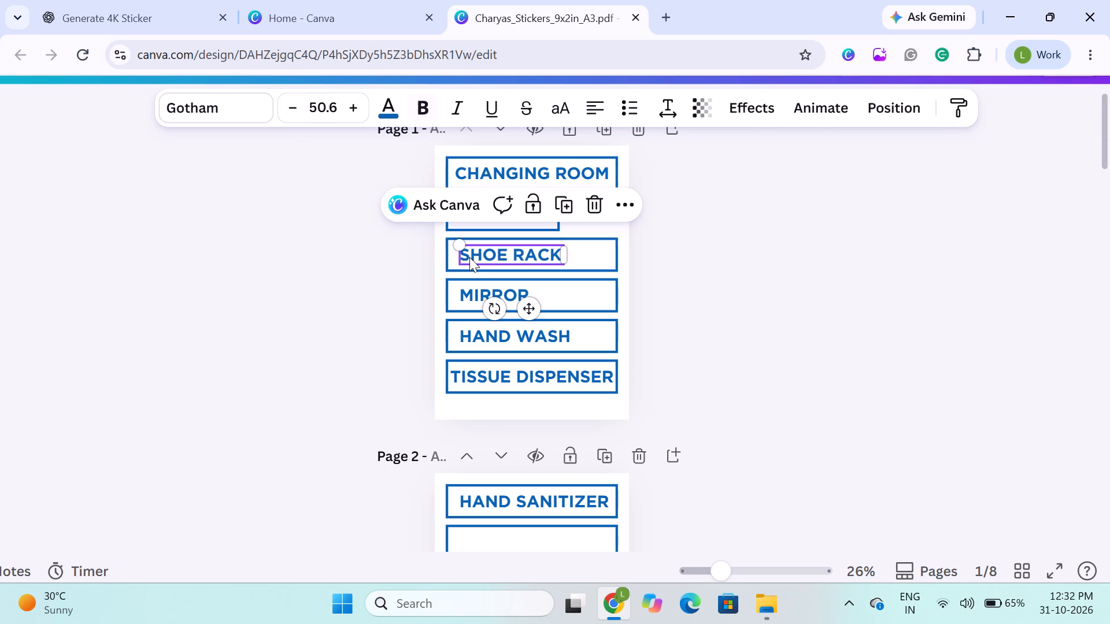
click(610, 248)
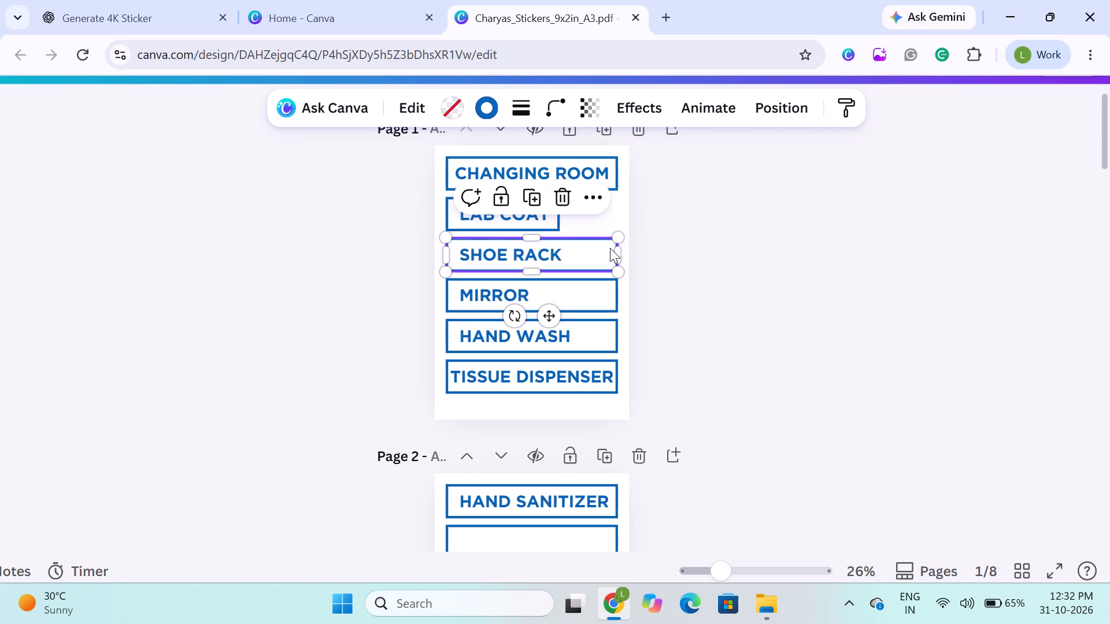
drag(620, 252, 566, 252)
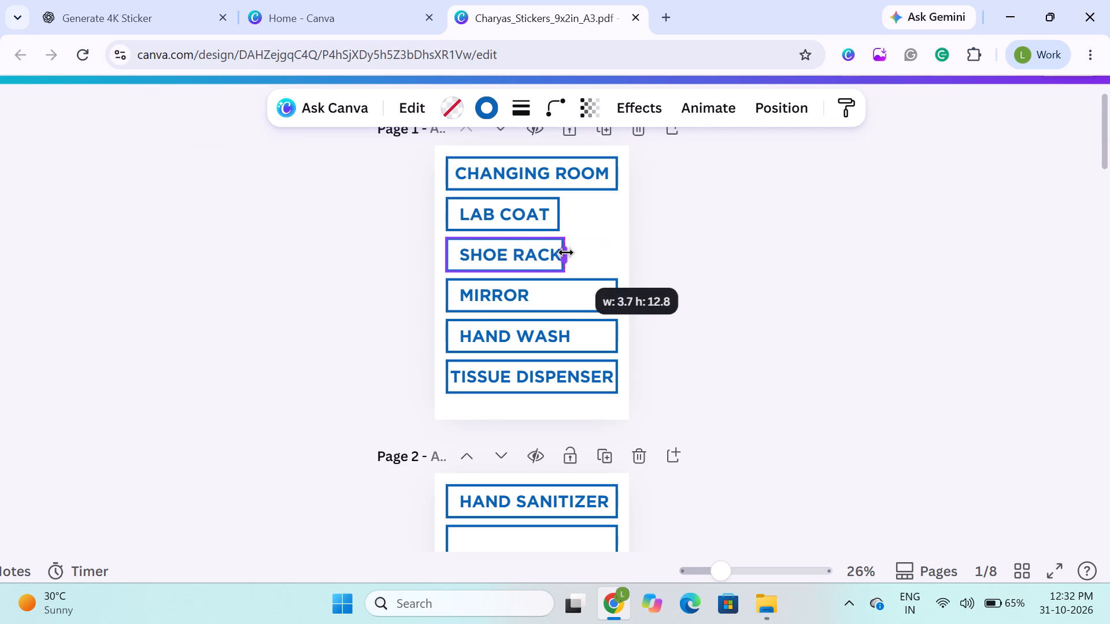
drag(566, 252, 568, 252)
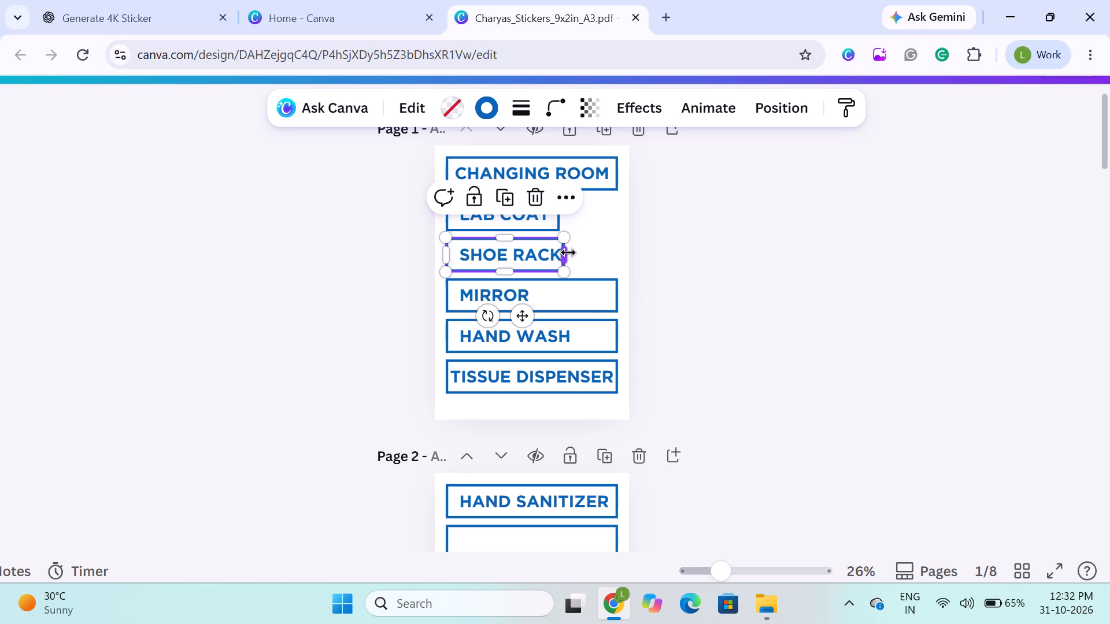
Align the SHOE RACK text and its border frame on page 1 by their horizontal centres.
shift+click(492, 258)
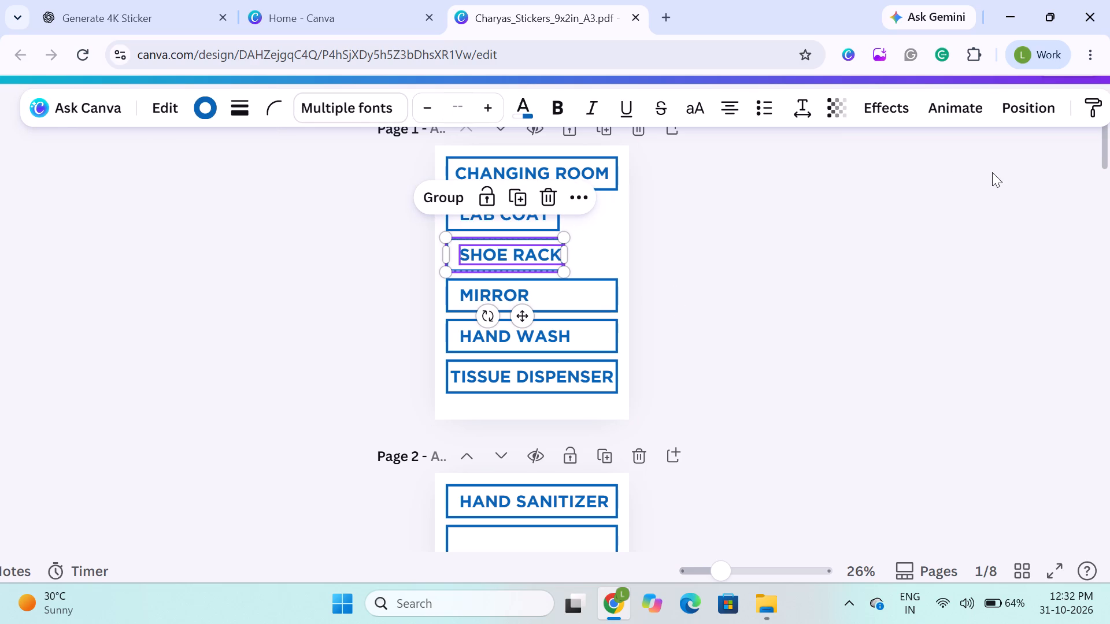
click(1015, 114)
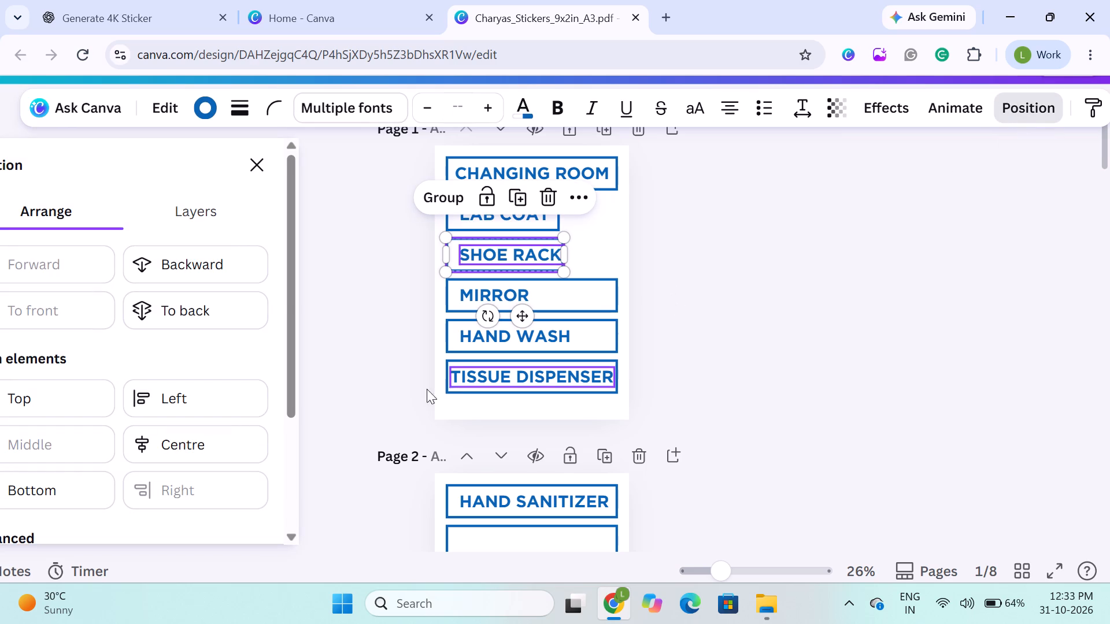
click(198, 439)
click(327, 338)
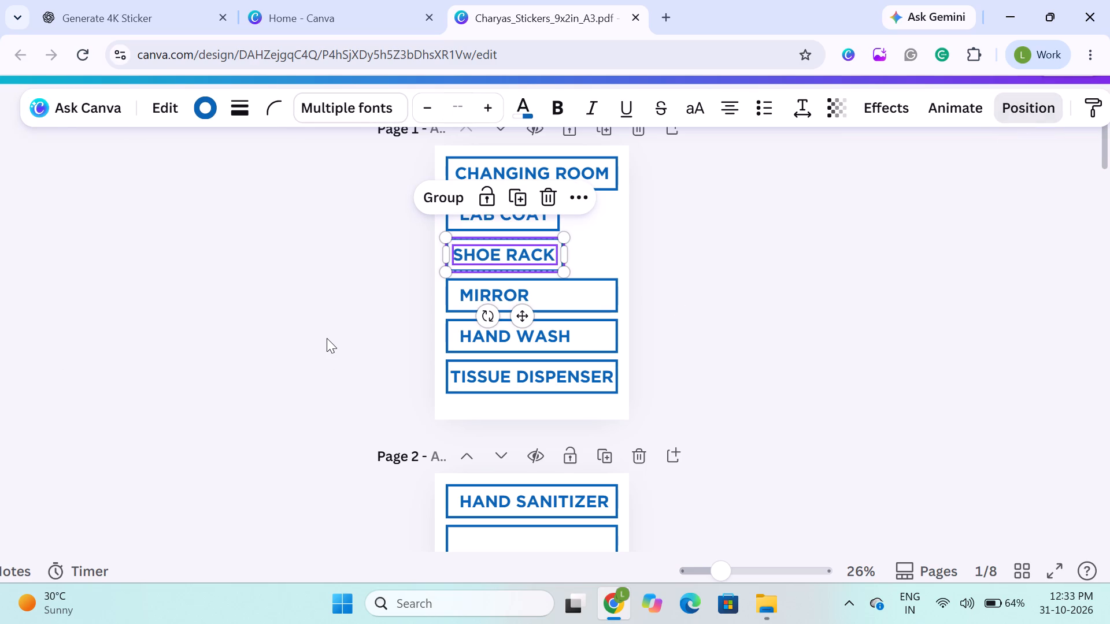
Narrow the MIRROR text box on page 1 to fit its text on one line, and shorten its border frame to end just past it.
click(474, 289)
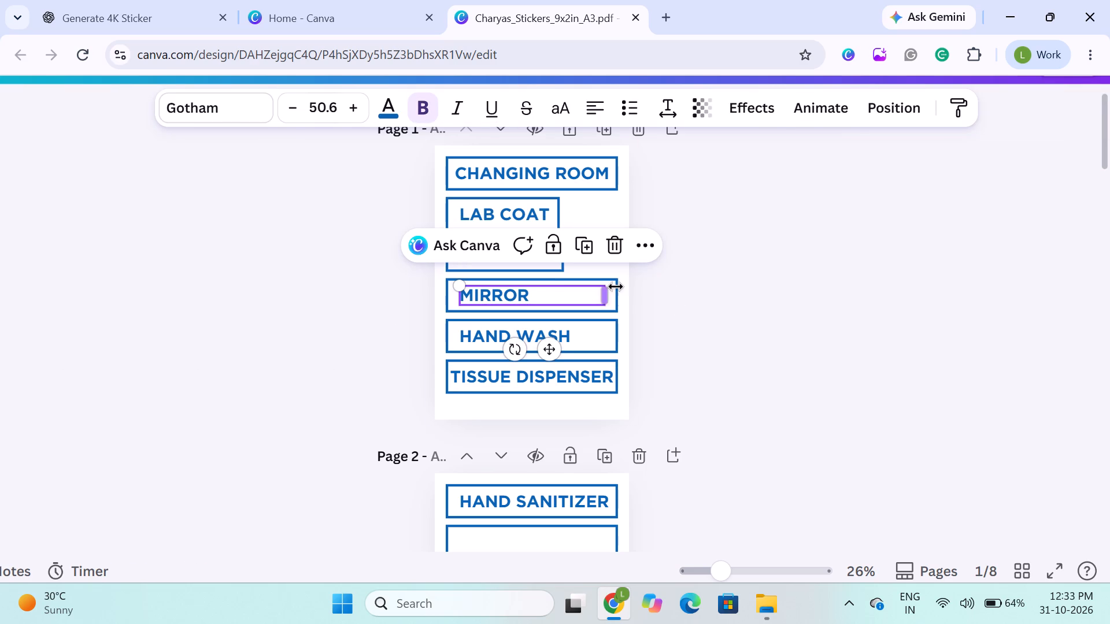
drag(608, 292, 531, 292)
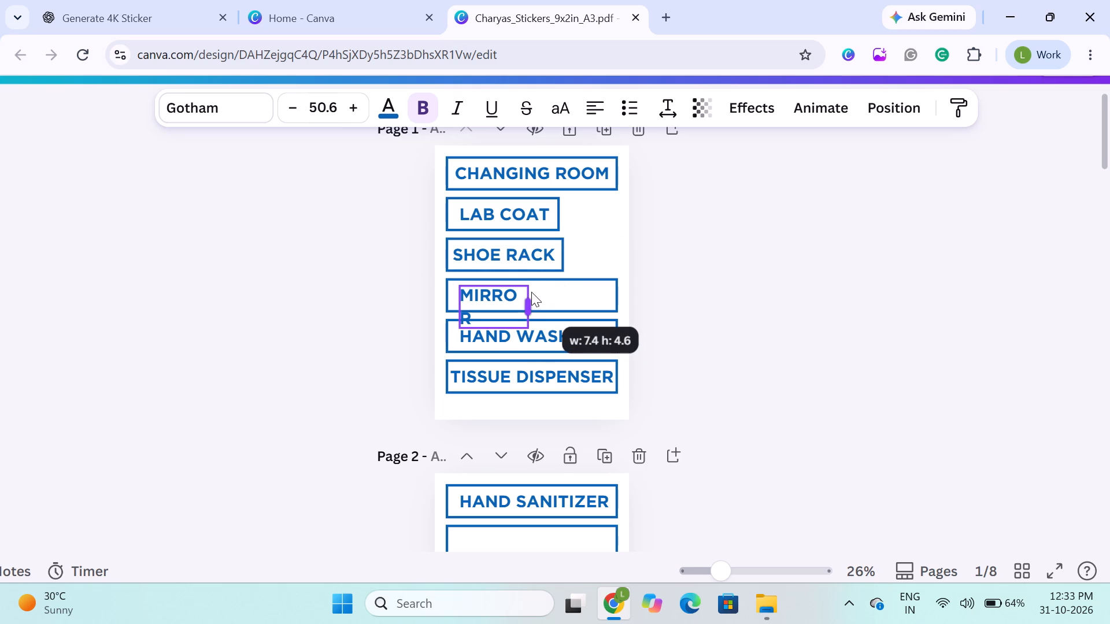
drag(531, 292, 535, 290)
click(575, 294)
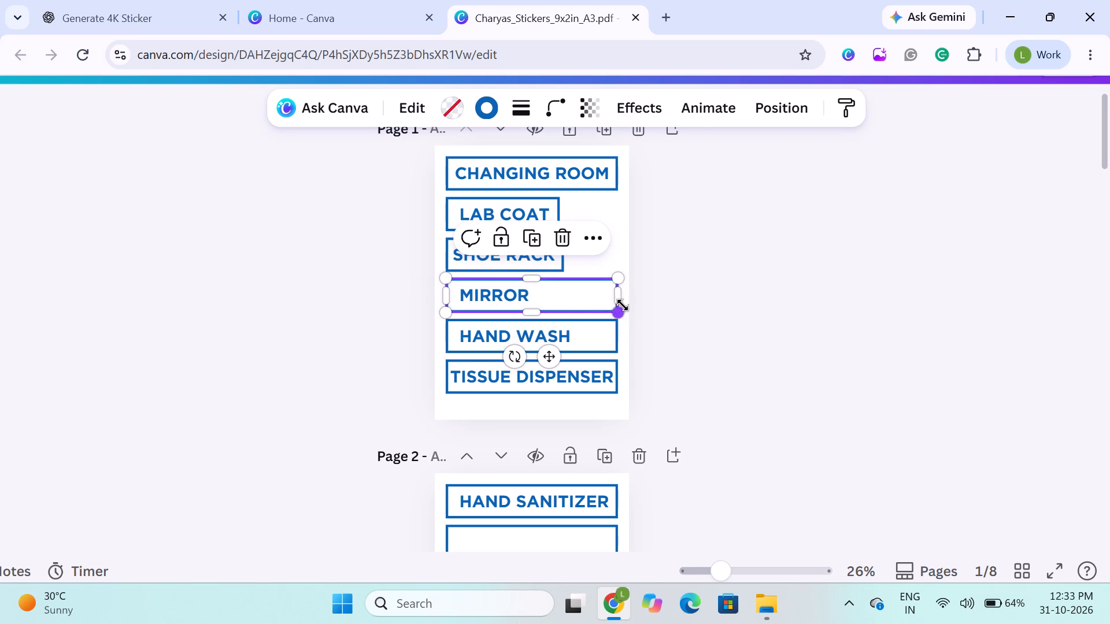
drag(618, 299, 552, 293)
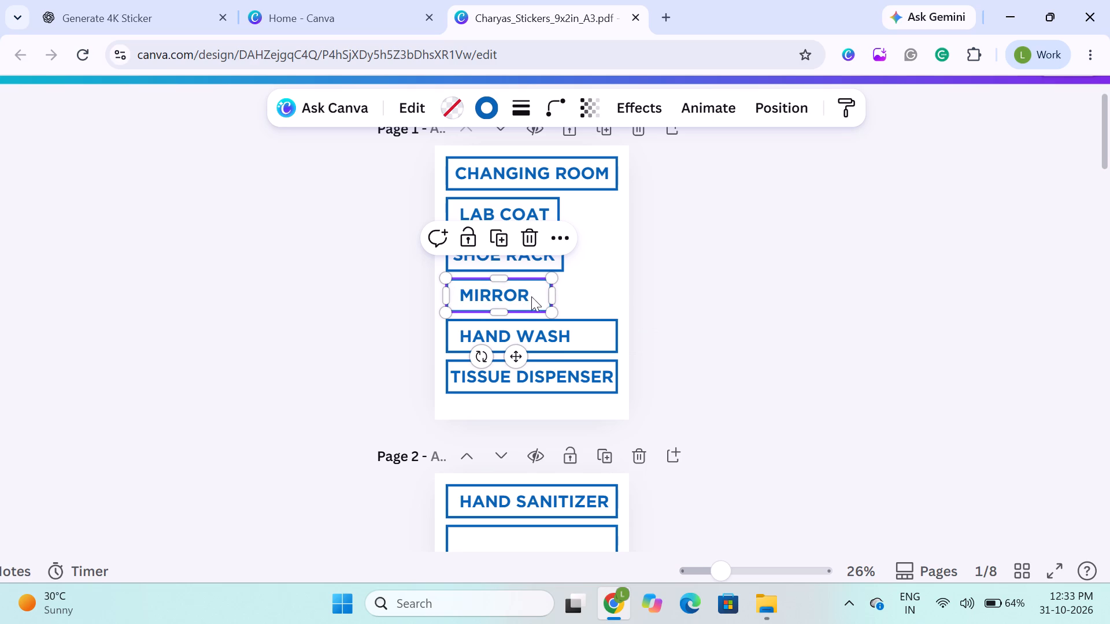
Align the MIRROR text and its border frame on page 1 by their horizontal centres.
shift+click(517, 290)
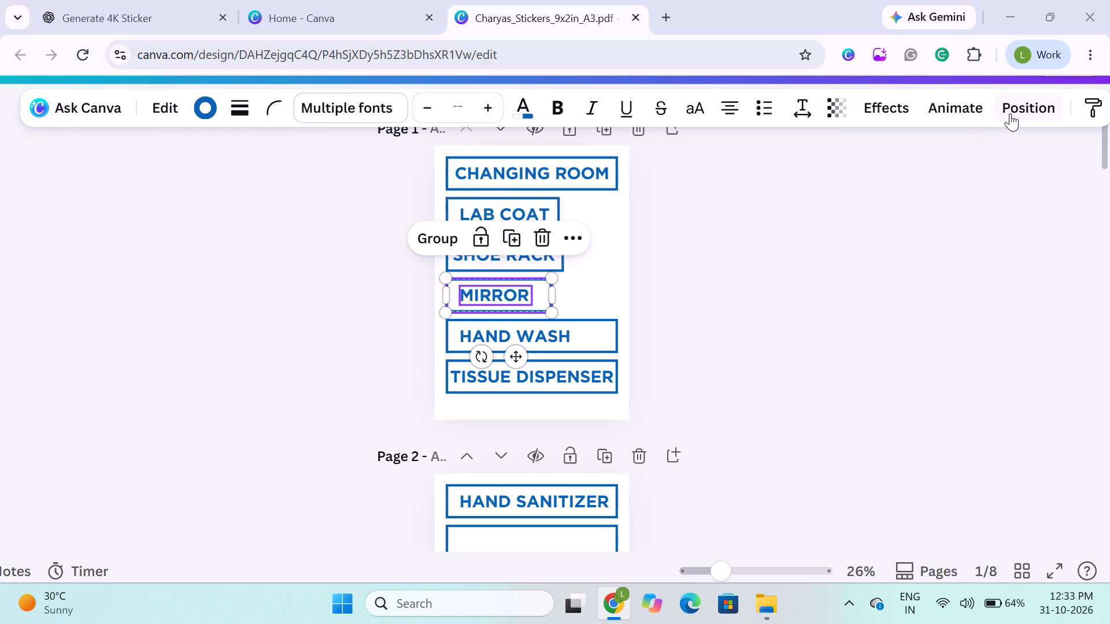
click(1010, 113)
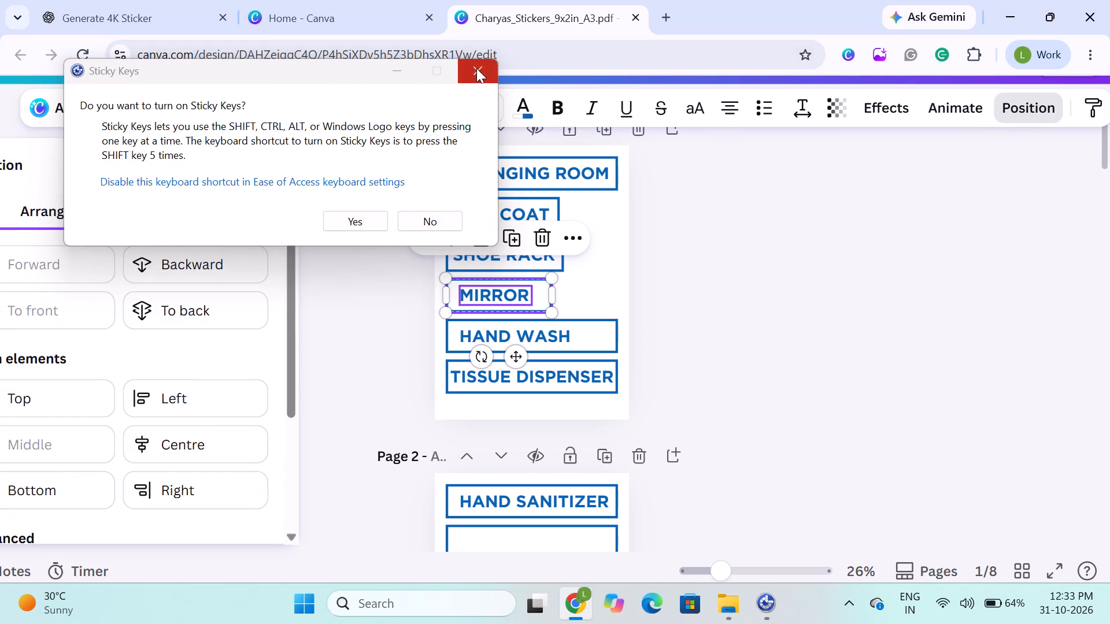
click(161, 452)
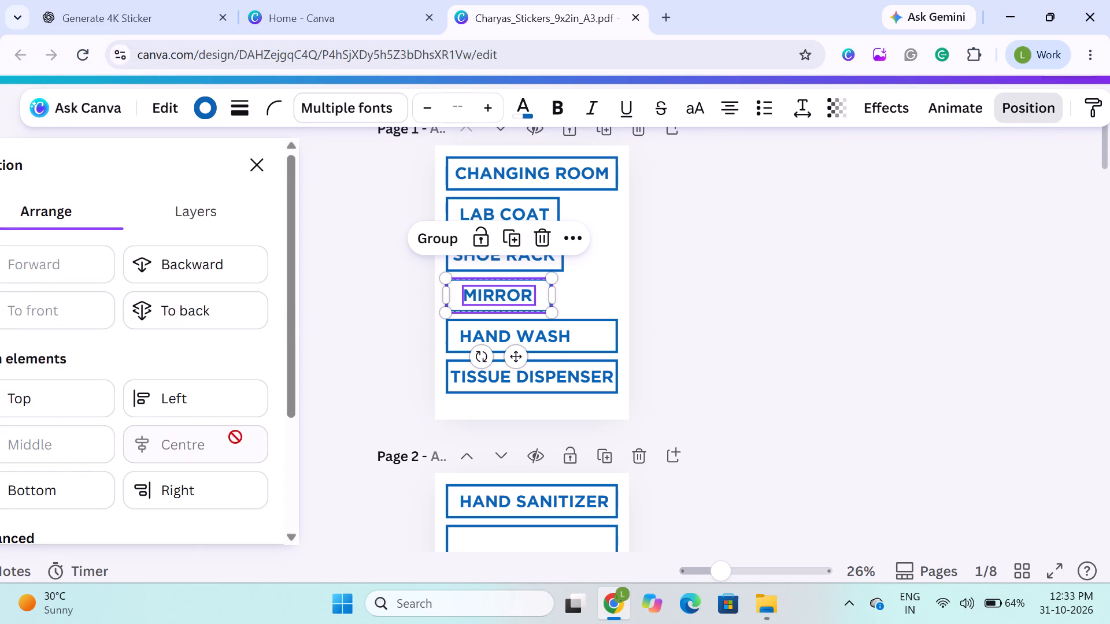
click(375, 314)
click(375, 314)
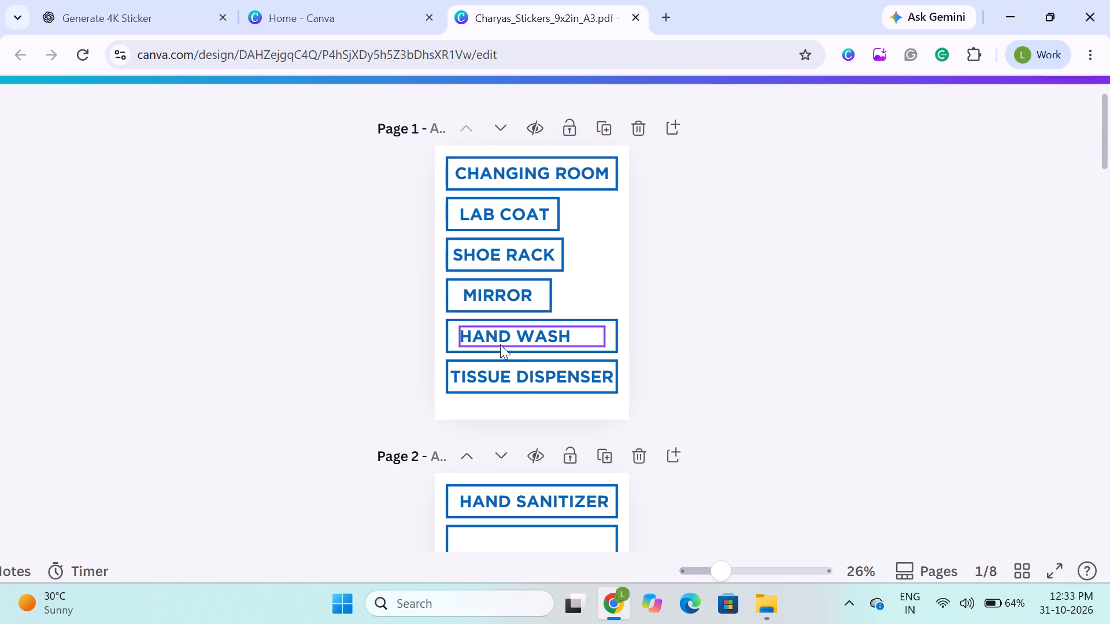
Narrow the HAND WASH text box on page 1 to fit its text, and shorten its border frame to end just past it.
click(506, 332)
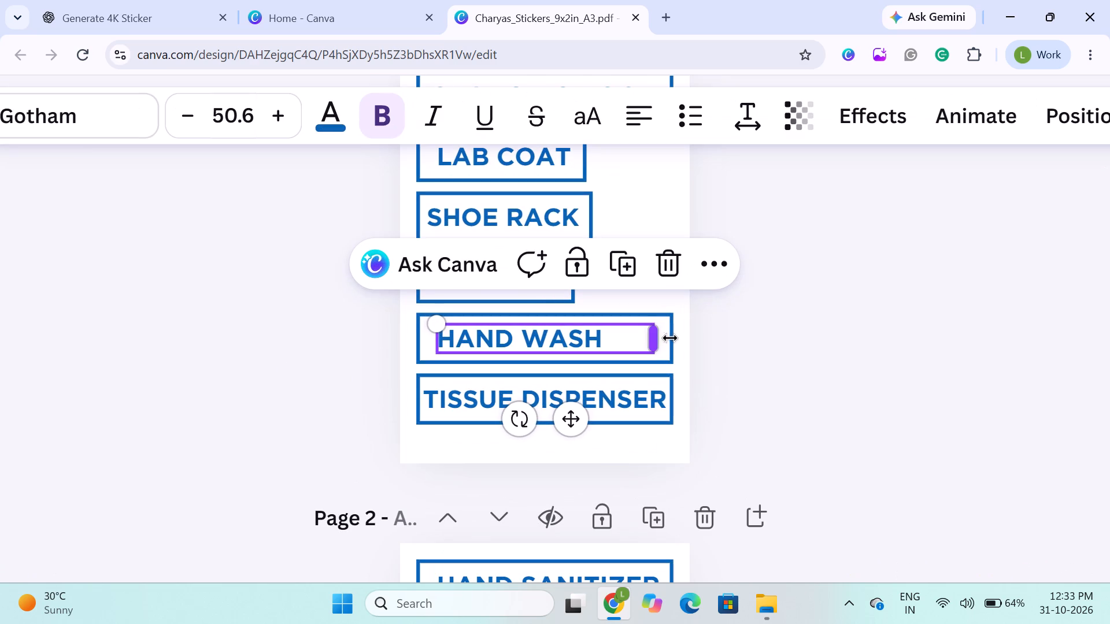
drag(656, 337, 615, 338)
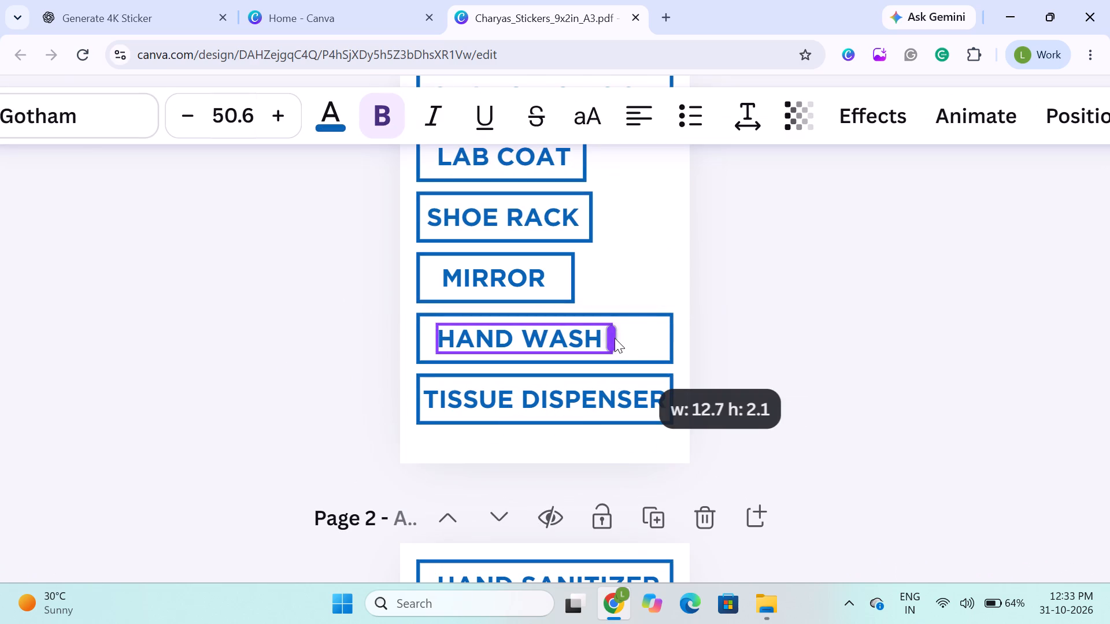
drag(615, 338, 610, 338)
click(660, 332)
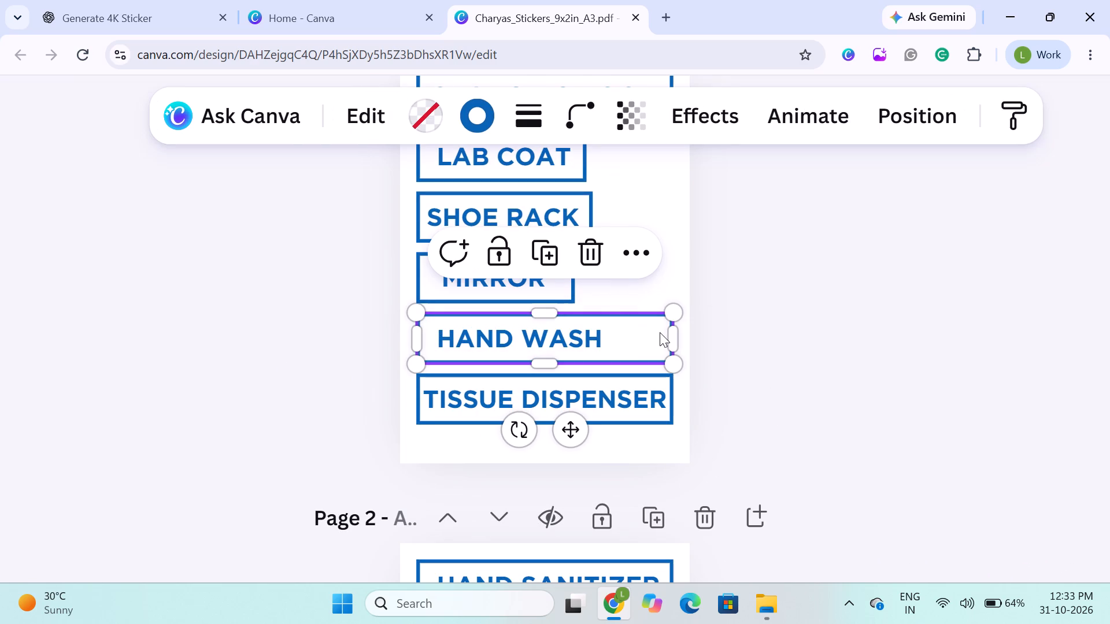
shift+drag(676, 341, 612, 332)
Align the HAND WASH text and its border frame on page 1 by their horizontal centres.
shift+click(530, 329)
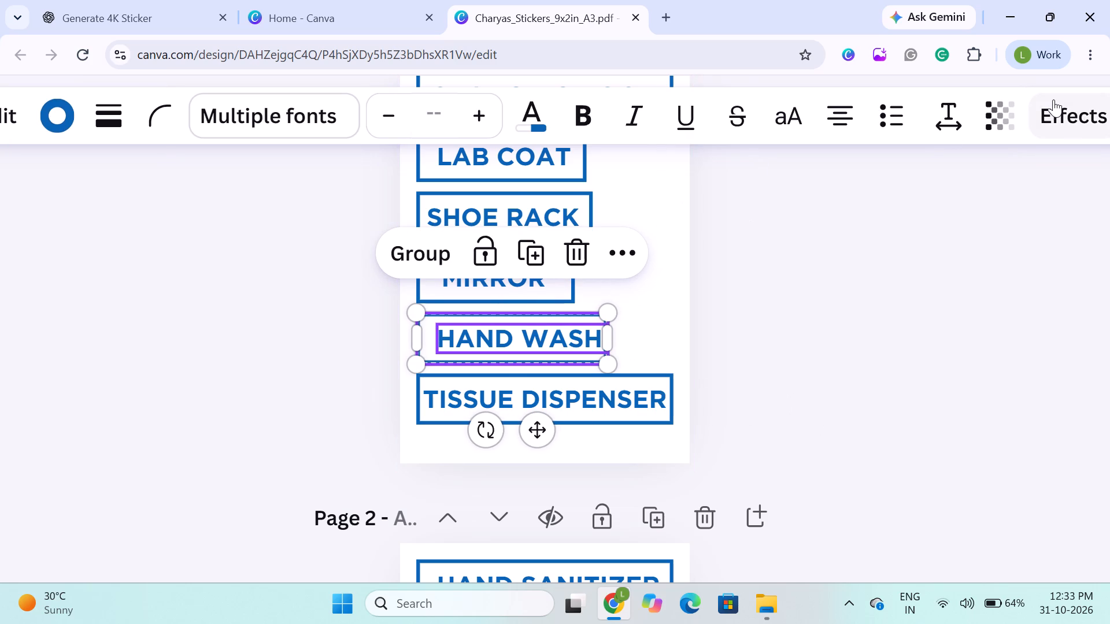
scroll(908, 91, left, 1)
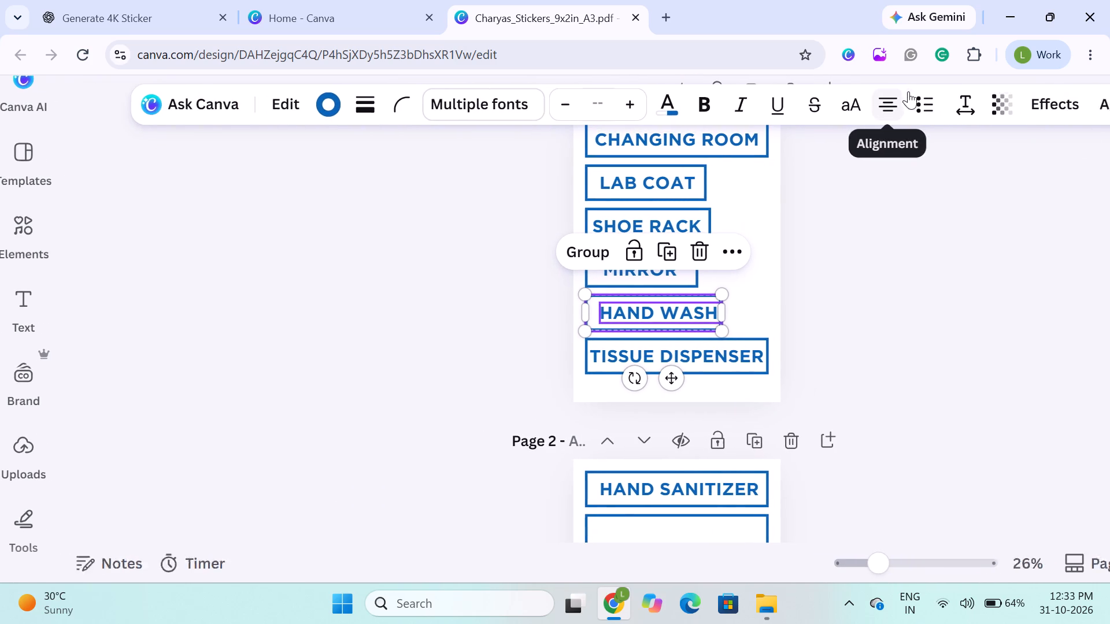
scroll(908, 91, left, 1)
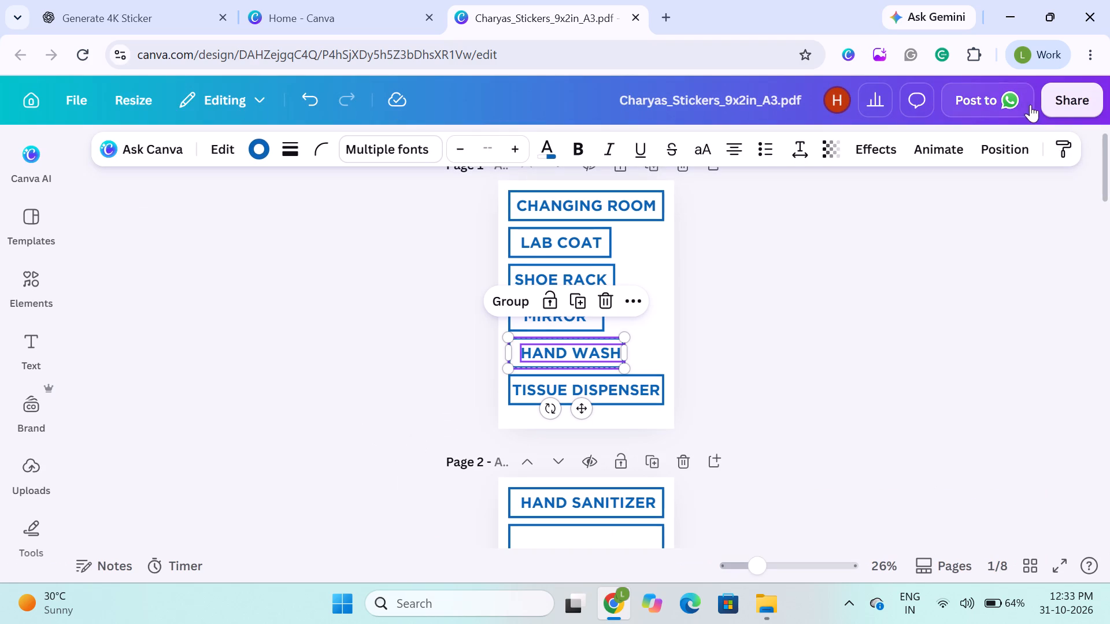
click(1000, 150)
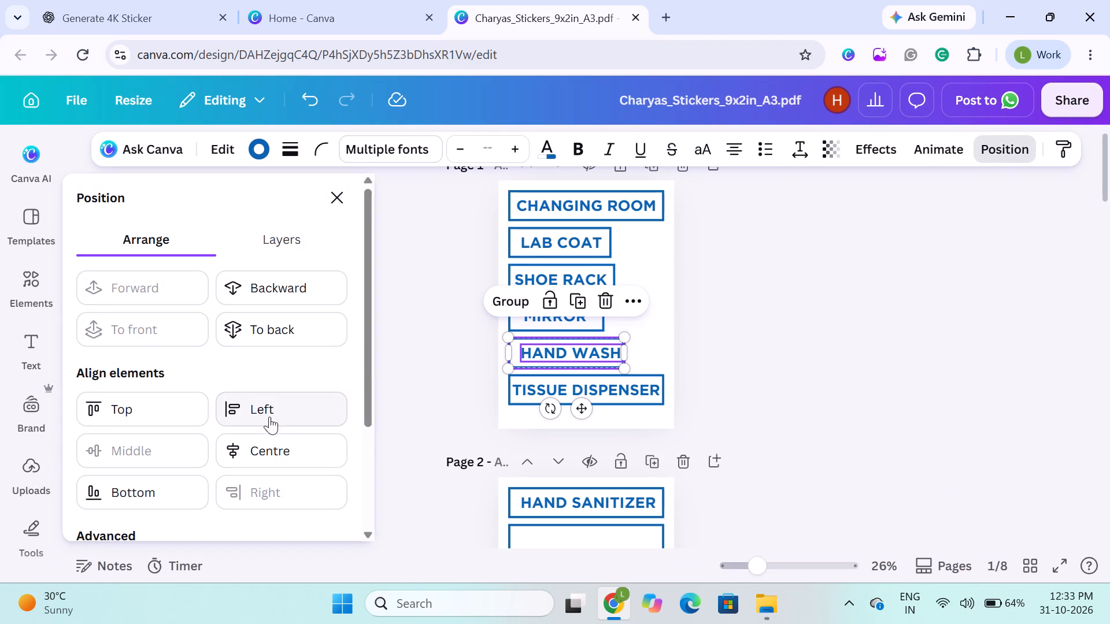
click(255, 447)
click(467, 335)
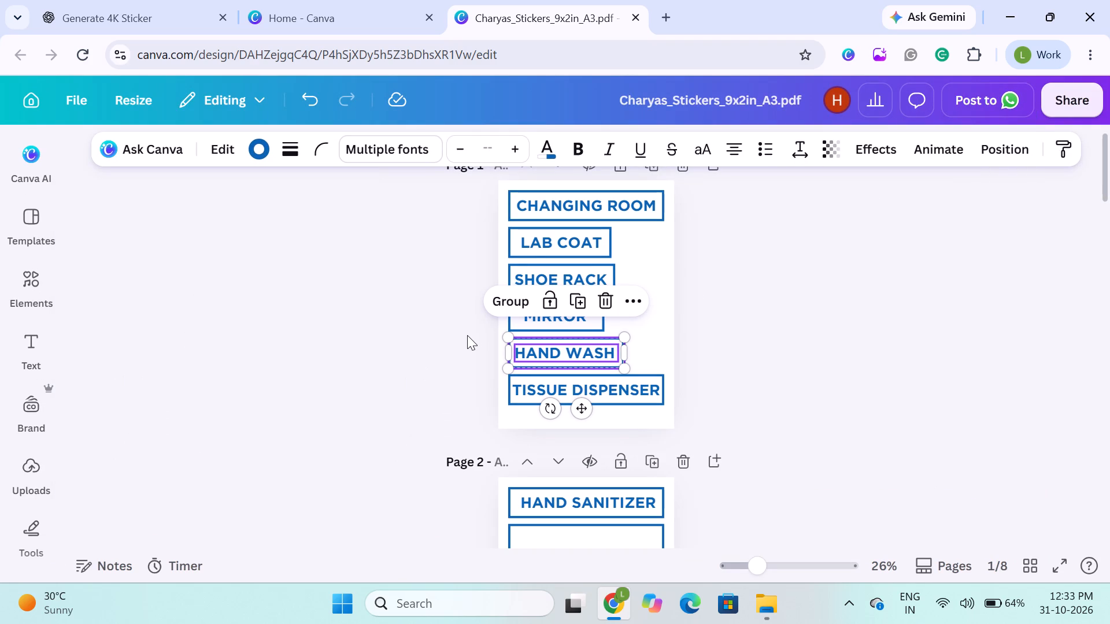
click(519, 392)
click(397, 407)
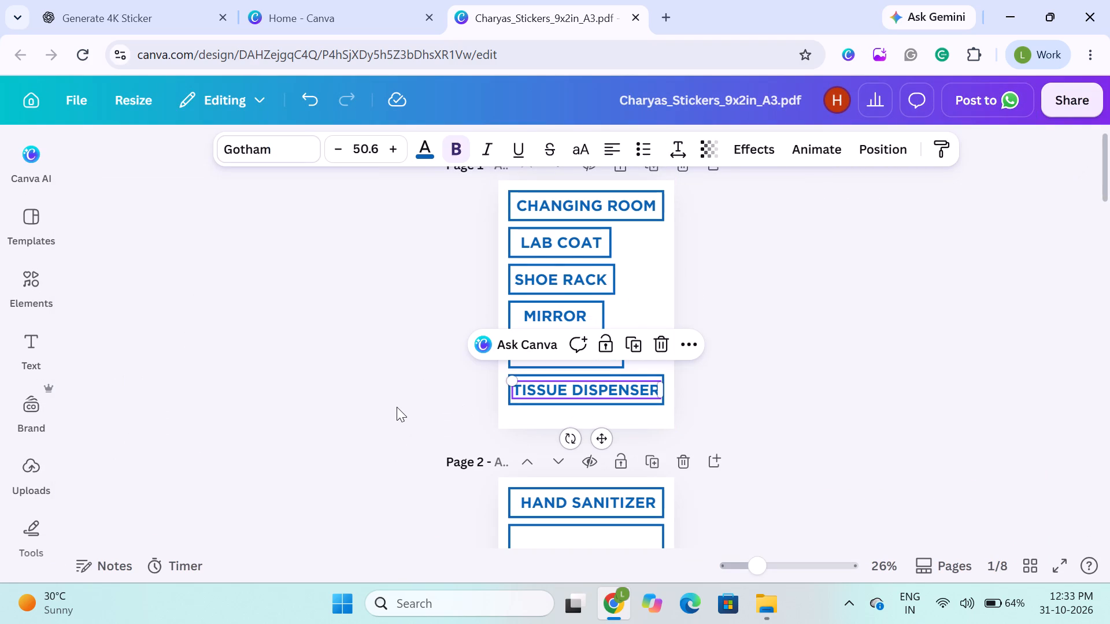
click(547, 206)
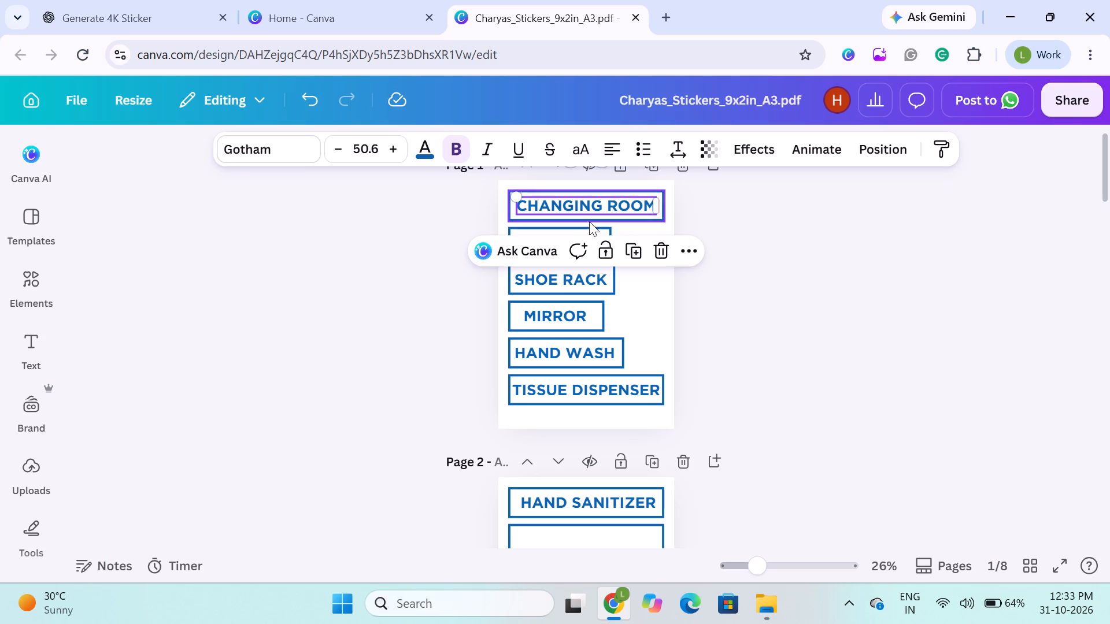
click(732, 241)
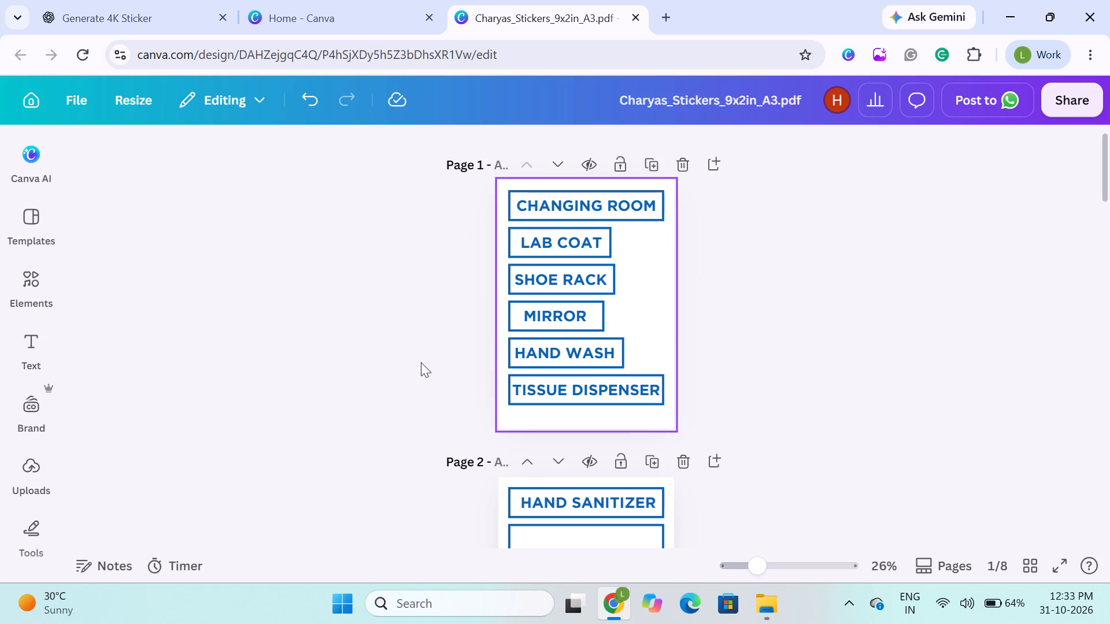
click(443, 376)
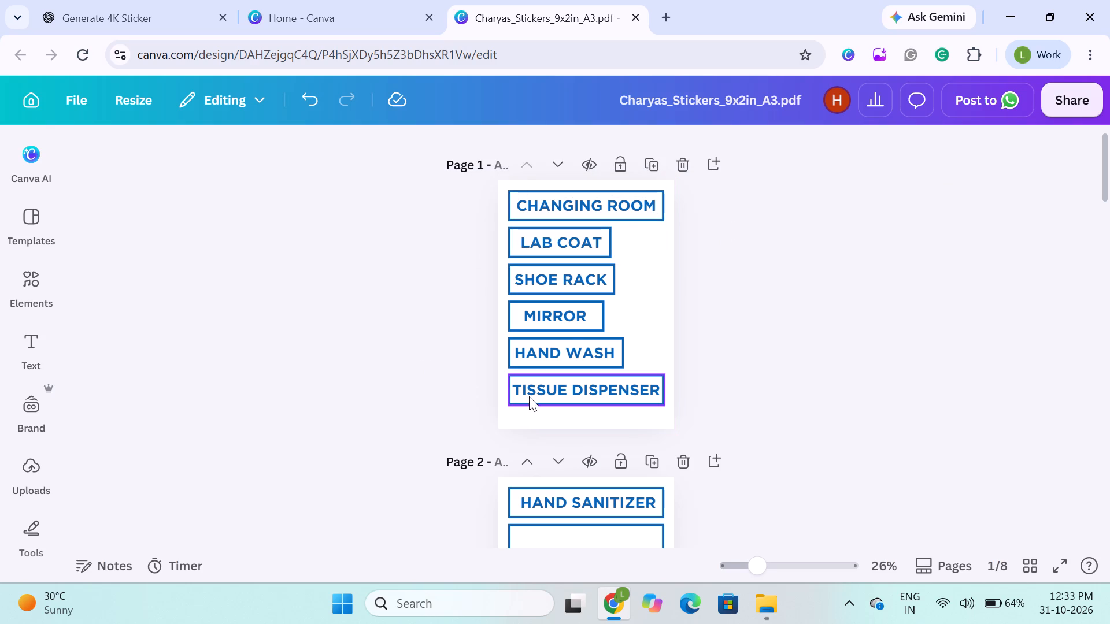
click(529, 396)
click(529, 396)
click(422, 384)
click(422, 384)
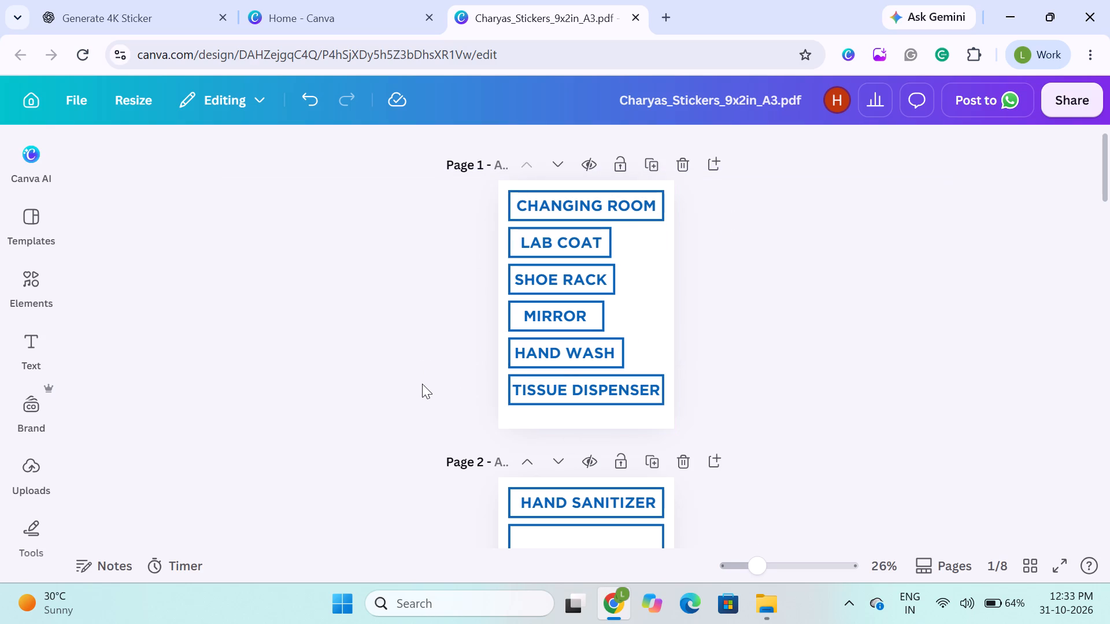
Narrow the HAND SANITIZER text box on page 2 slightly so it fits its text inside the border frame.
scroll(422, 384, down, 2)
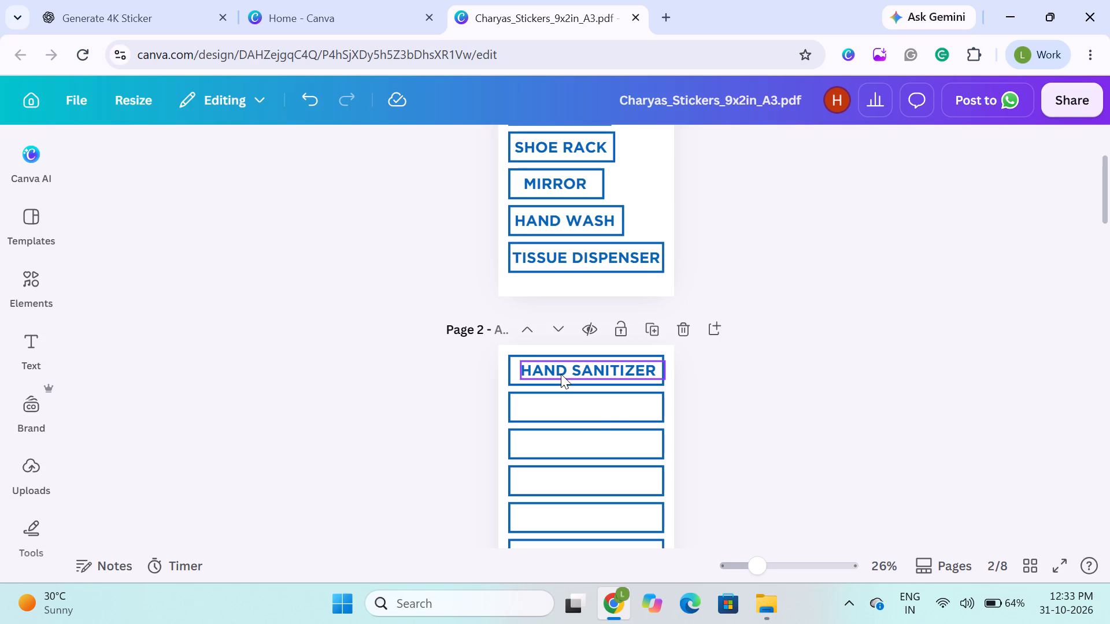
click(561, 374)
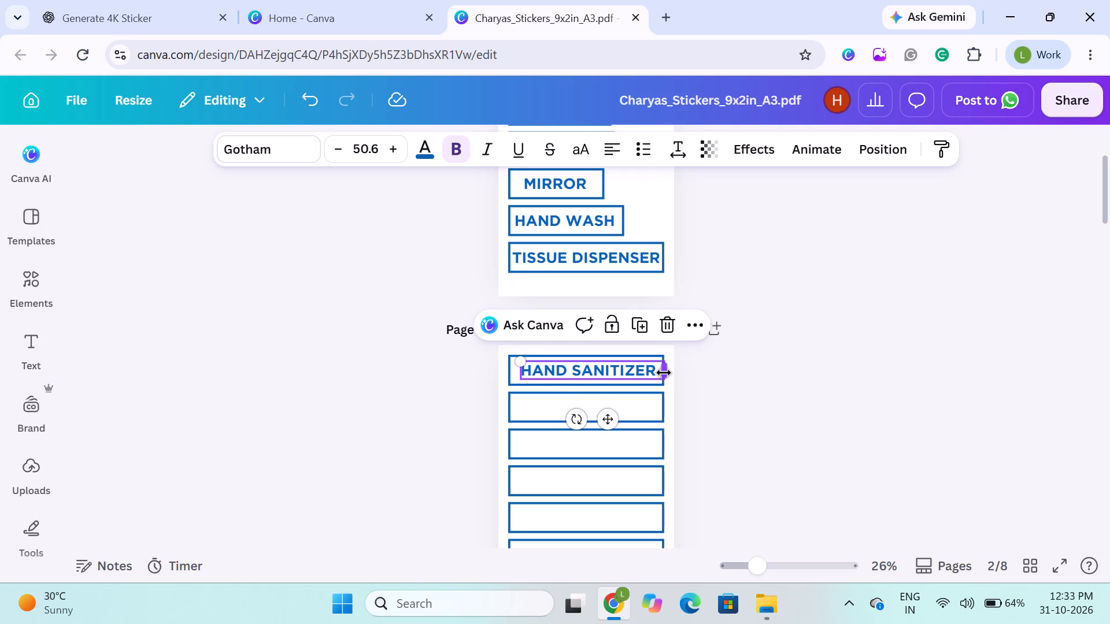
drag(664, 373, 657, 375)
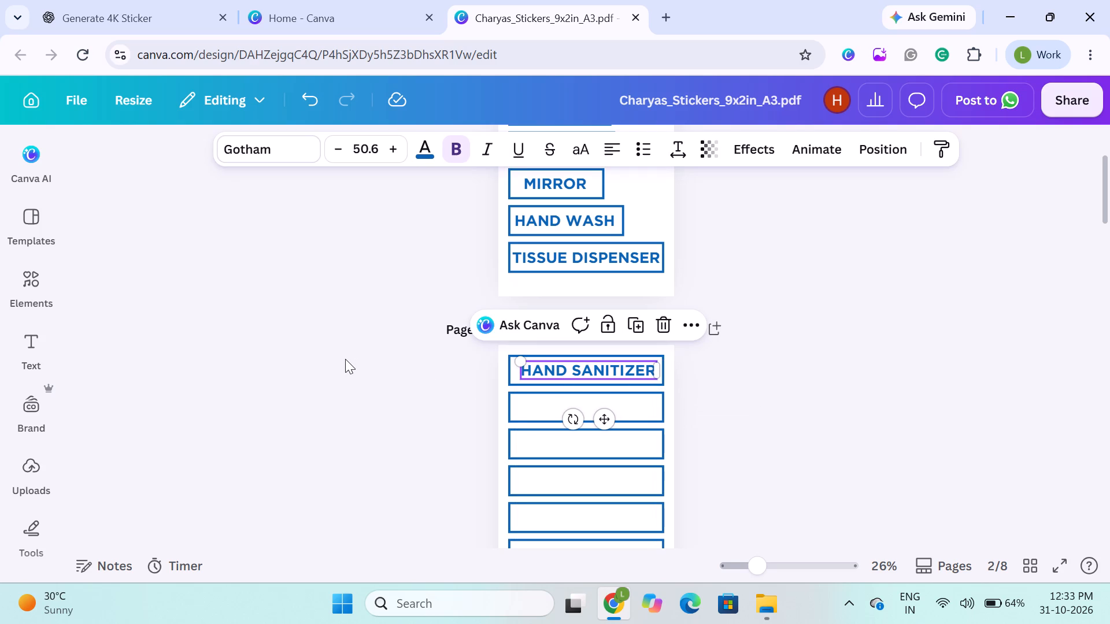
click(345, 359)
Align the HAND SANITIZER text and its border frame on page 2 by their horizontal centres.
click(558, 373)
click(409, 372)
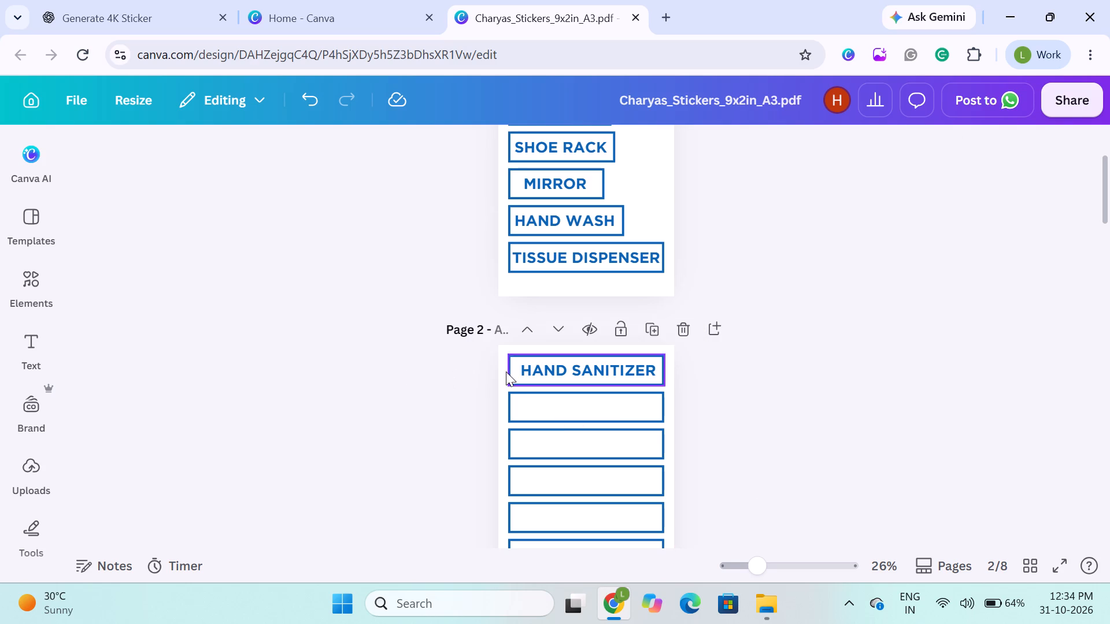
shift+click(512, 374)
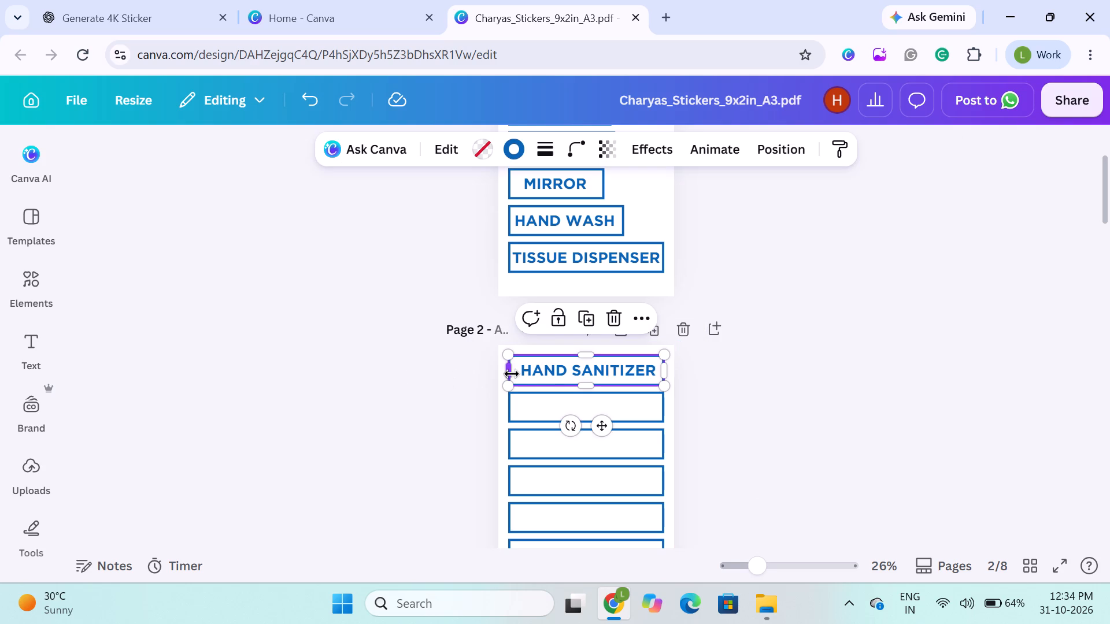
shift+click(529, 372)
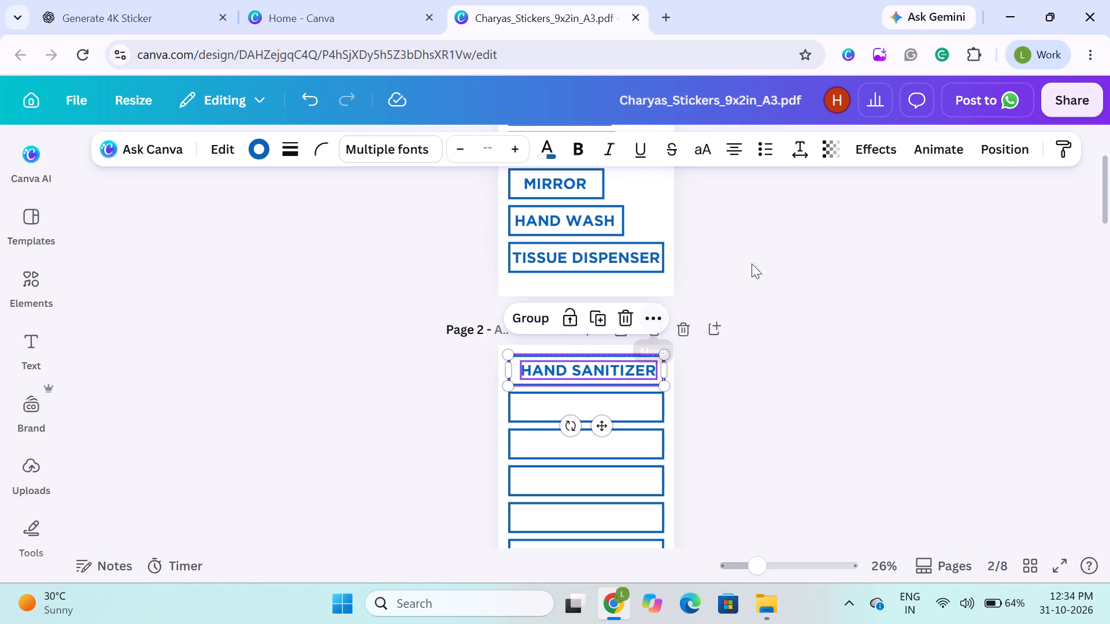
click(1002, 144)
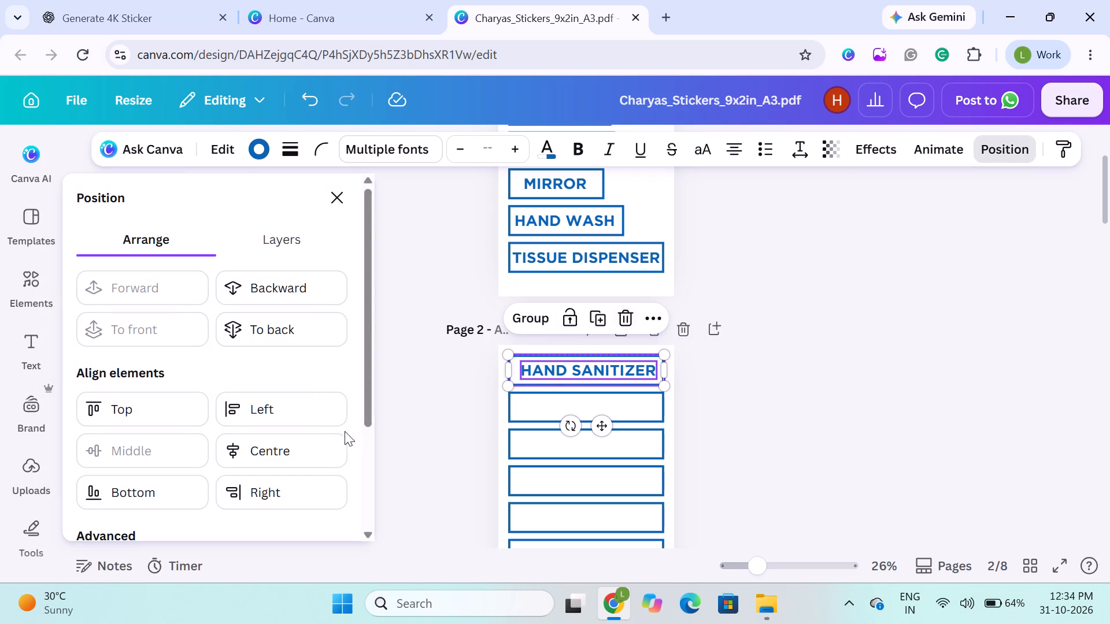
click(288, 452)
click(422, 371)
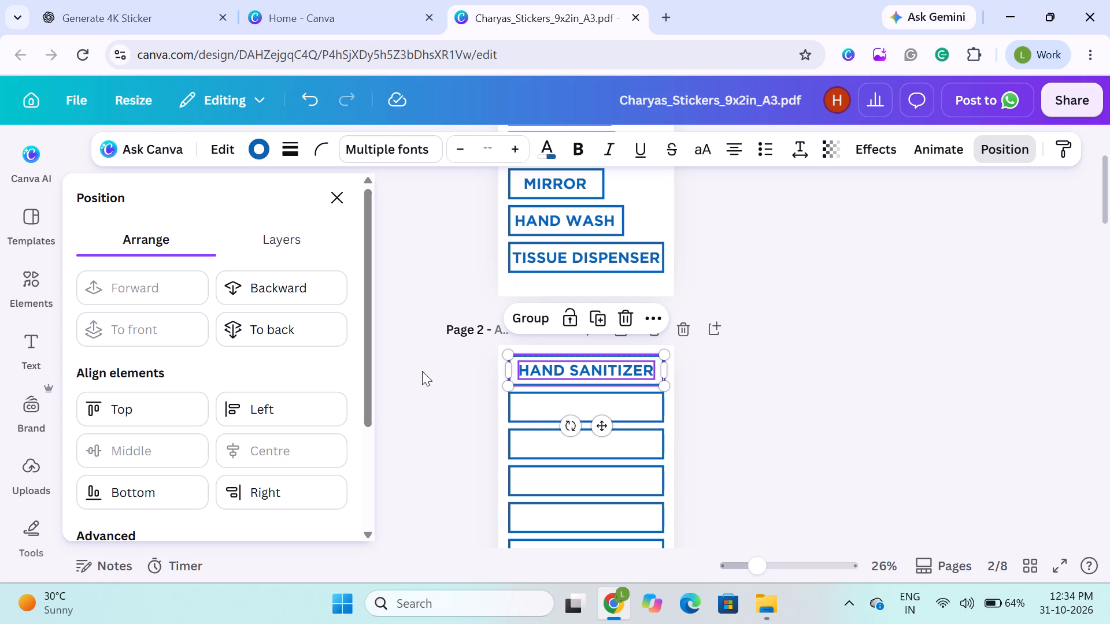
Scale the HAND SANITIZER text and its border frame on page 2 down together to about 14 wide by 2.8 high.
drag(663, 357, 582, 375)
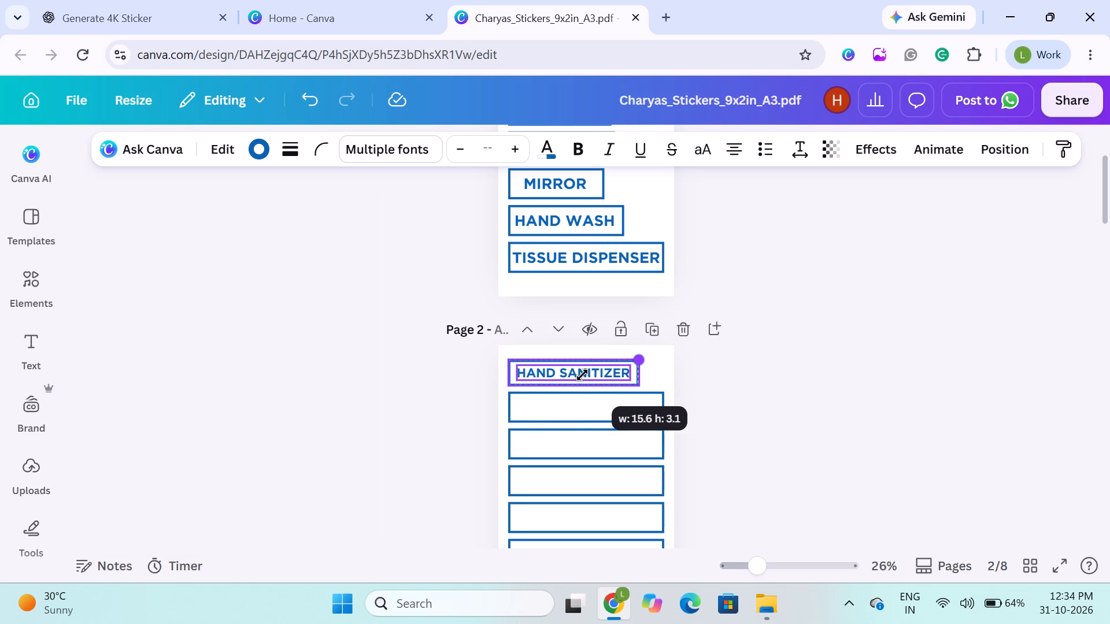
drag(582, 375, 544, 382)
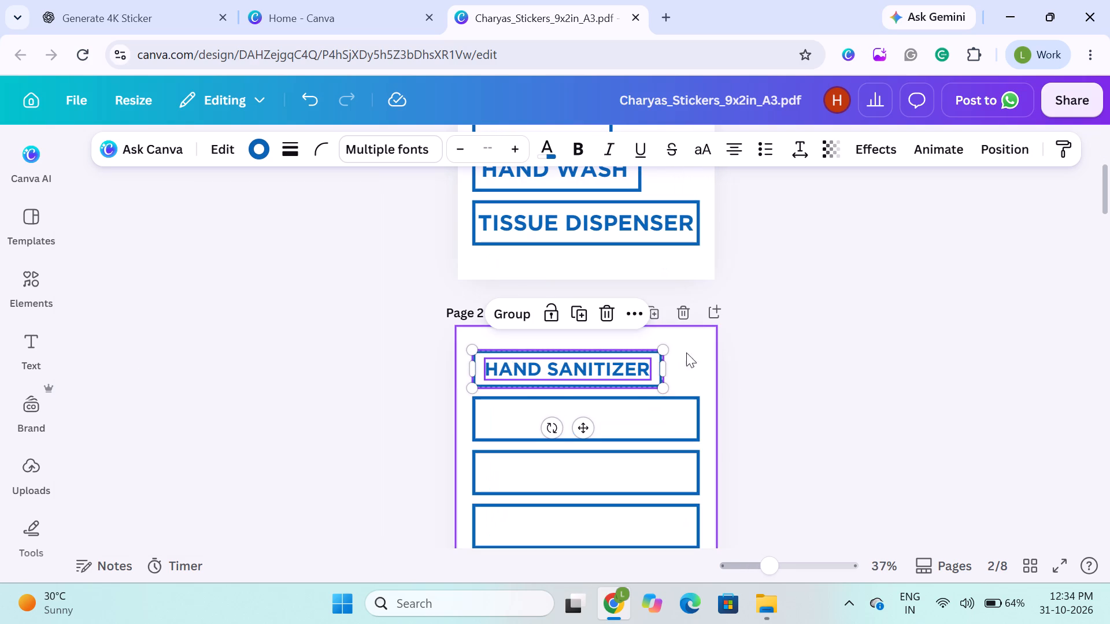
drag(665, 349, 620, 366)
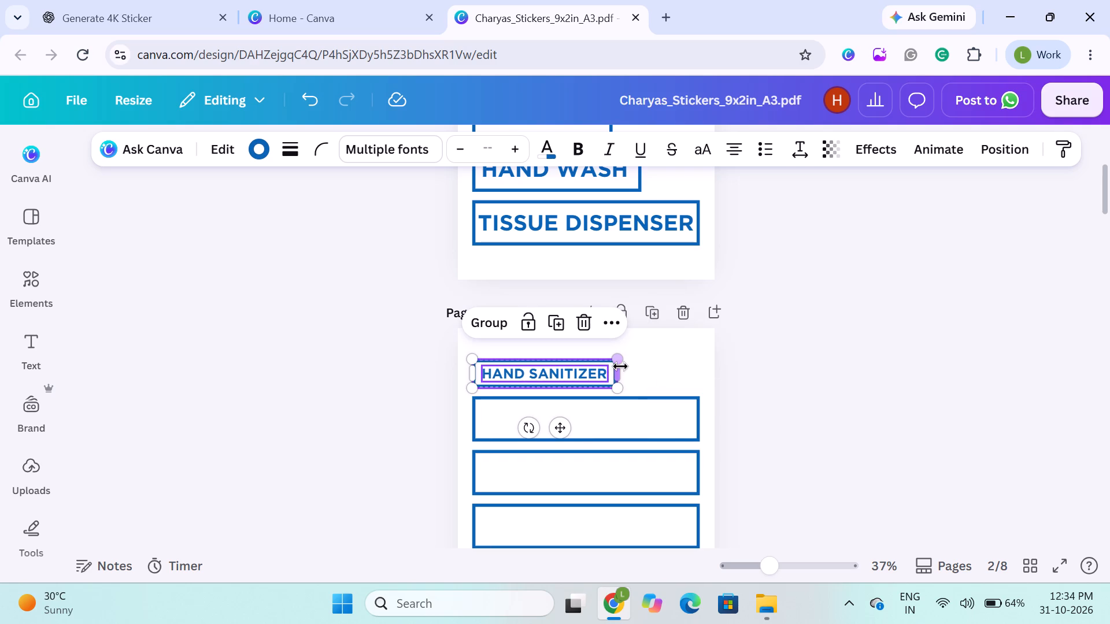
click(350, 379)
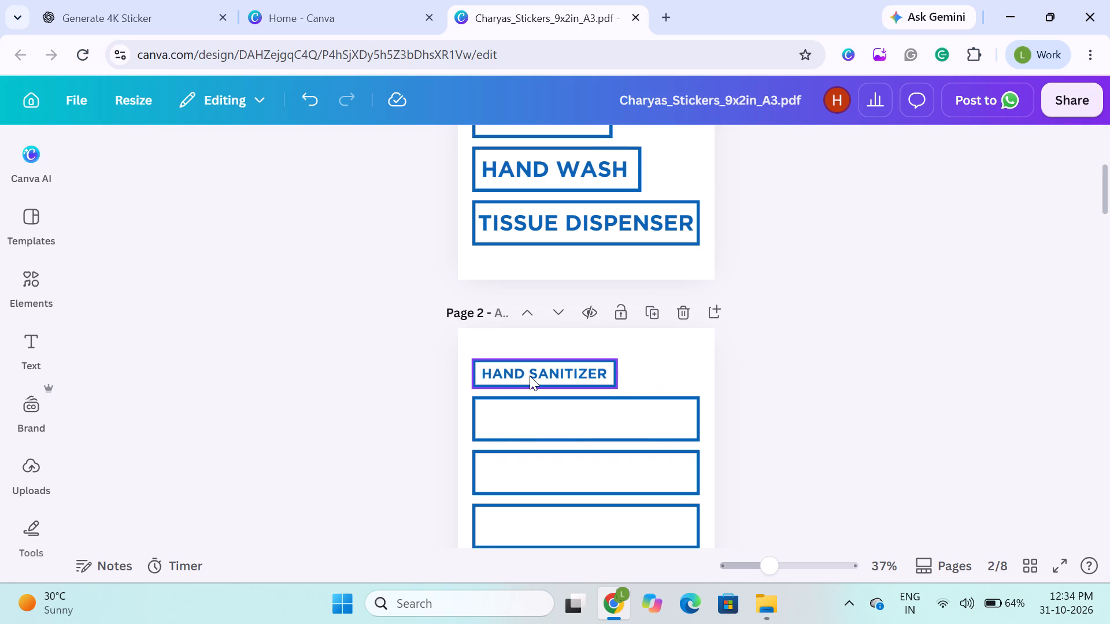
shift+click(530, 376)
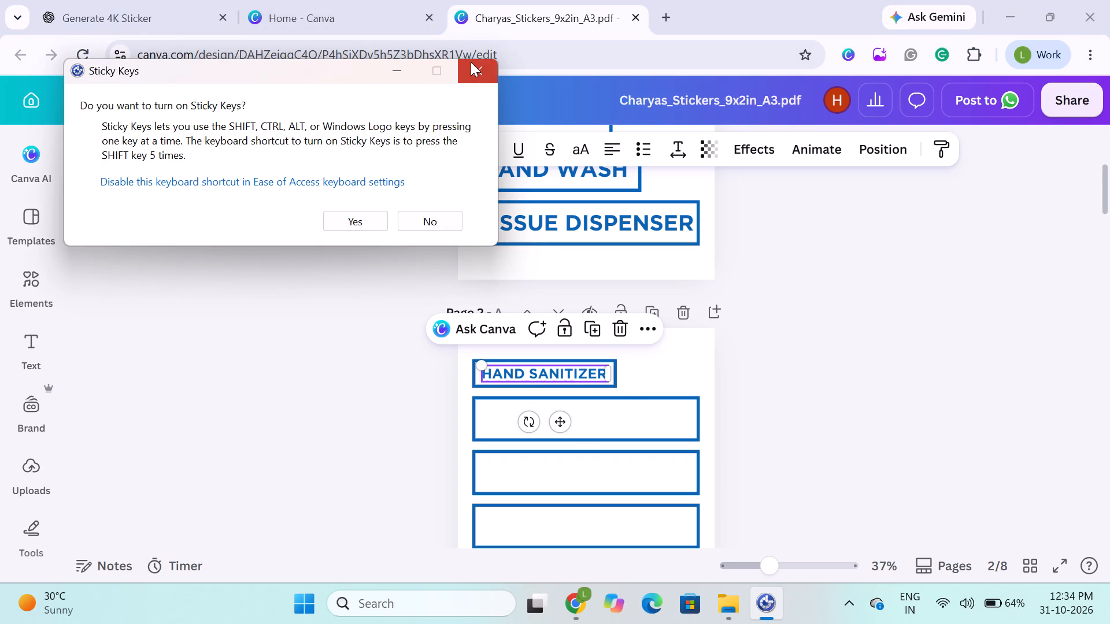
click(349, 319)
drag(378, 318, 517, 385)
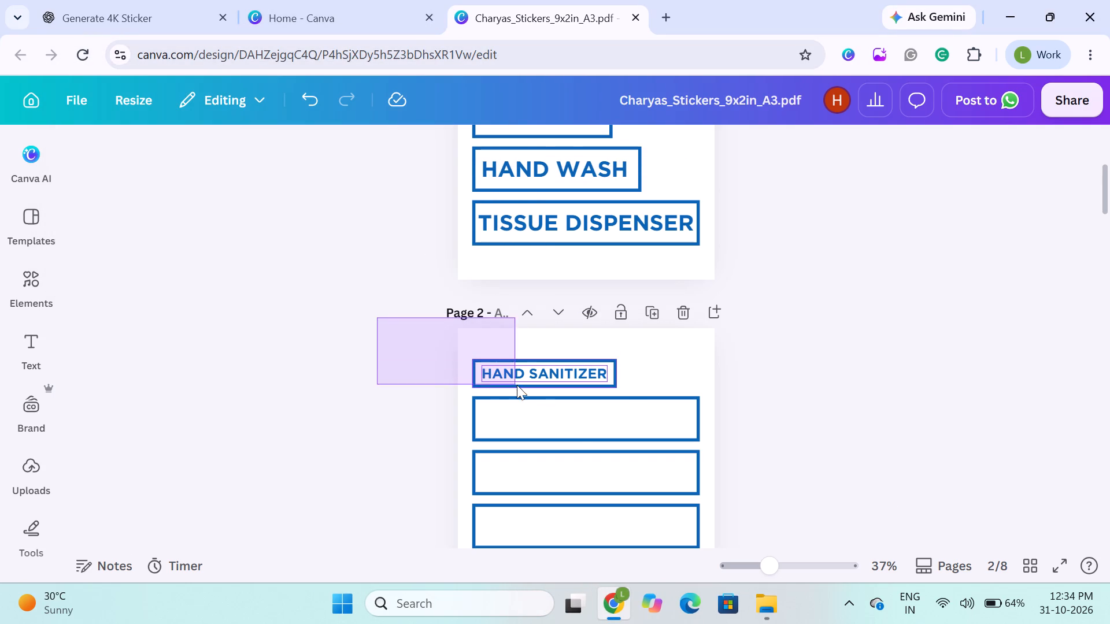
drag(517, 385, 528, 388)
click(379, 358)
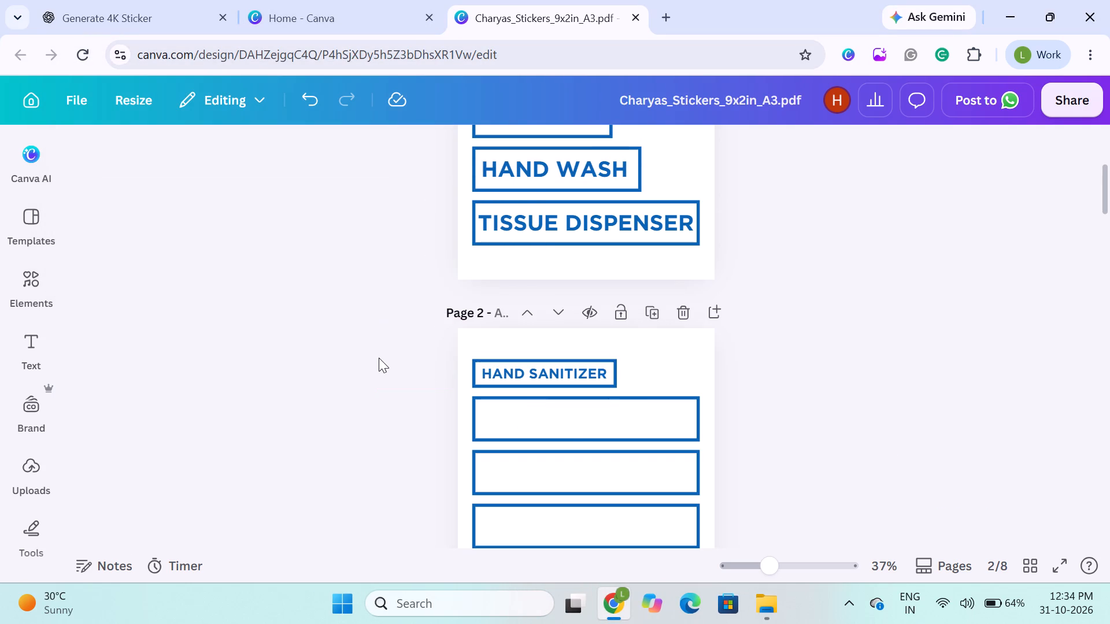
drag(432, 371, 504, 367)
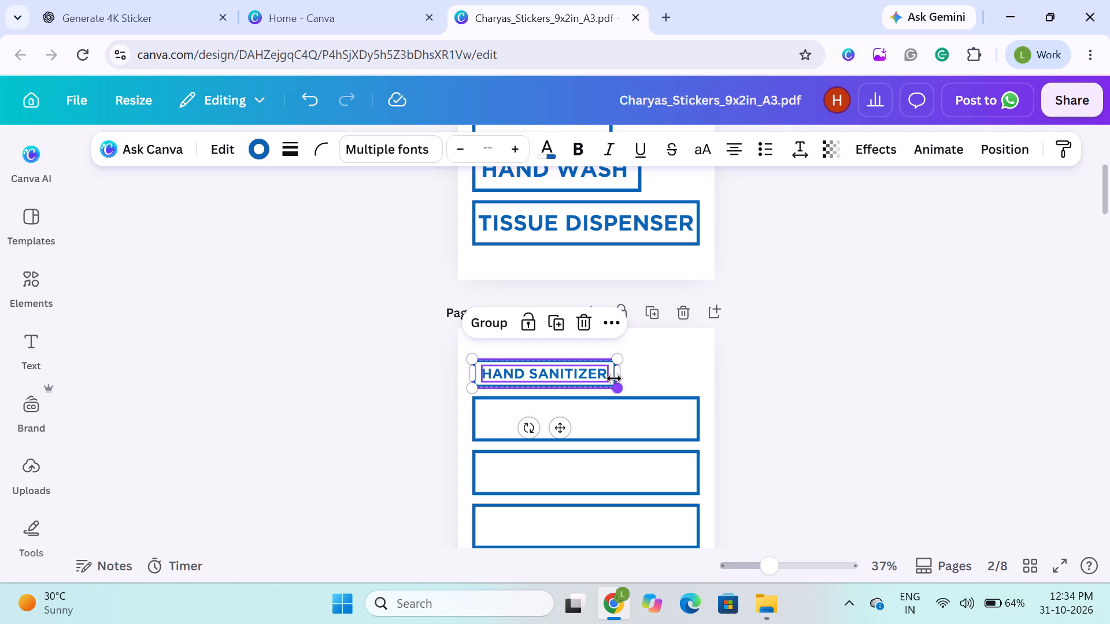
drag(623, 362, 637, 325)
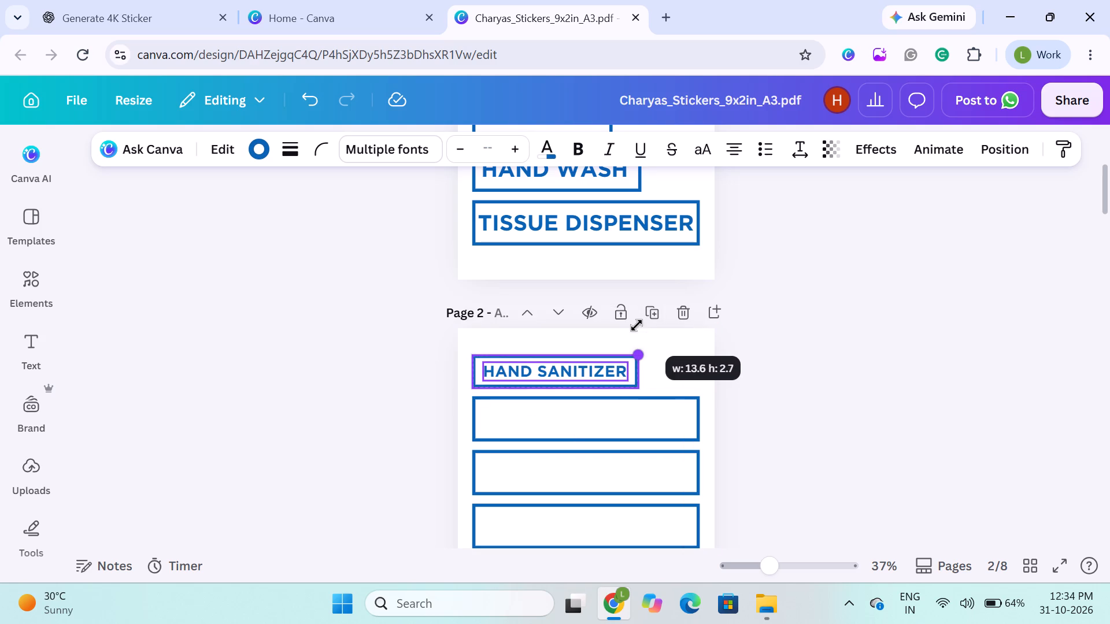
drag(637, 325, 641, 323)
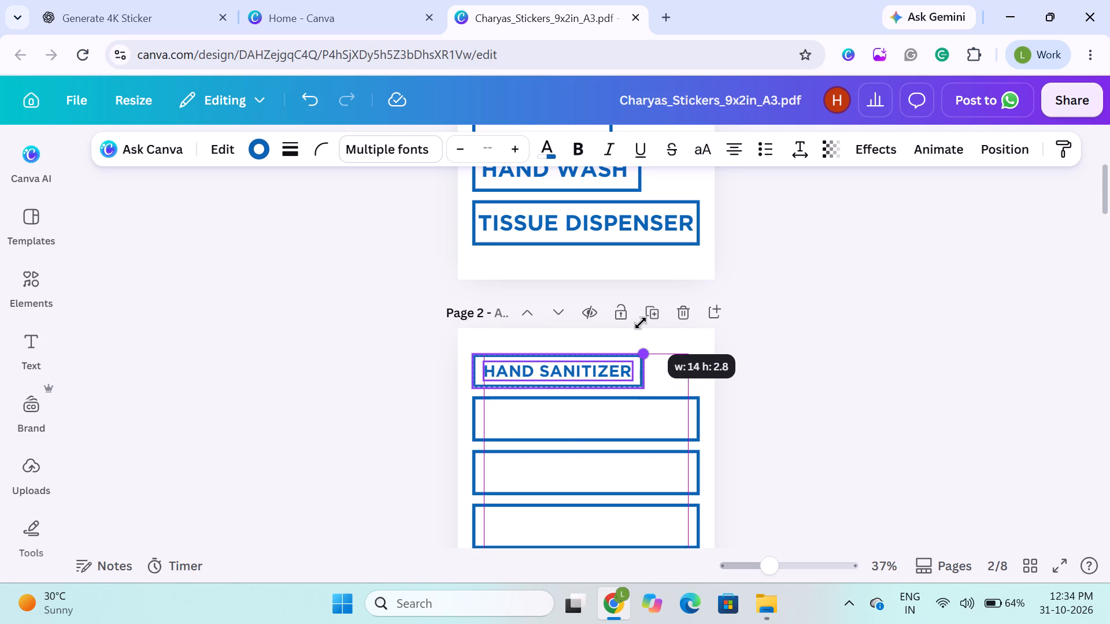
drag(641, 323, 641, 323)
Nudge the HAND SANITIZER text and its border frame up together to sit near the top edge of page 2.
key(Up)
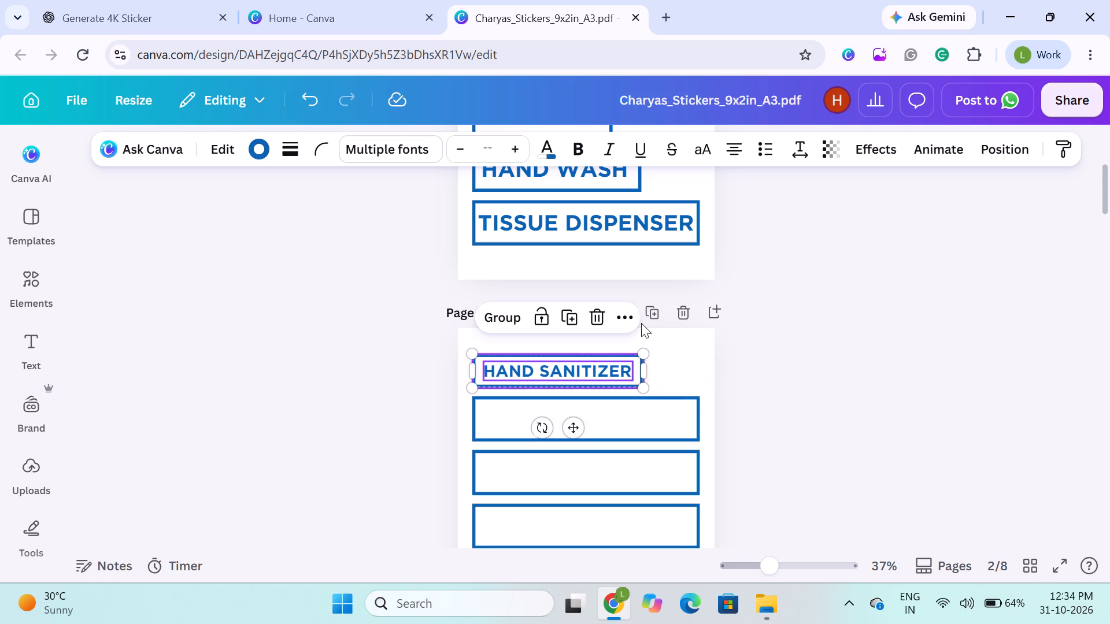
key(Up)
key(Up)
key(Up)
key(Up)
key(Up)
key(Up)
key(Up)
key(Up)
key(Up)
key(Up)
key(Up)
key(Up)
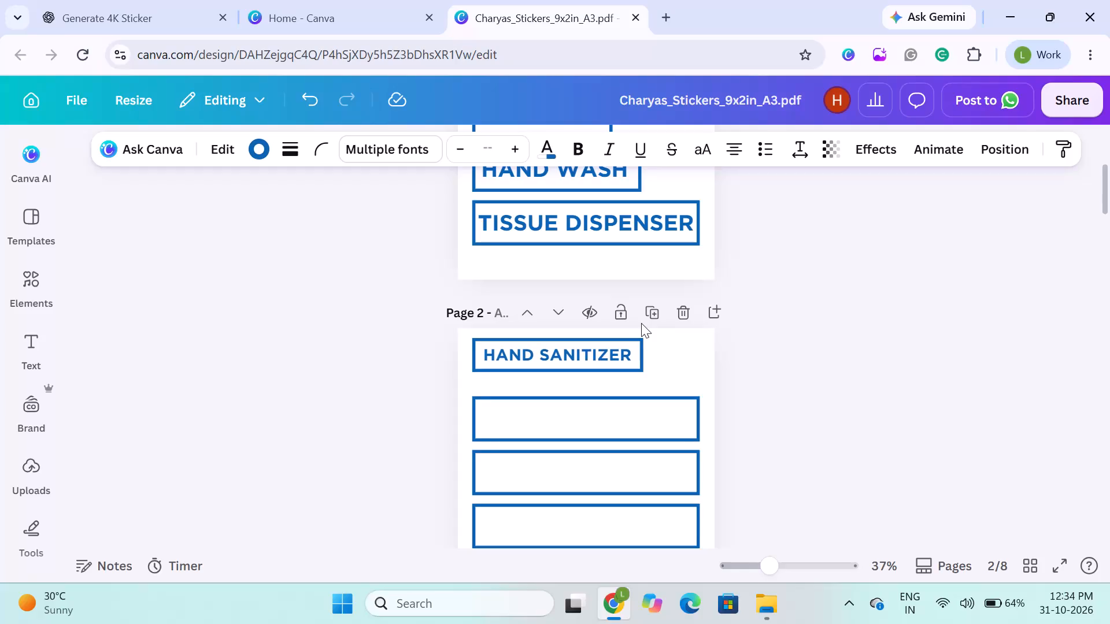
key(Up)
key(Up)
key(Down)
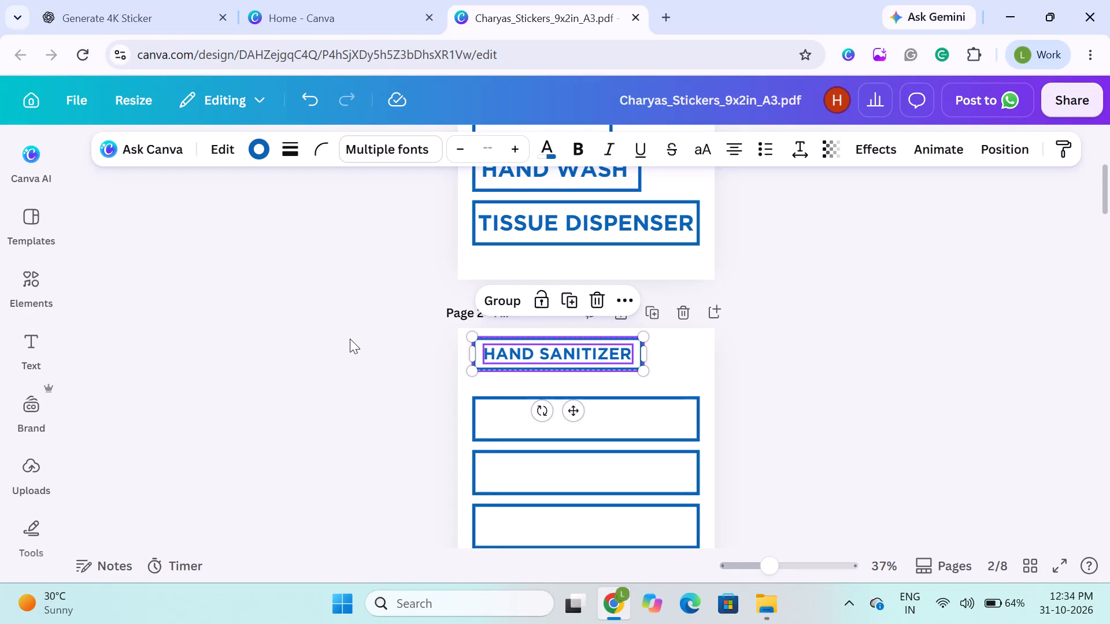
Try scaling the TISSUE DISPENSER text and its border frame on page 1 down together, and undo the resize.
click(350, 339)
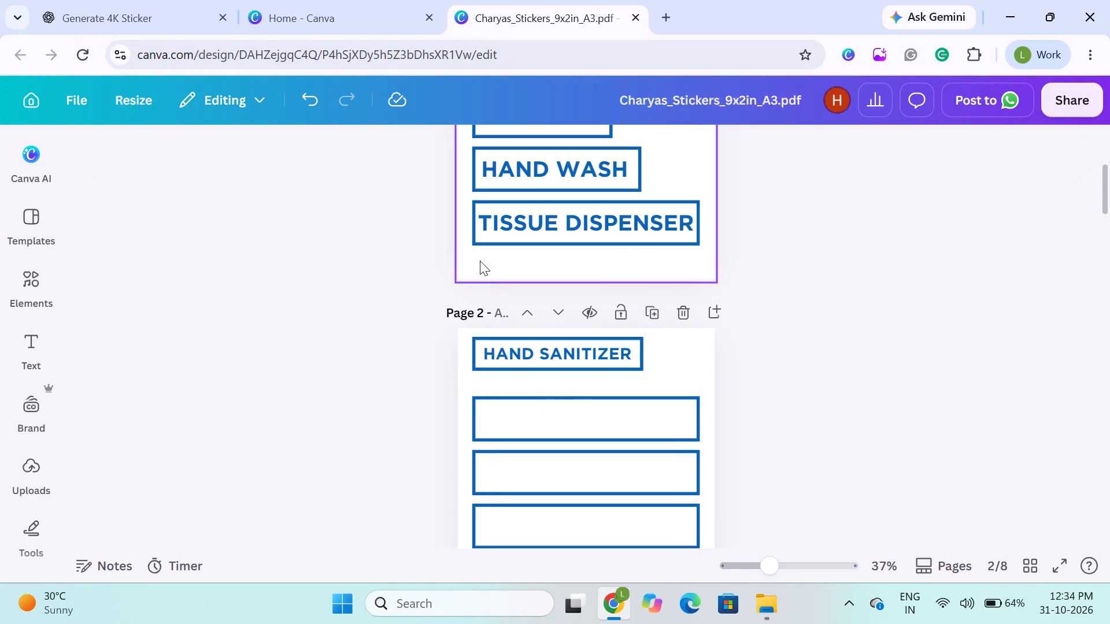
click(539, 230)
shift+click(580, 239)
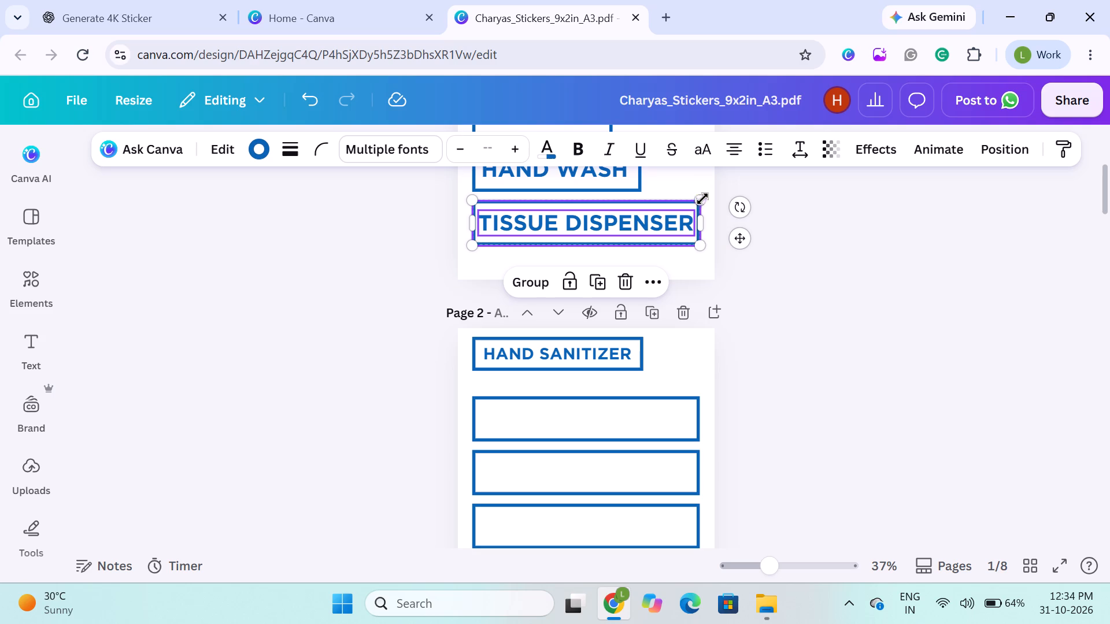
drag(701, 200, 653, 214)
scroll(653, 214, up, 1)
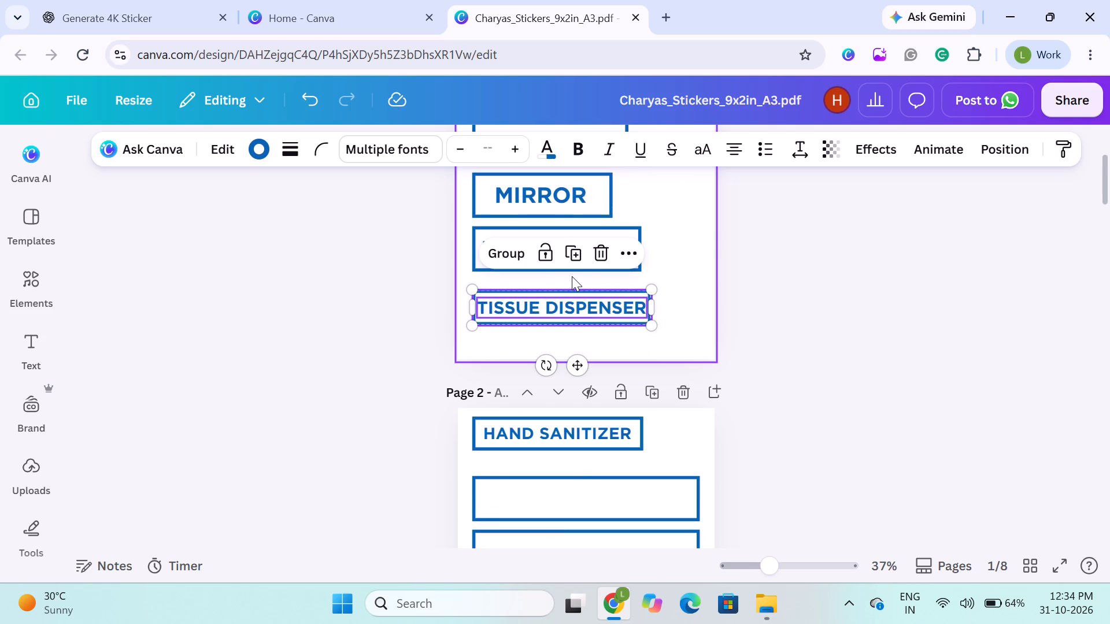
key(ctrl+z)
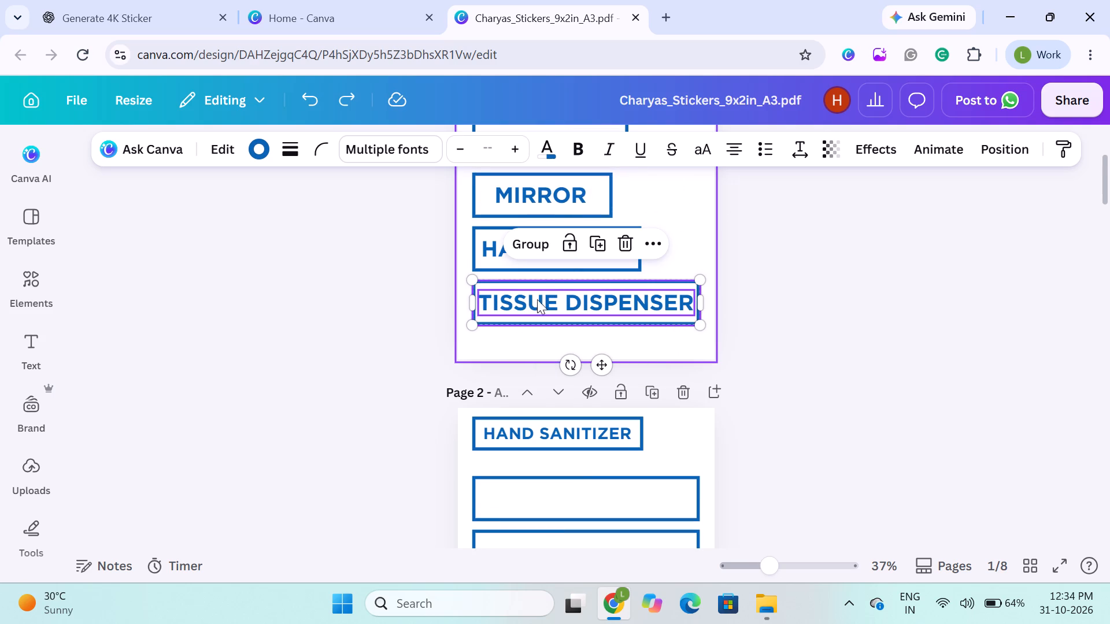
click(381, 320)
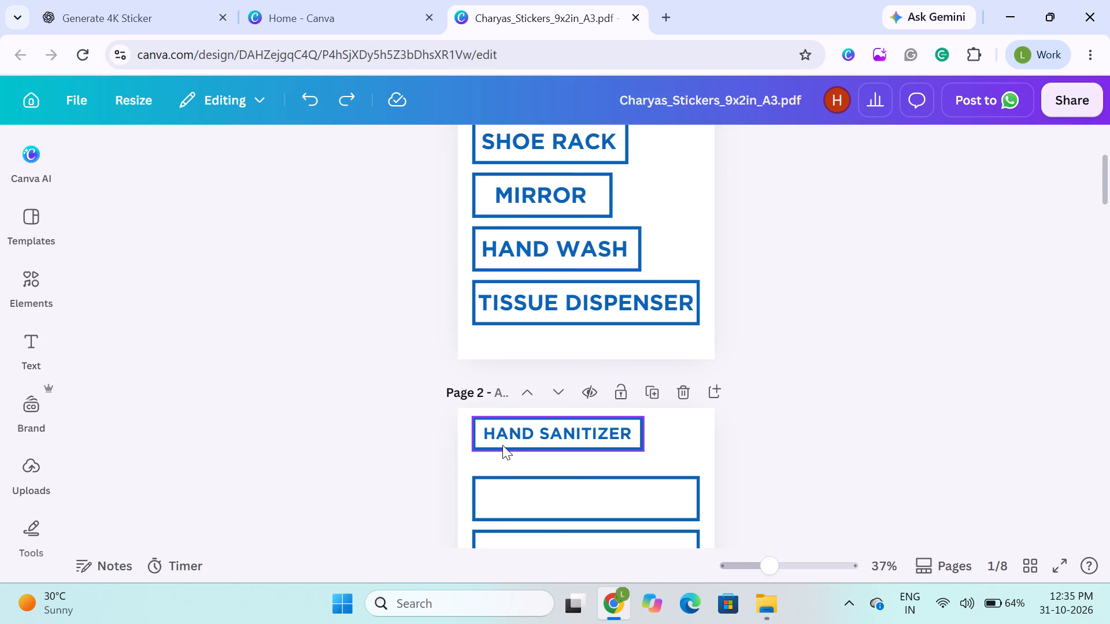
Scale the HAND SANITIZER text and its border frame on page 2 up together slightly, keeping their left edge in line with the frames below.
click(529, 437)
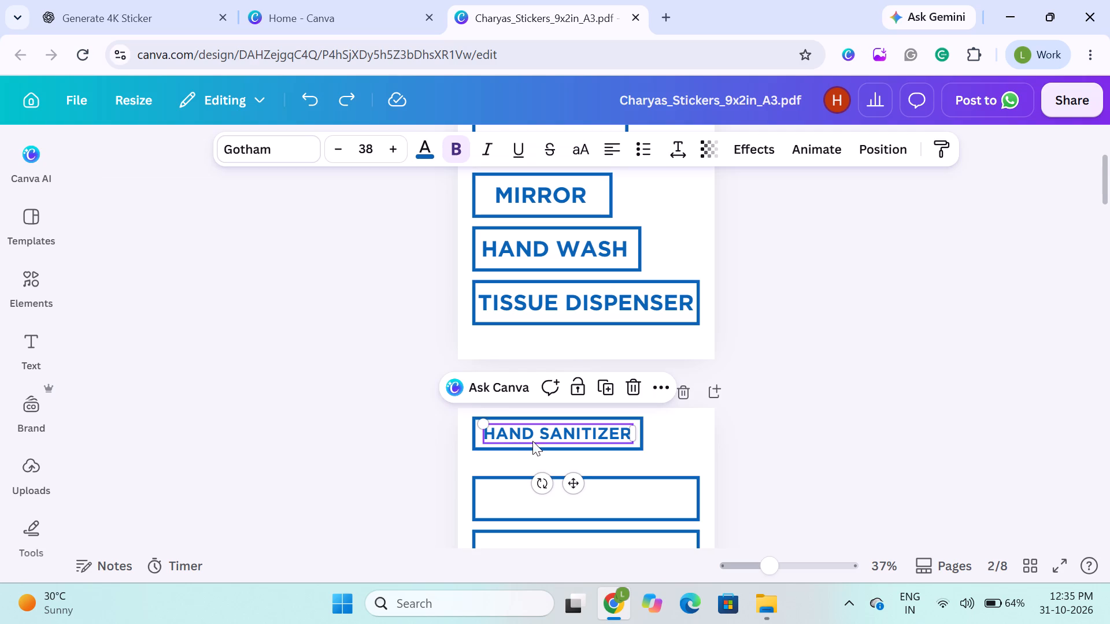
shift+click(536, 451)
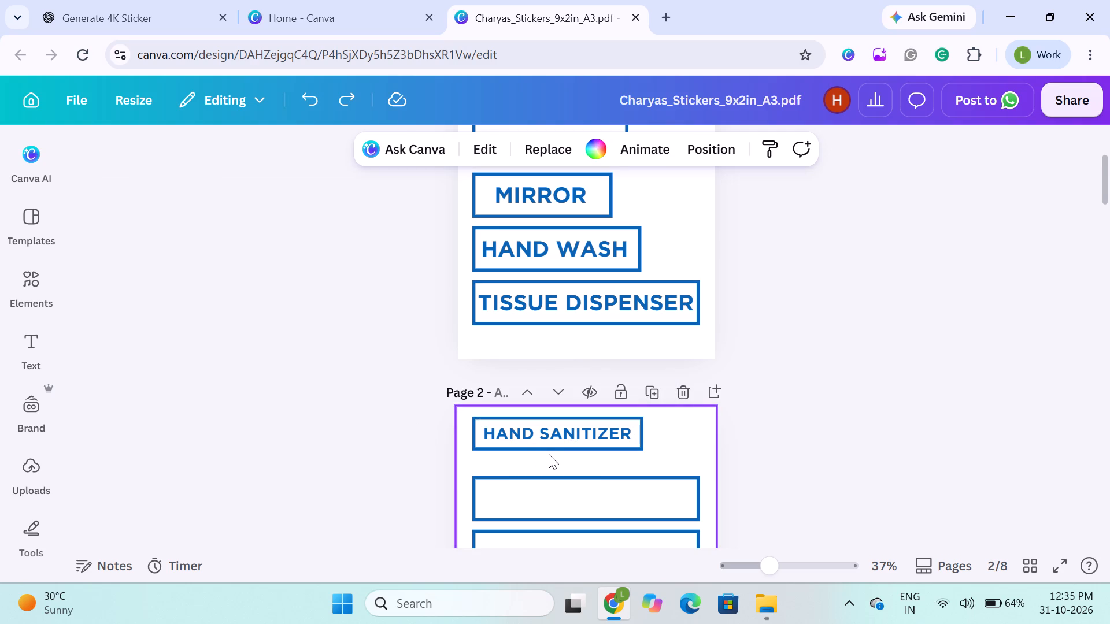
shift+click(549, 454)
click(551, 439)
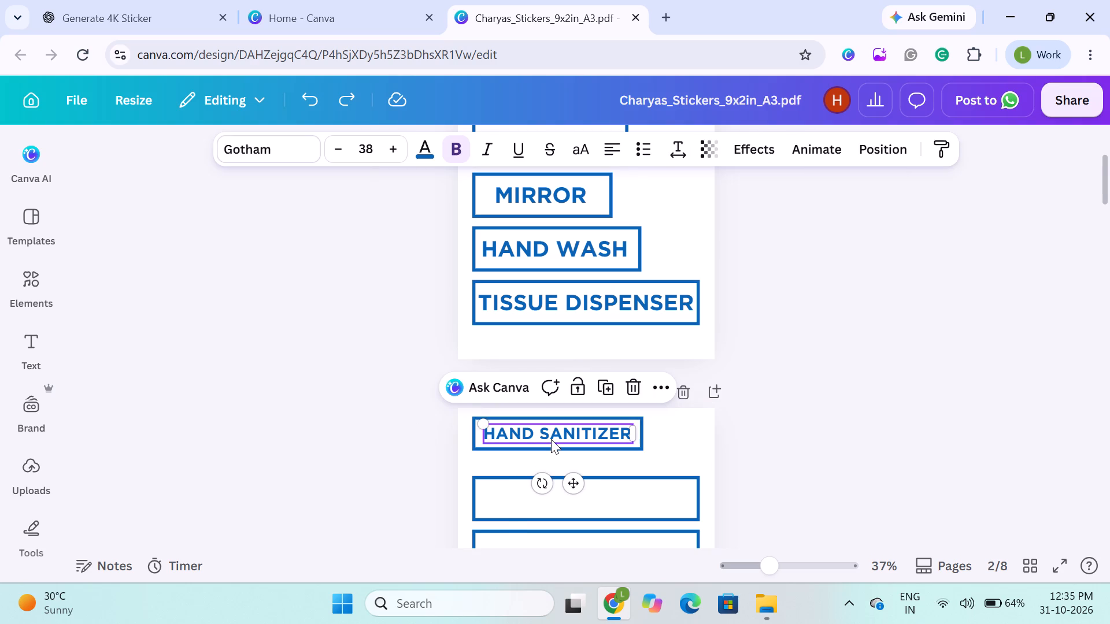
shift+click(551, 448)
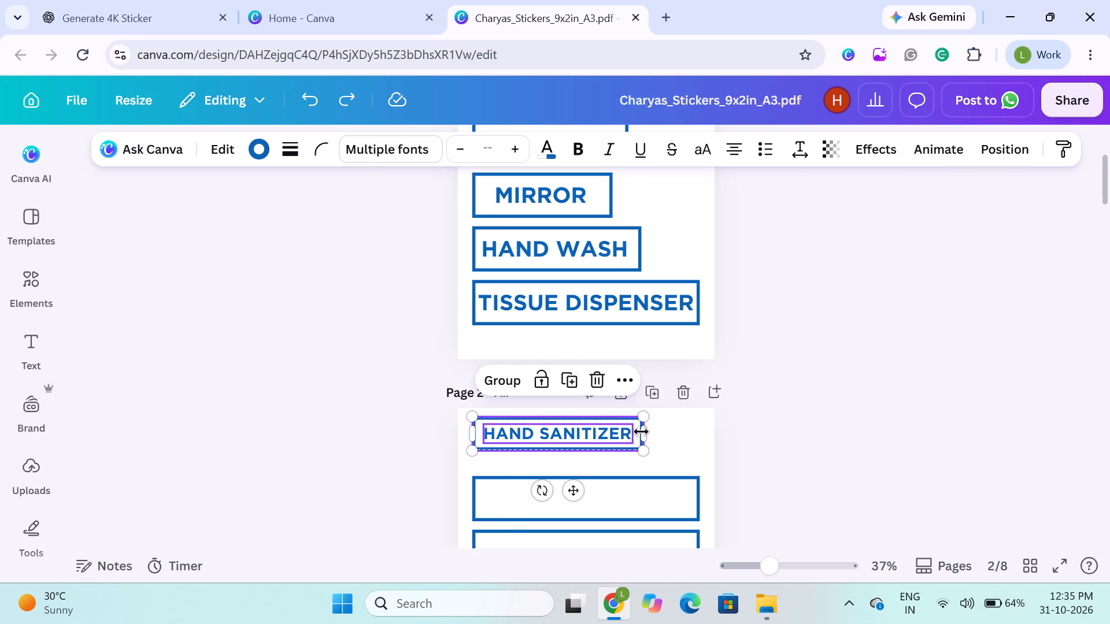
drag(645, 451, 660, 462)
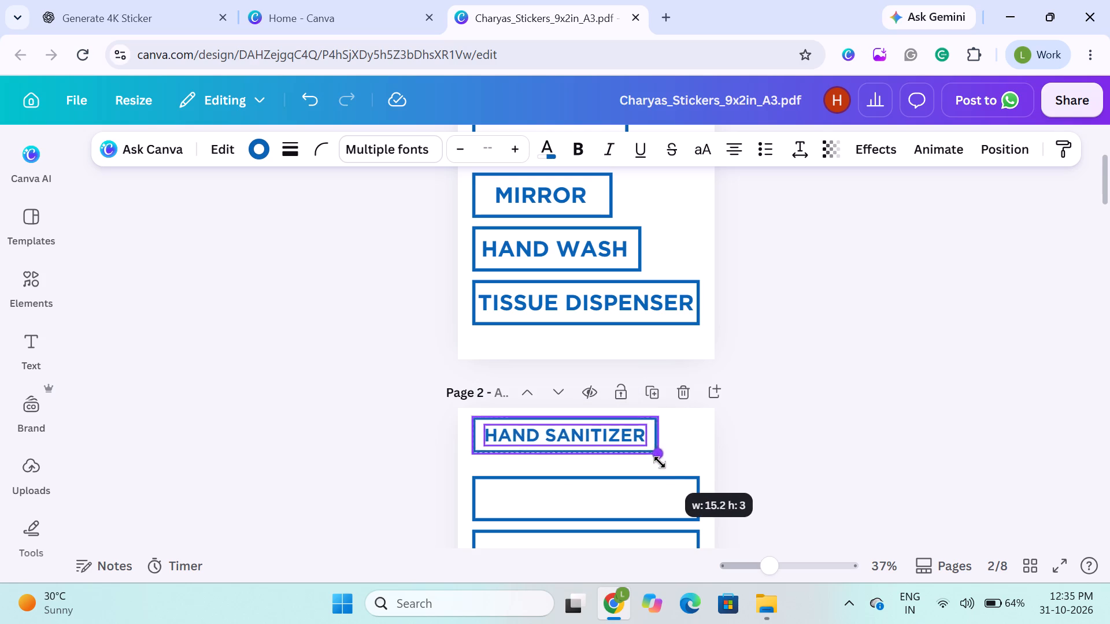
drag(660, 462, 666, 467)
click(354, 402)
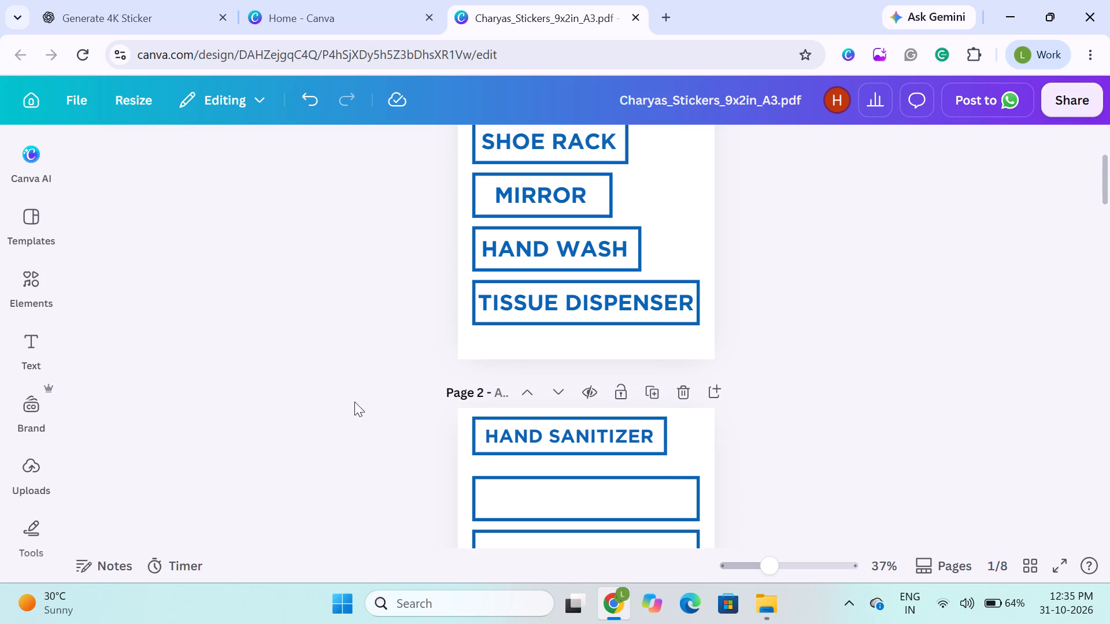
Copy the FLY CATCHER text from page 4 and paste it onto page 2.
scroll(354, 402, down, 2)
scroll(506, 357, left, 1)
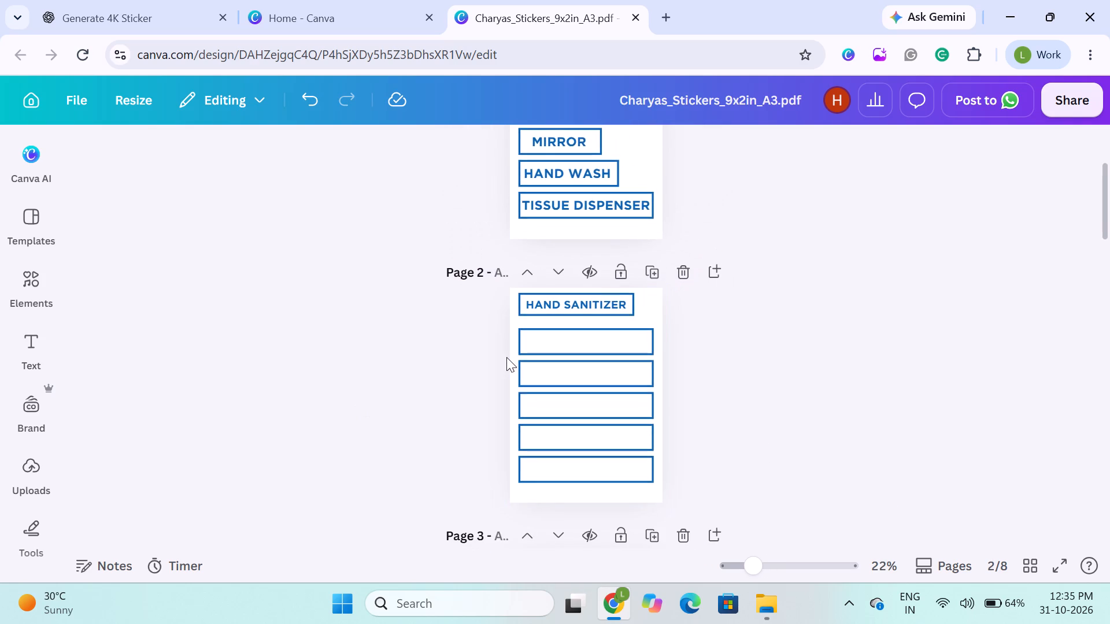
scroll(506, 357, left, 1)
scroll(506, 357, down, 3)
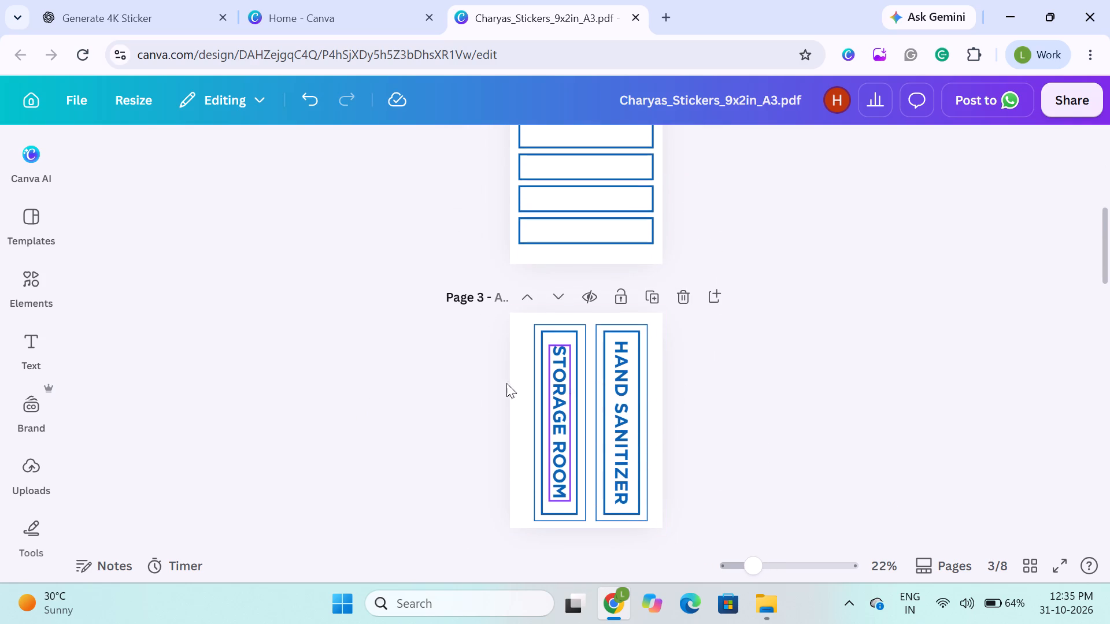
click(435, 402)
scroll(435, 402, up, 1)
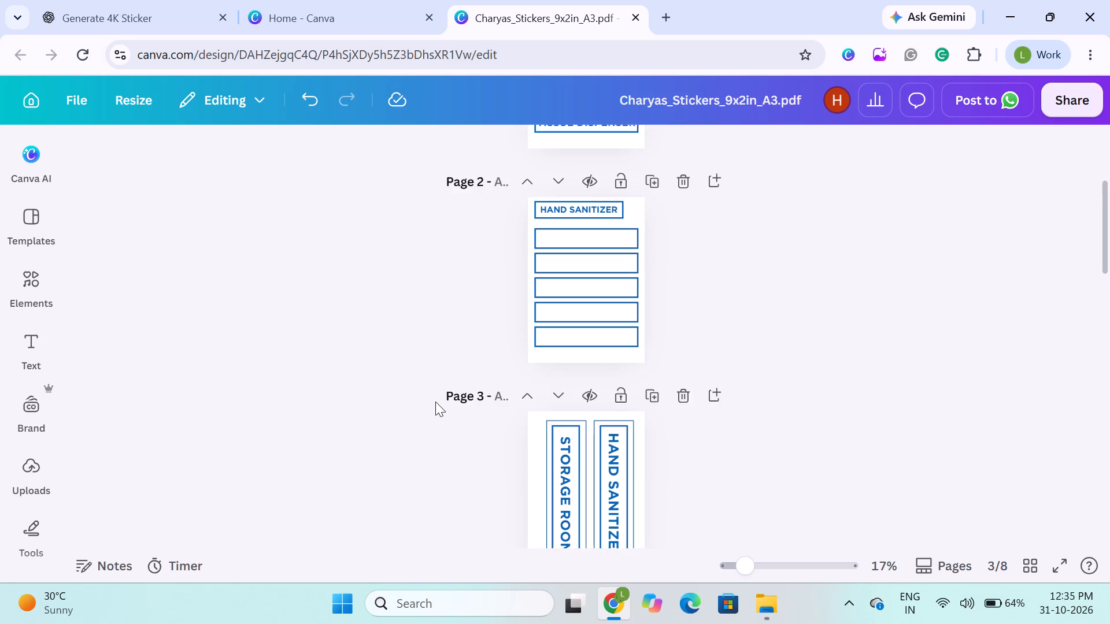
scroll(435, 402, down, 3)
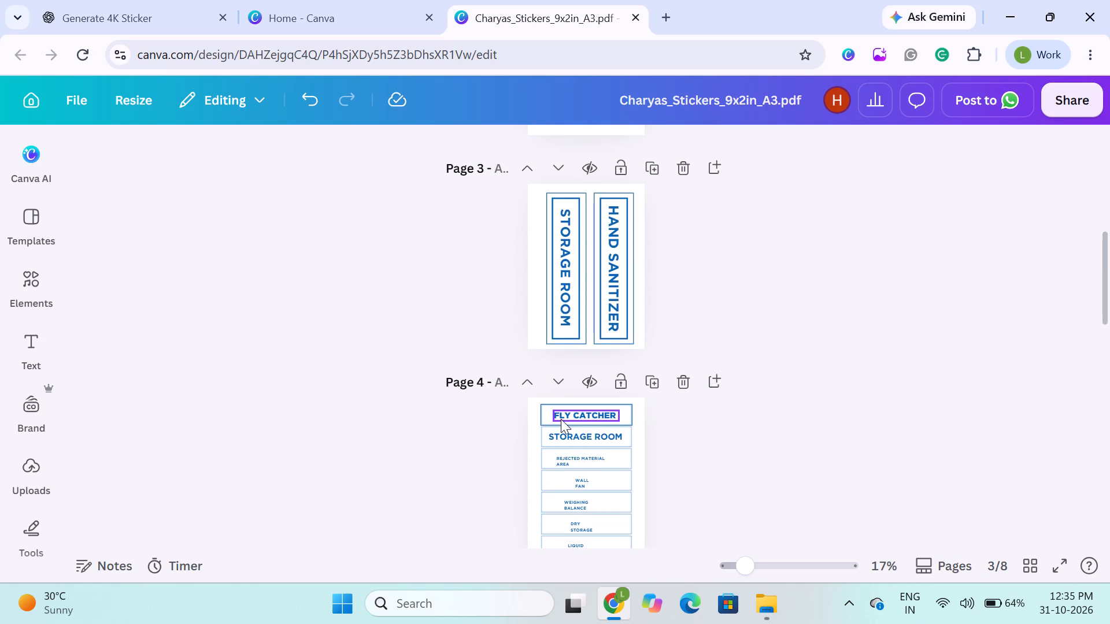
click(561, 419)
scroll(561, 419, up, 2)
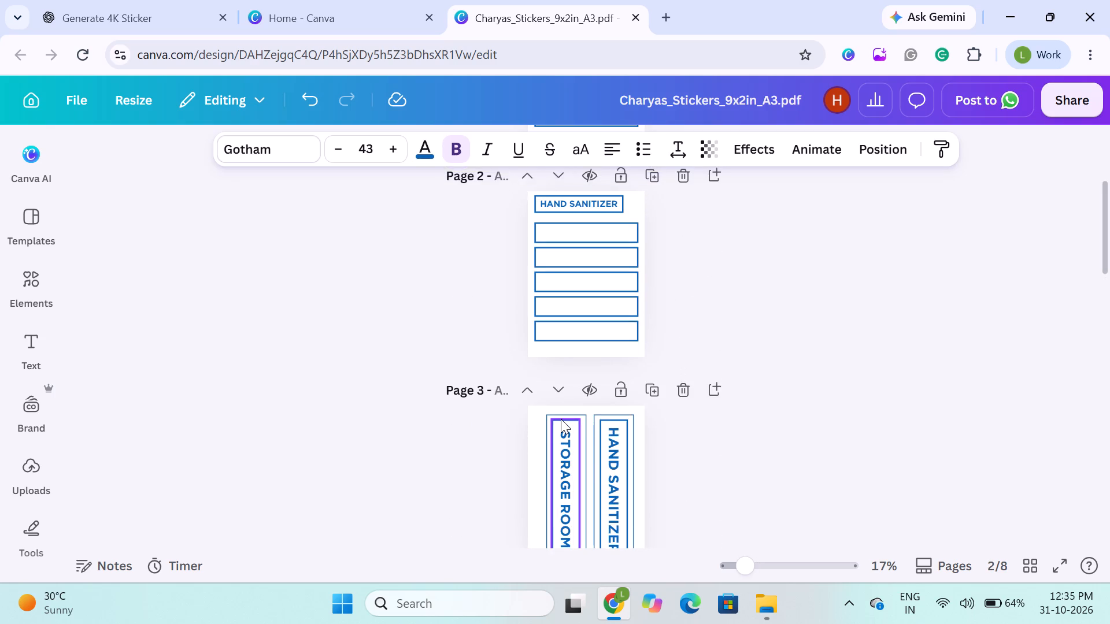
scroll(561, 419, down, 1)
key(ctrl+c)
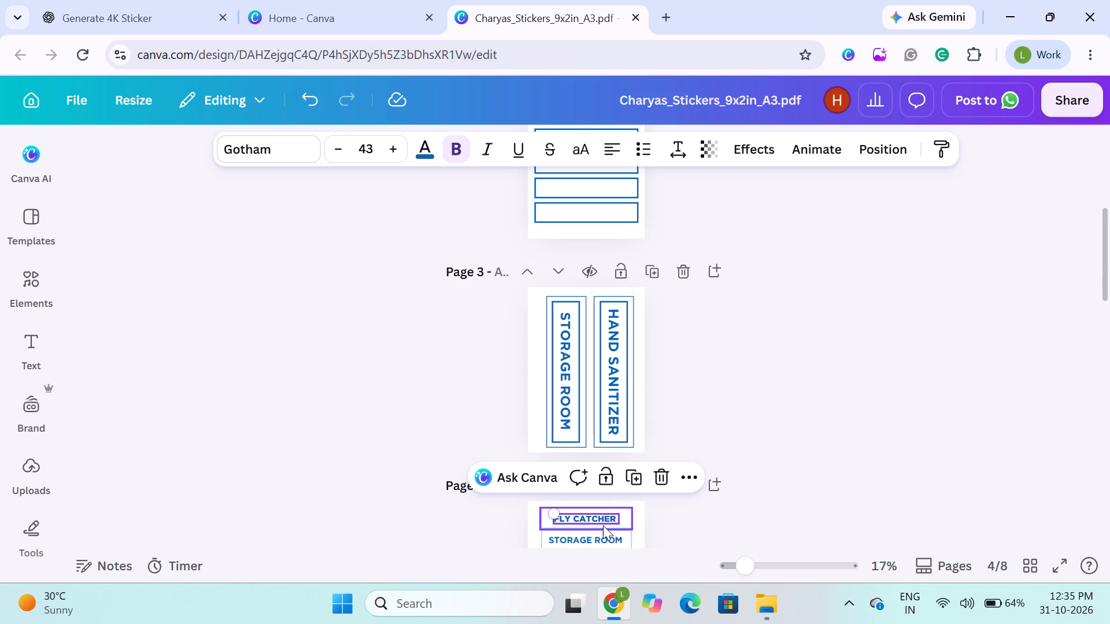
scroll(623, 369, up, 2)
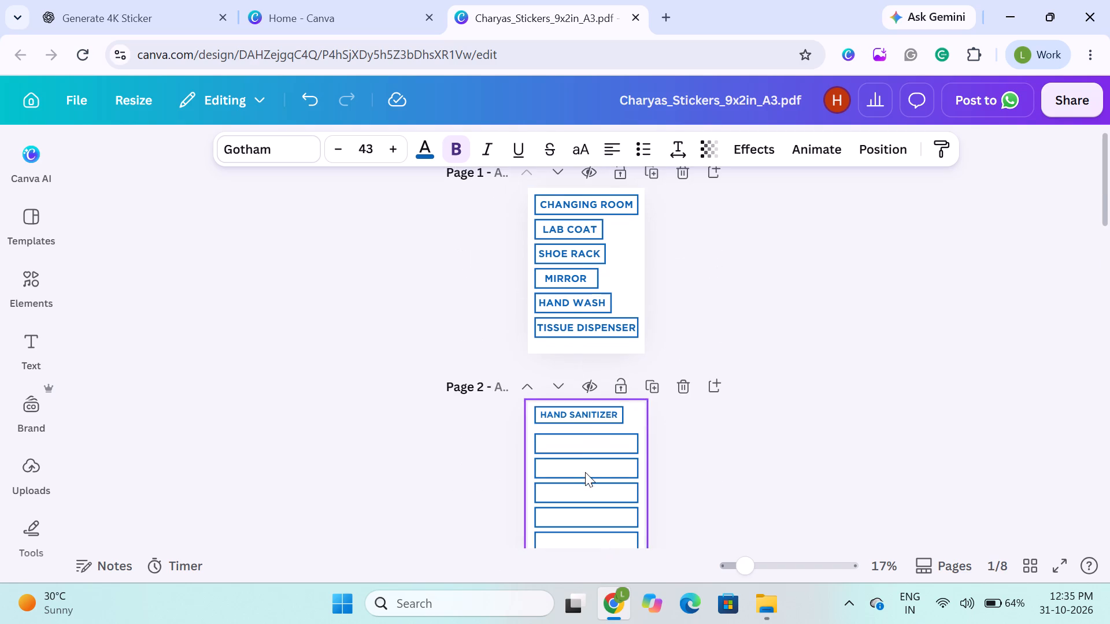
click(572, 445)
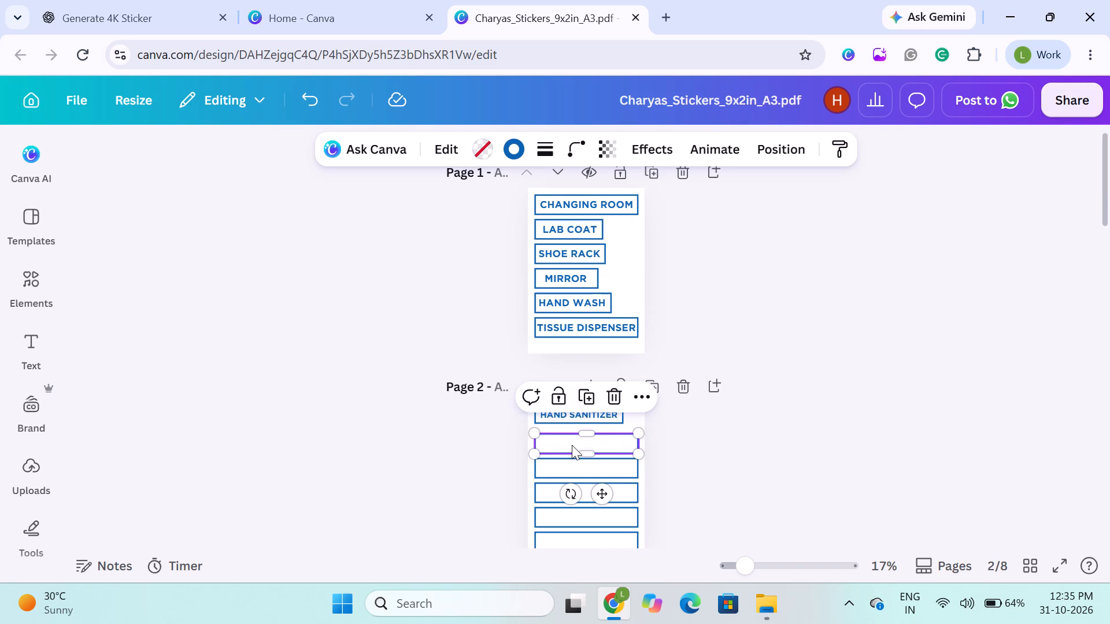
key(ctrl+v)
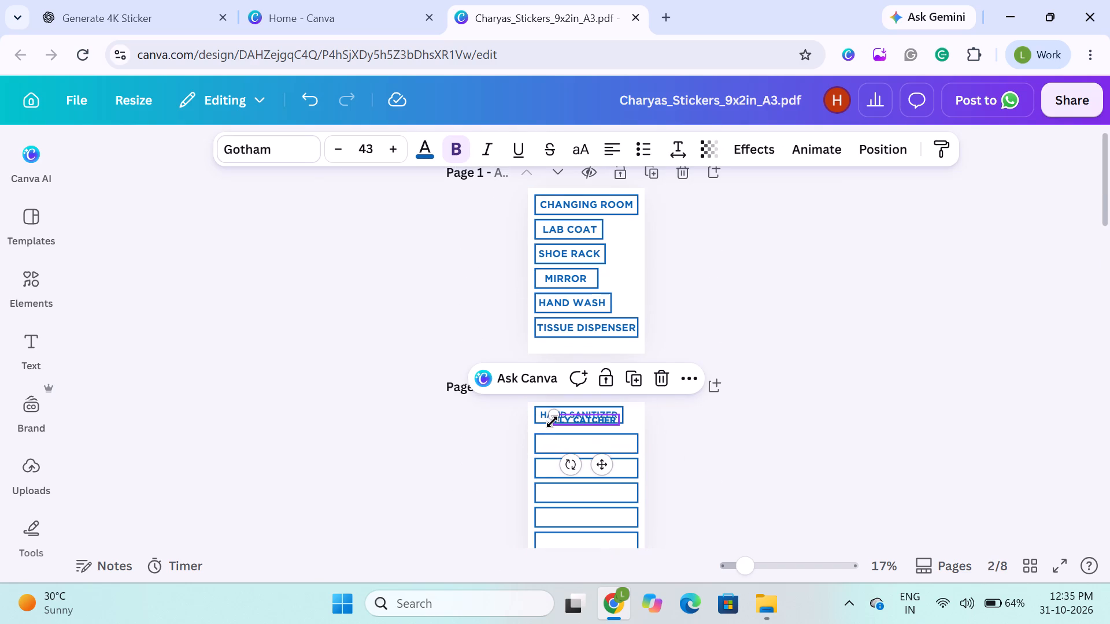
Move the pasted FLY CATCHER text down into the first empty border frame below HAND SANITIZER on page 2.
key(Down)
key(Down)
key(Down)
key(Down)
key(Down)
key(Down)
key(Down)
key(Down)
key(Down)
key(Down)
key(Down)
key(Down)
key(Down)
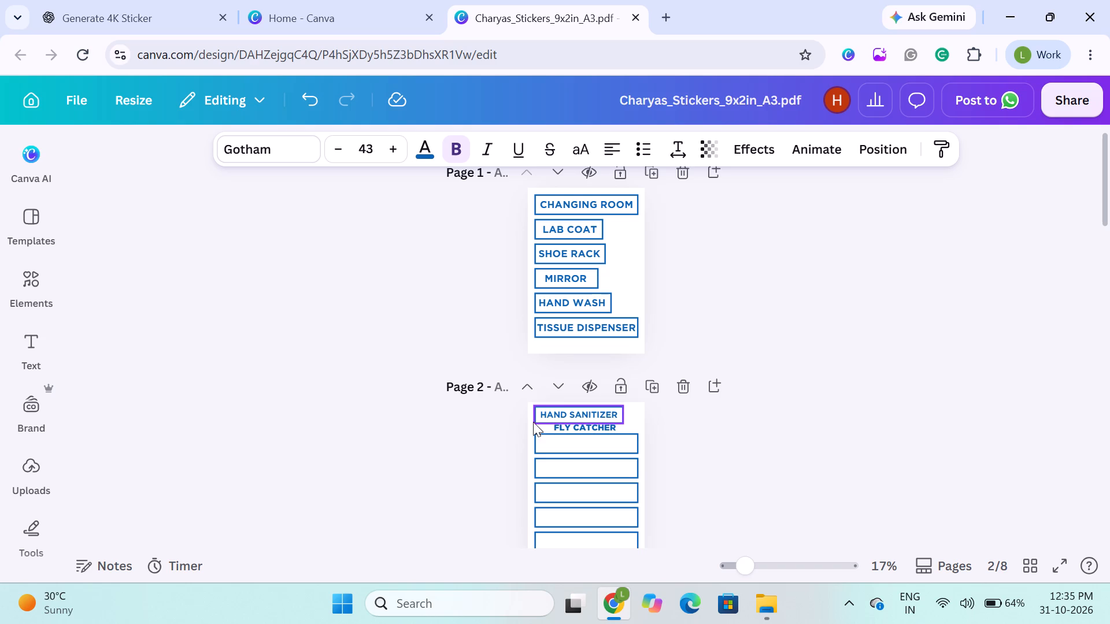
click(417, 424)
key(BackSpace)
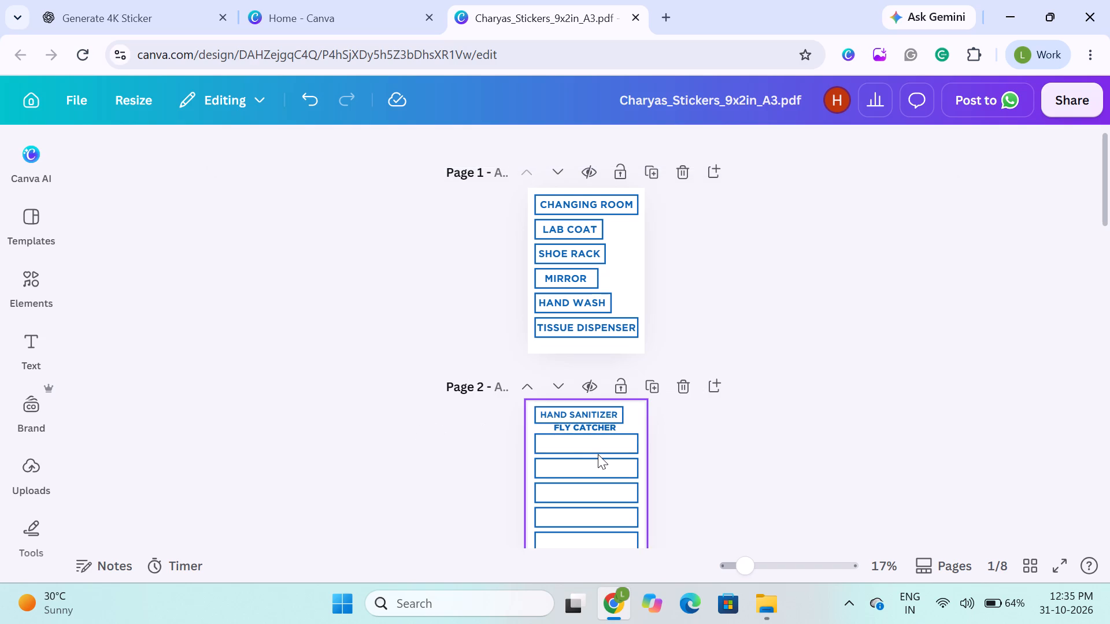
drag(570, 424, 568, 432)
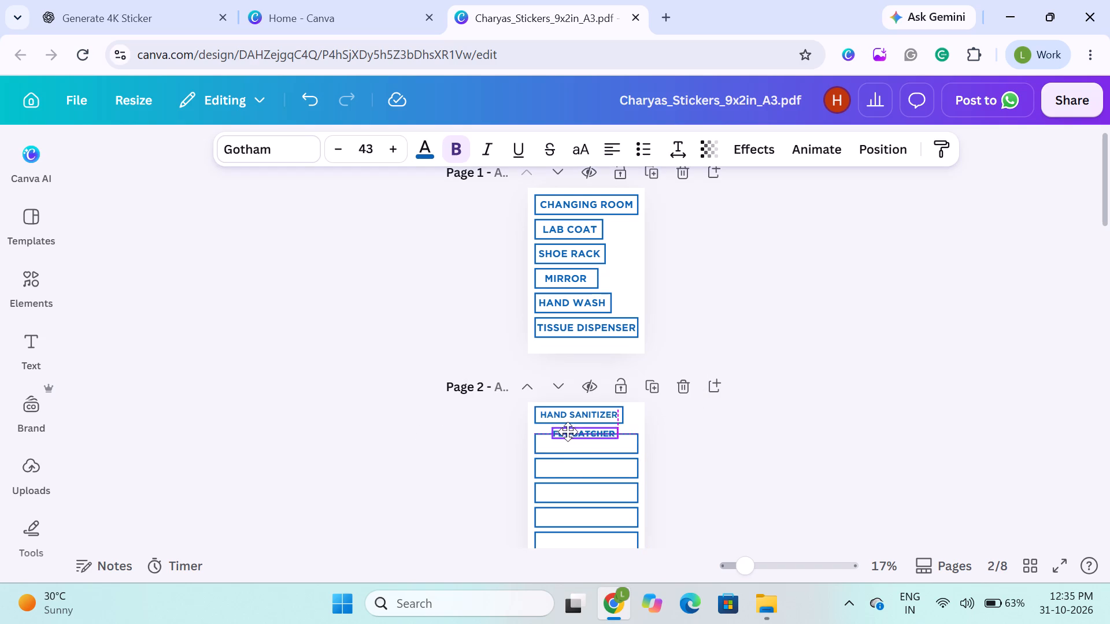
drag(568, 432, 567, 439)
click(450, 441)
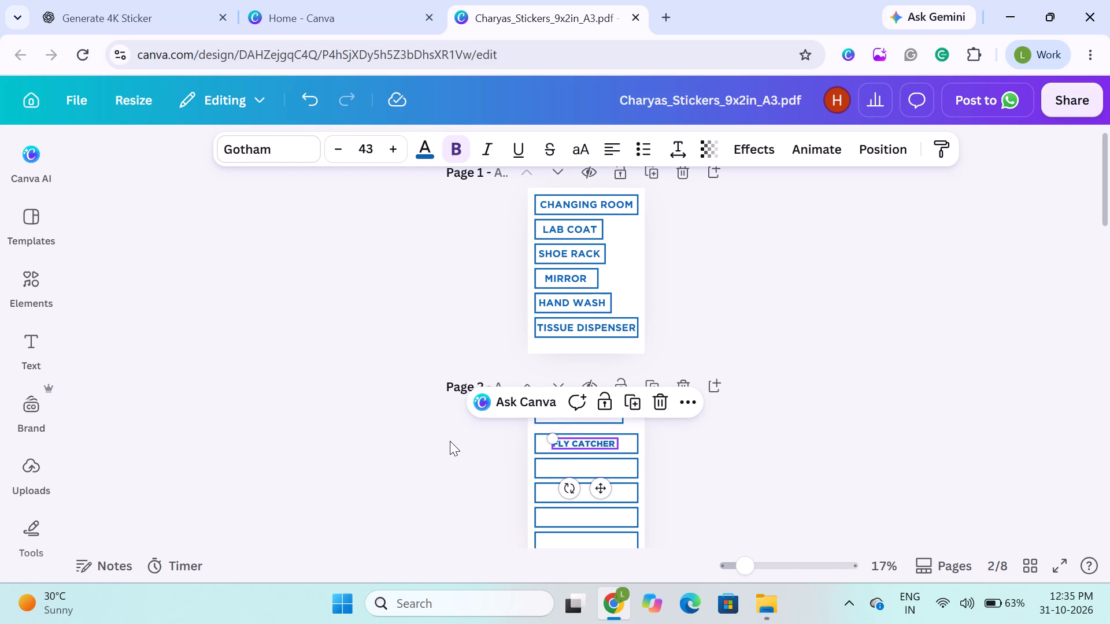
Narrow the border frame around FLY CATCHER on page 2 to fit the name, shifting the text left inside it.
click(547, 446)
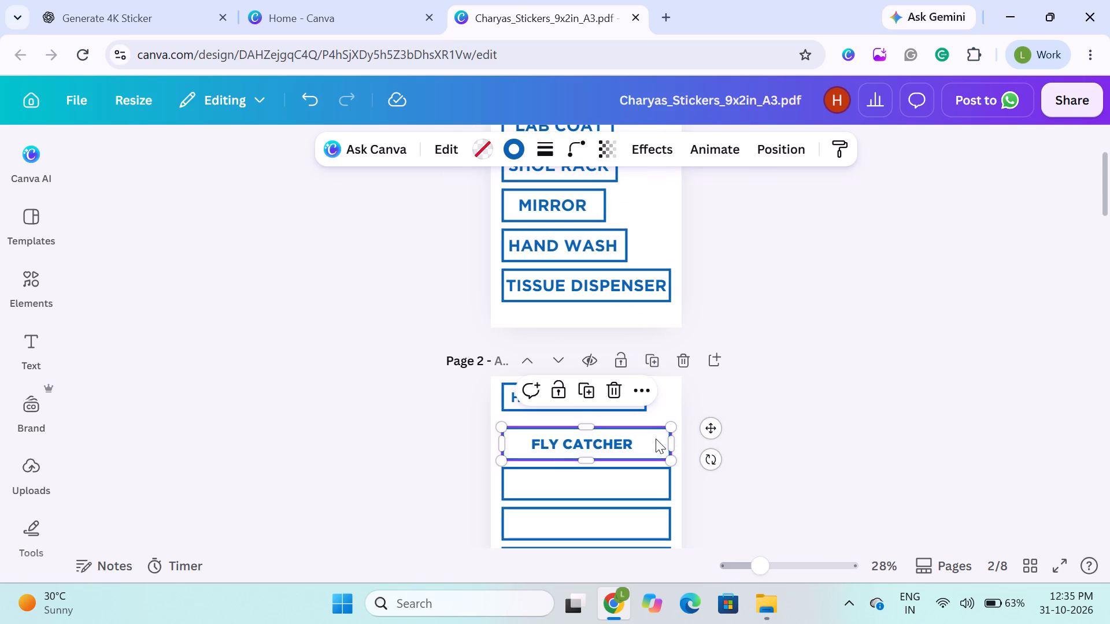
drag(675, 447, 641, 442)
drag(558, 440, 541, 439)
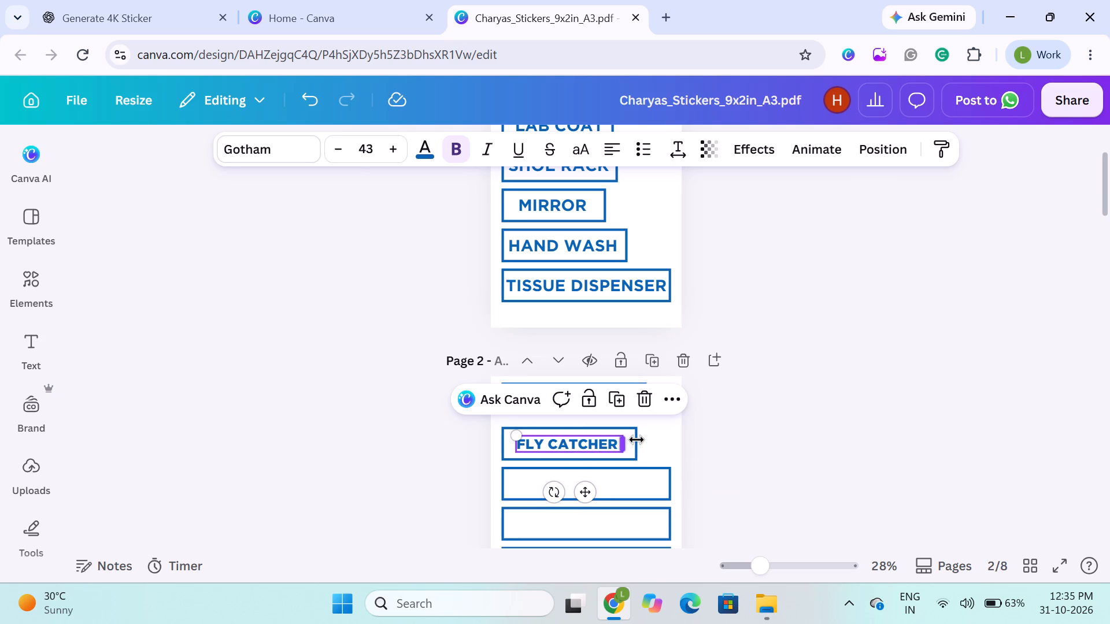
click(752, 439)
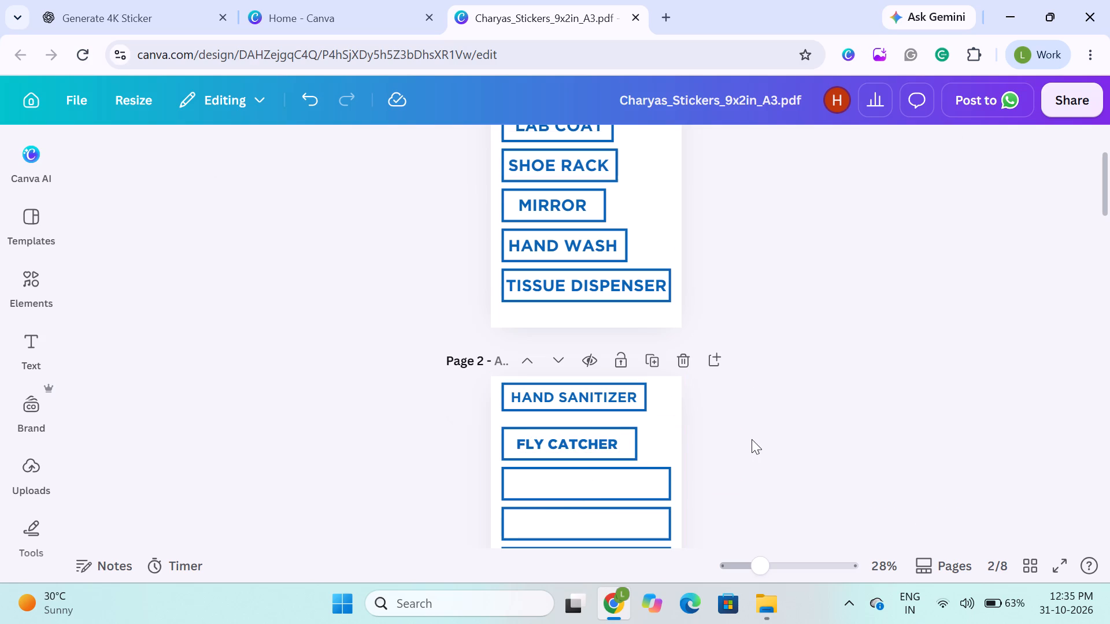
click(637, 450)
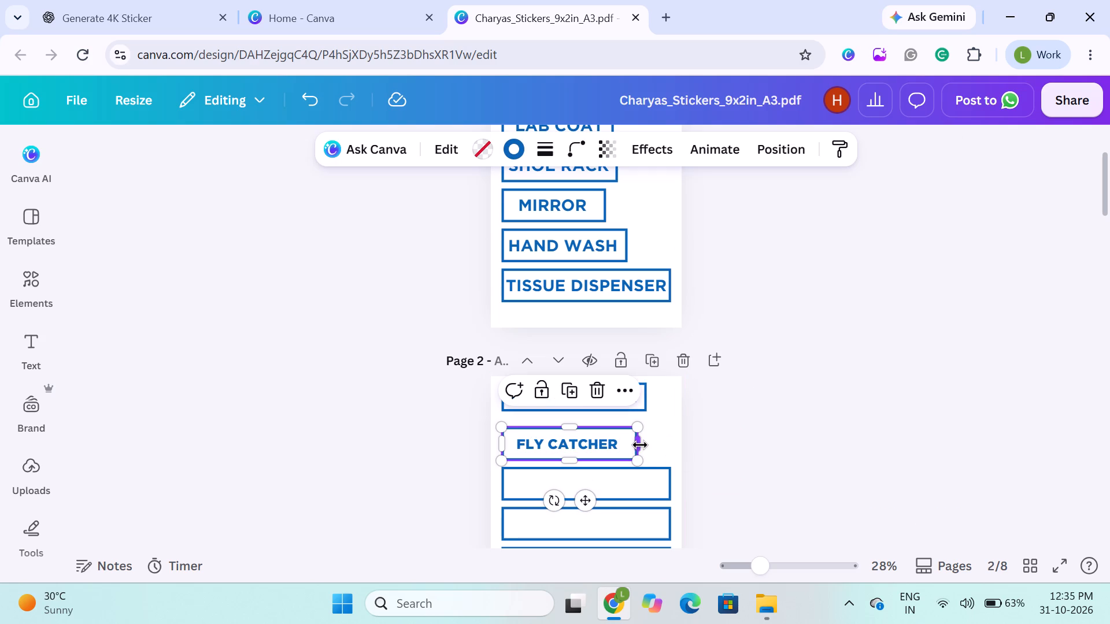
drag(640, 445, 631, 443)
Align the FLY CATCHER text and its border frame on page 2 by their horizontal centres.
click(591, 443)
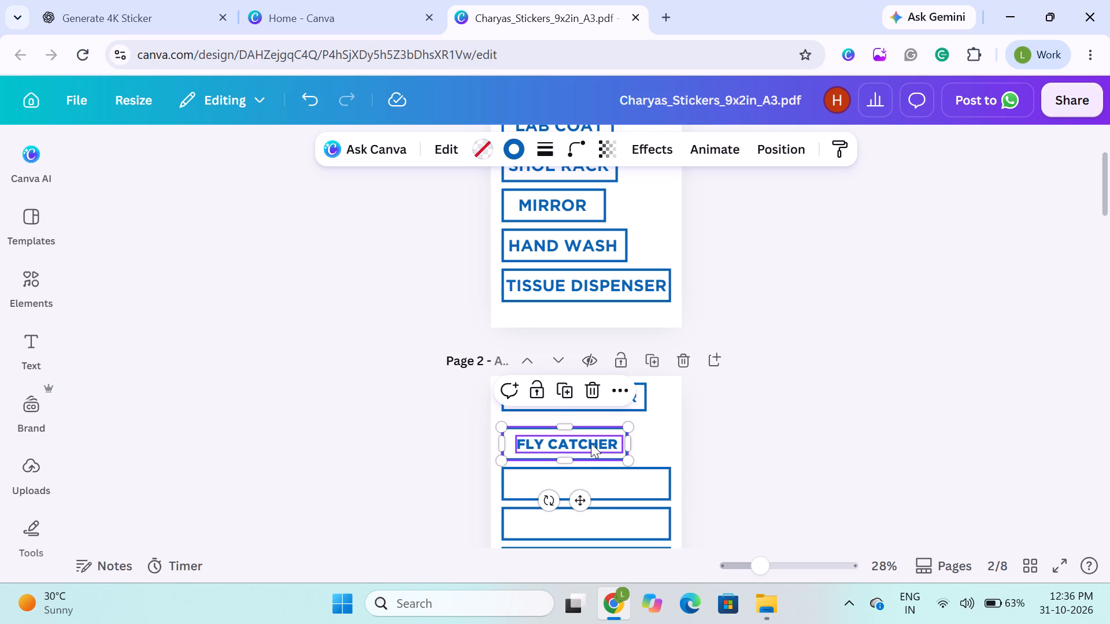
shift+click(578, 430)
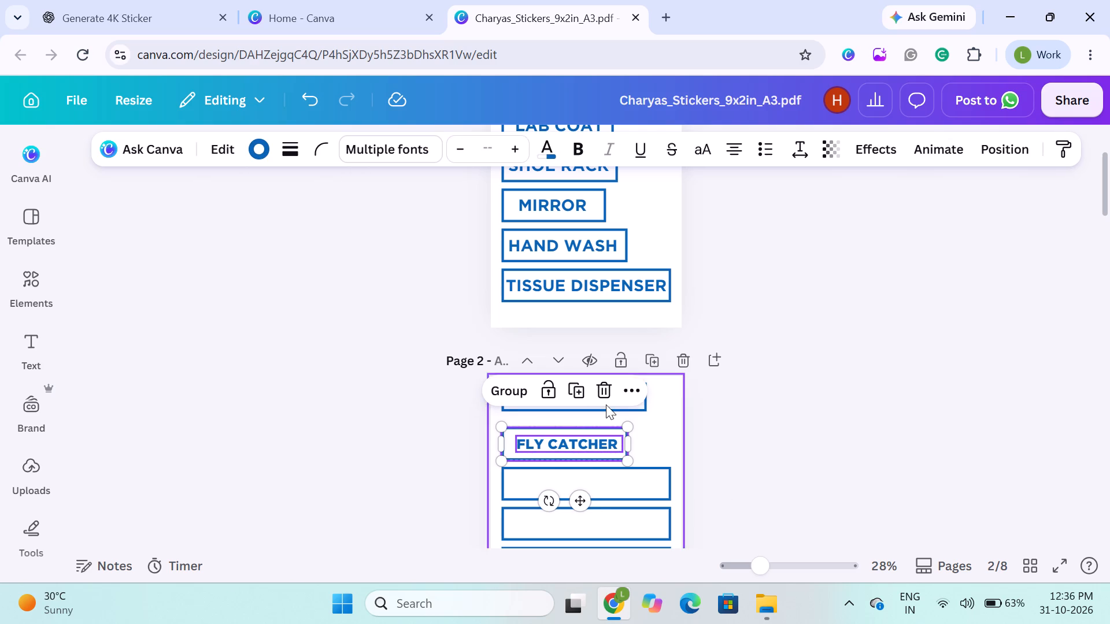
click(1000, 147)
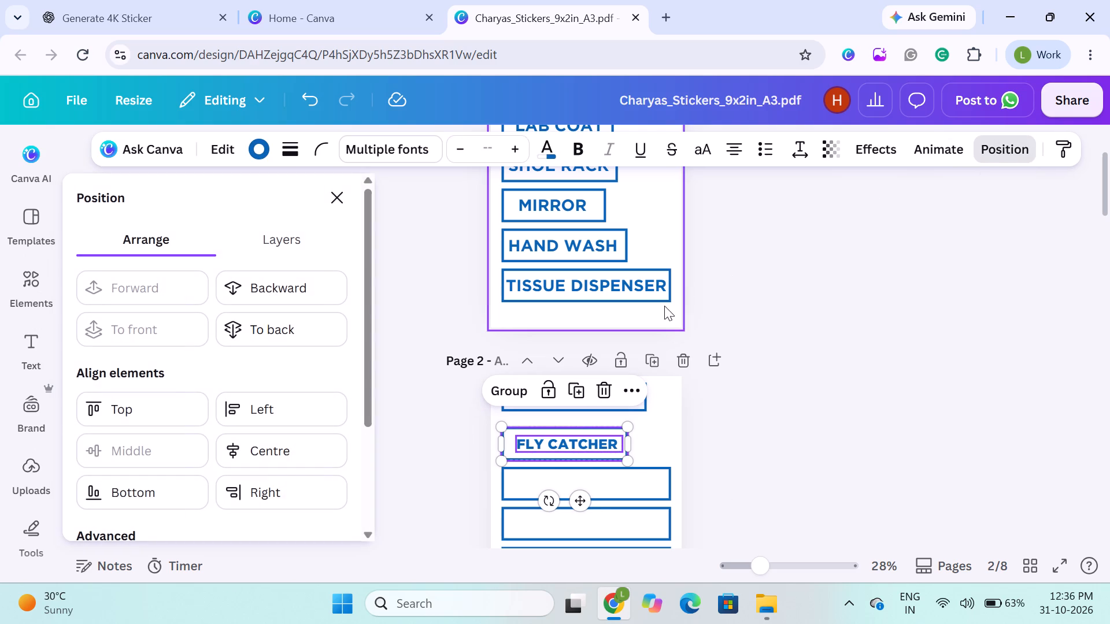
click(271, 454)
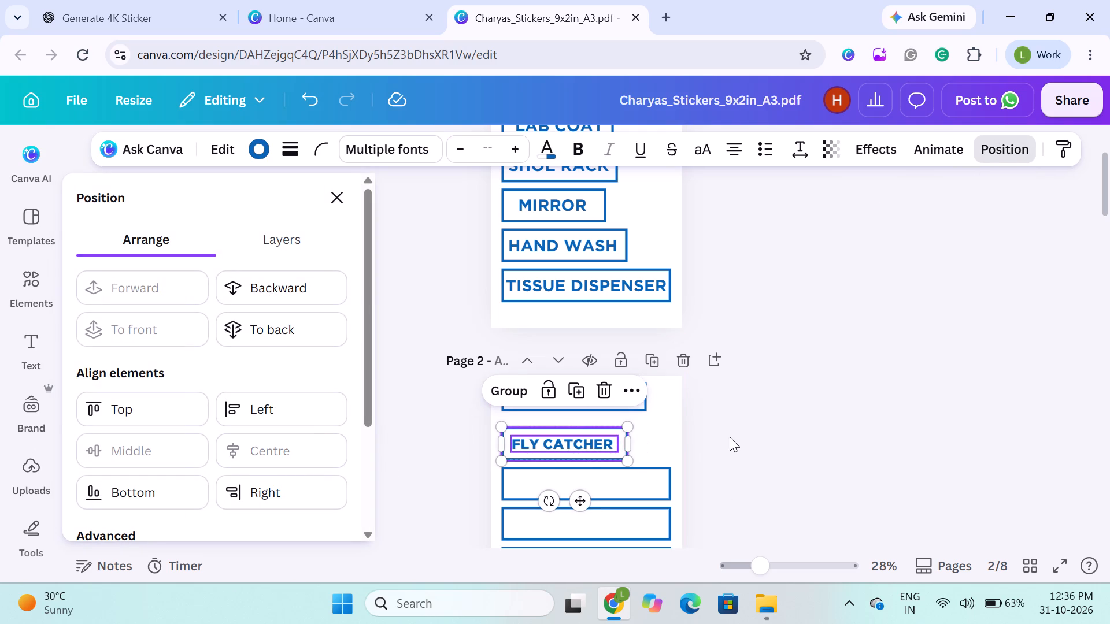
click(794, 426)
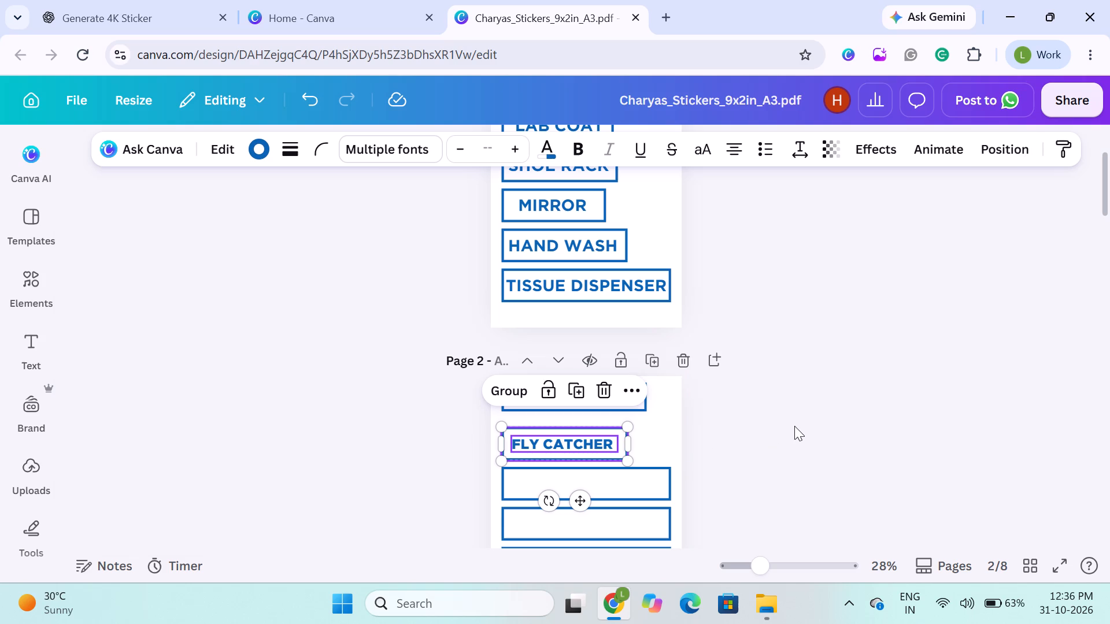
click(337, 402)
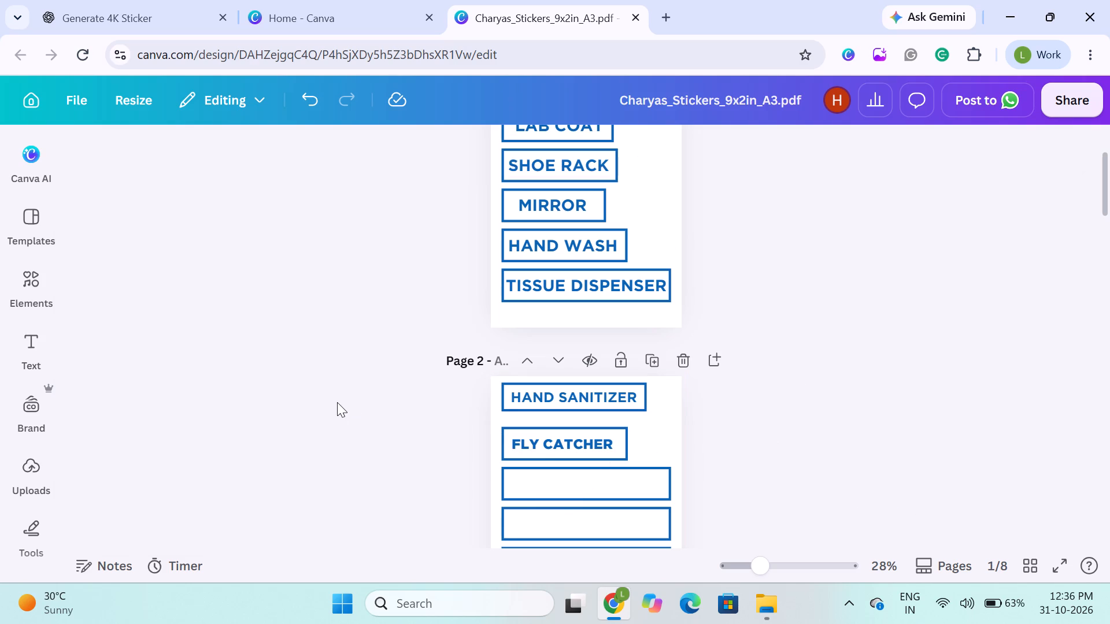
Increase the FLY CATCHER text on page 2 to font size 45, keeping it on one line.
click(565, 447)
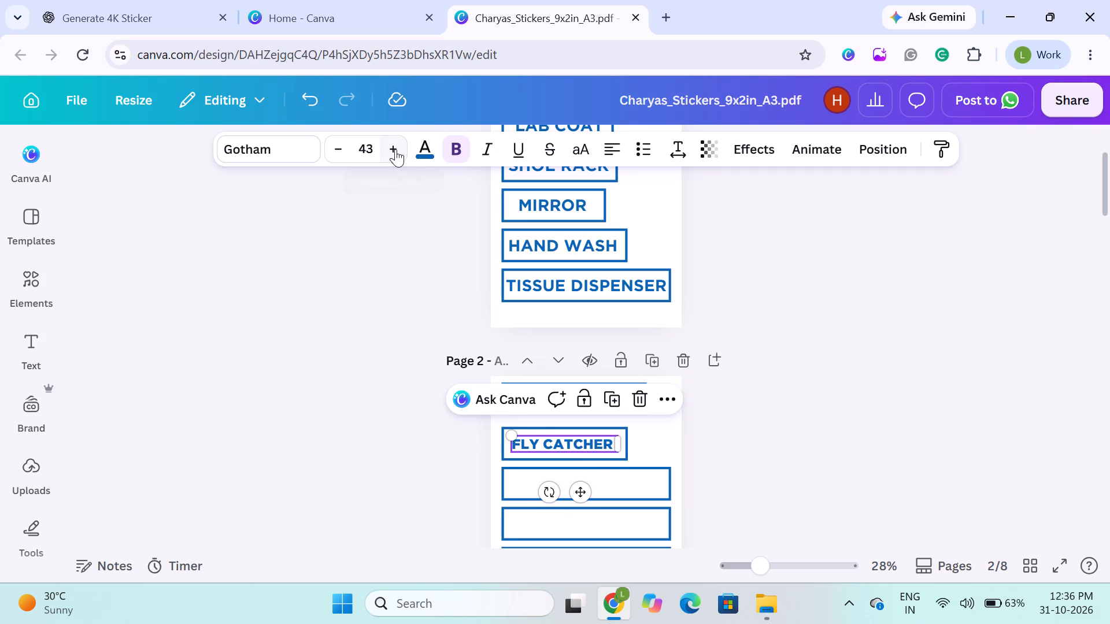
click(395, 148)
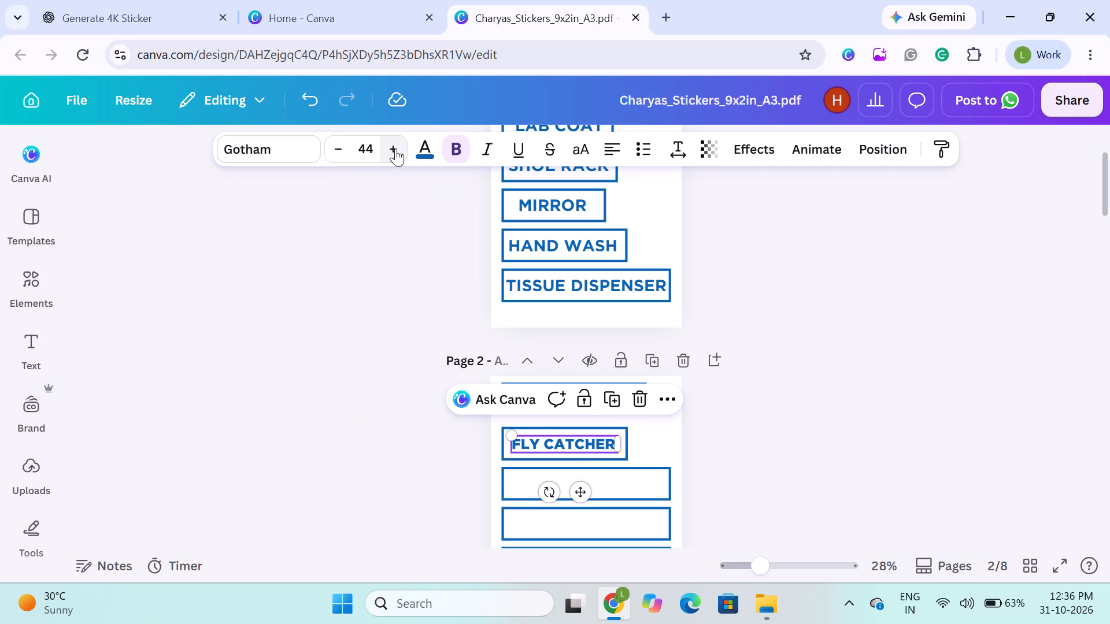
click(395, 148)
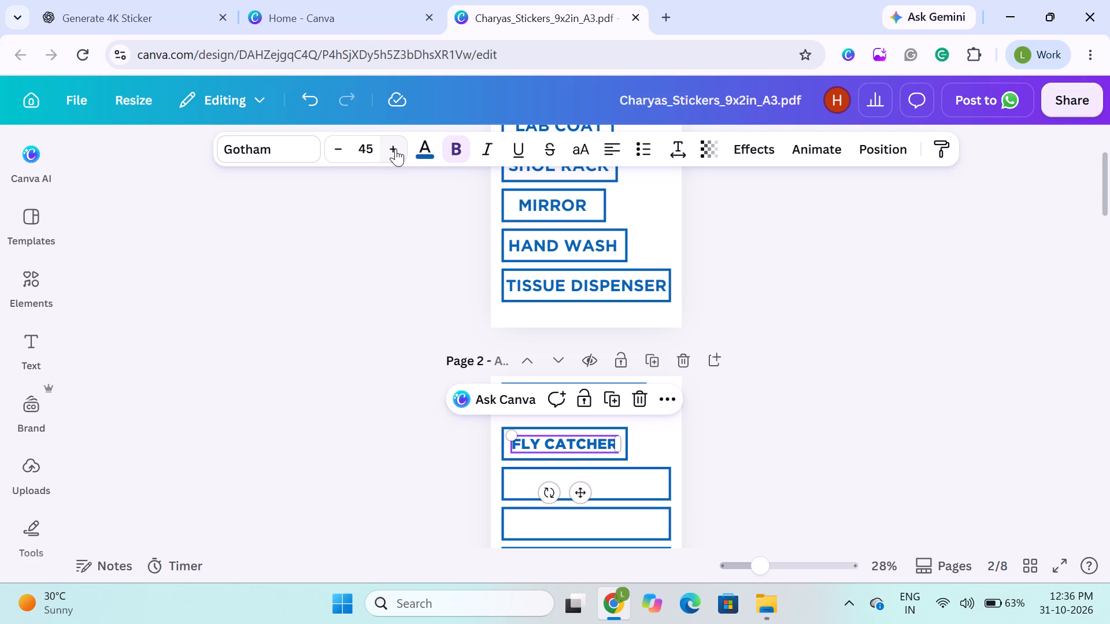
click(395, 148)
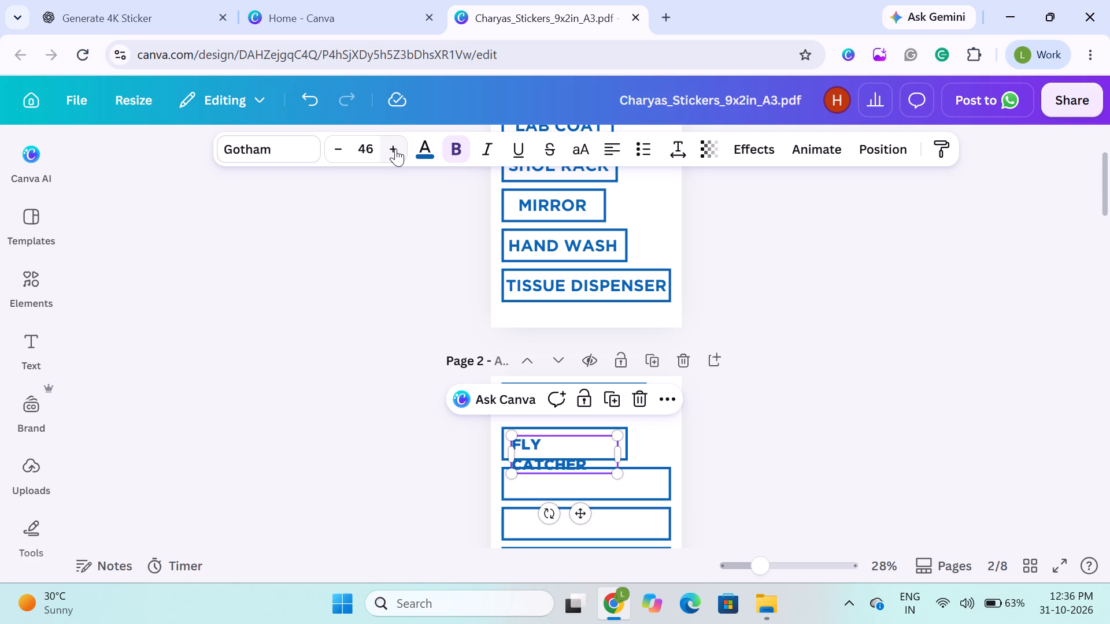
click(345, 148)
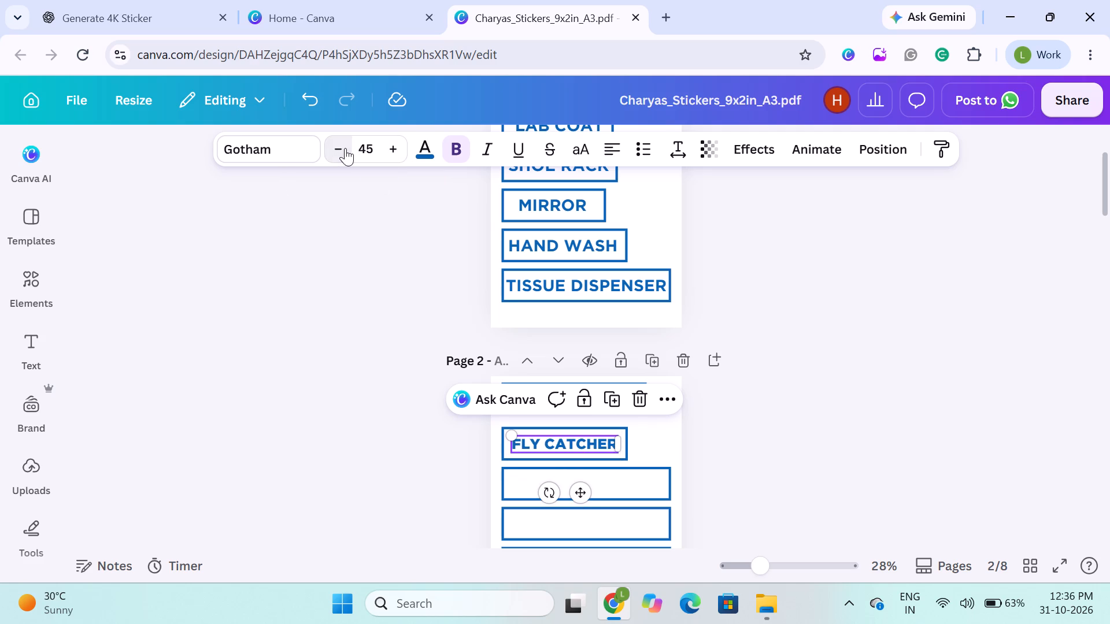
click(338, 226)
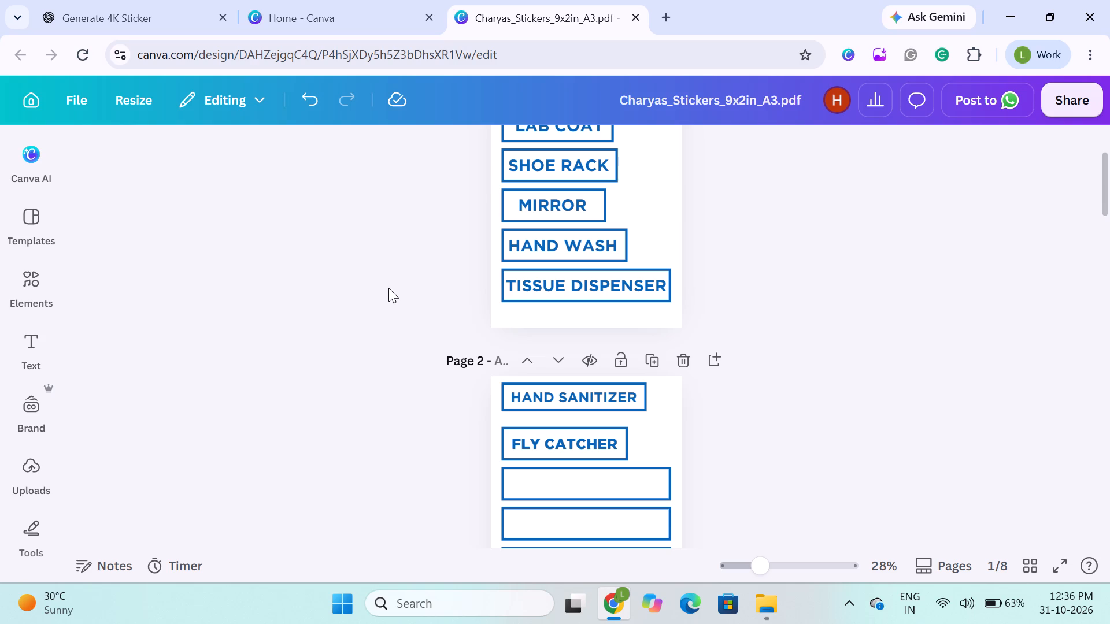
Compare with the HAND SANITIZER and HAND WASH font sizes and reduce the TISSUE DISPENSER text on page 1 to size 48.6.
click(424, 444)
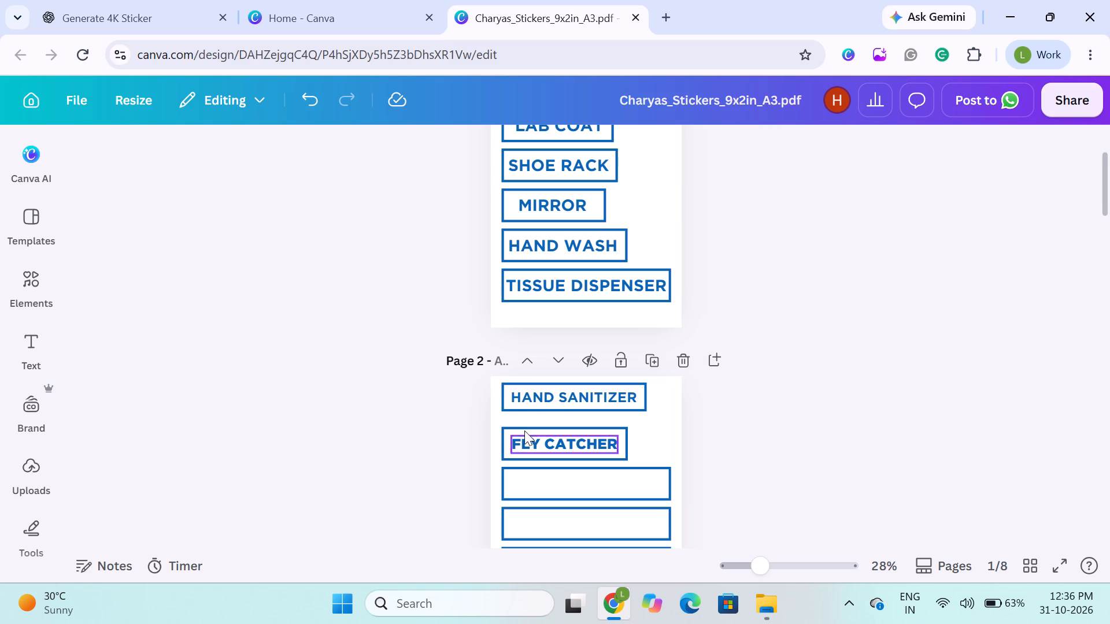
click(517, 392)
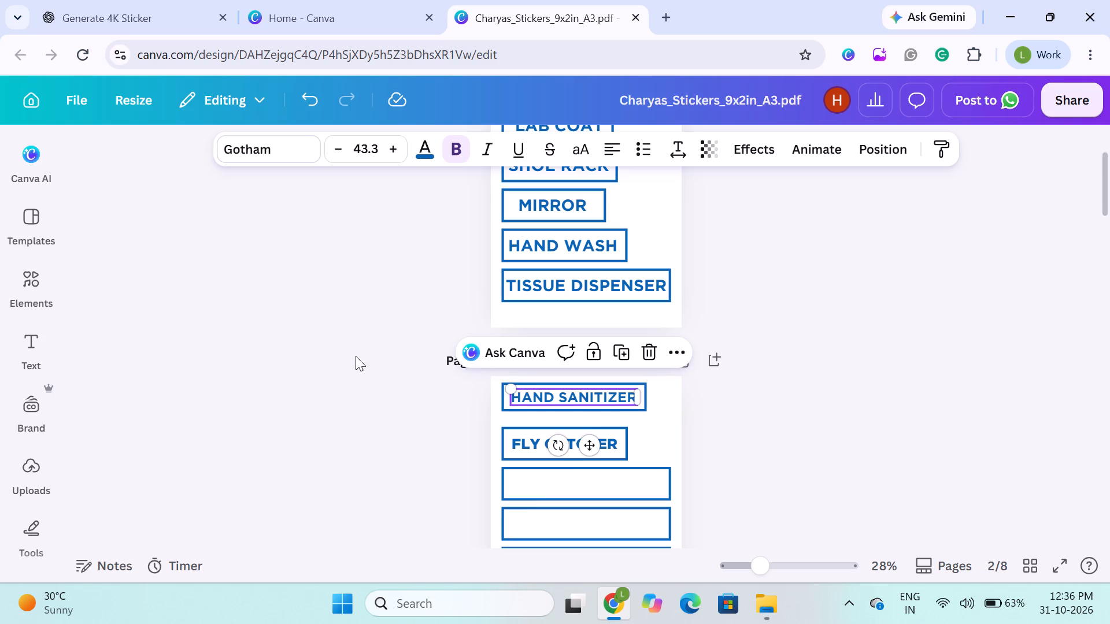
click(346, 361)
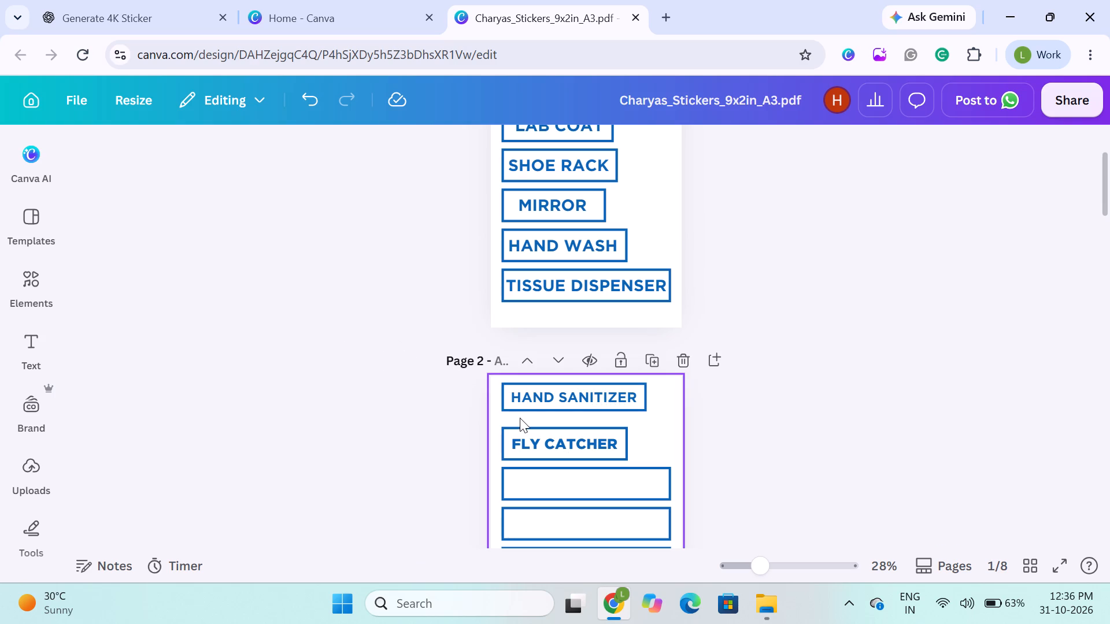
click(551, 245)
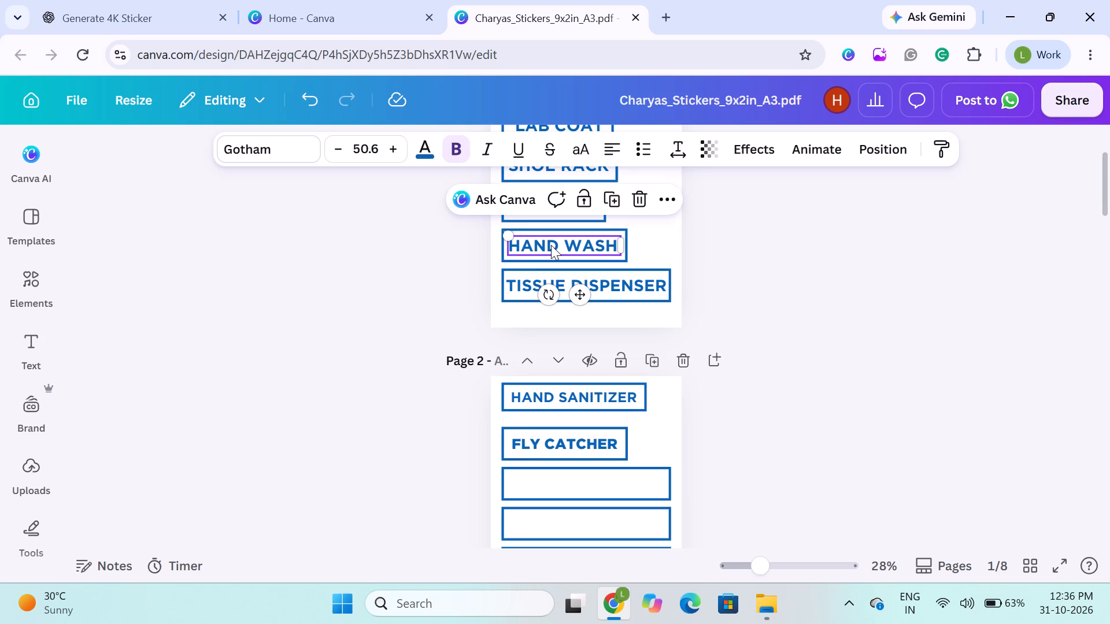
click(341, 297)
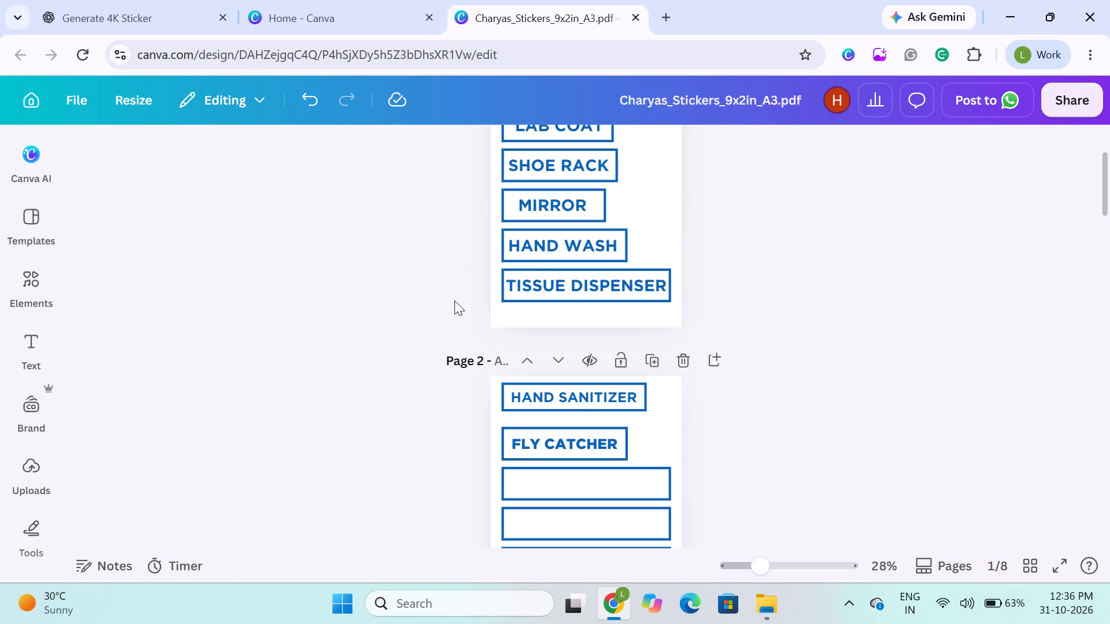
click(557, 278)
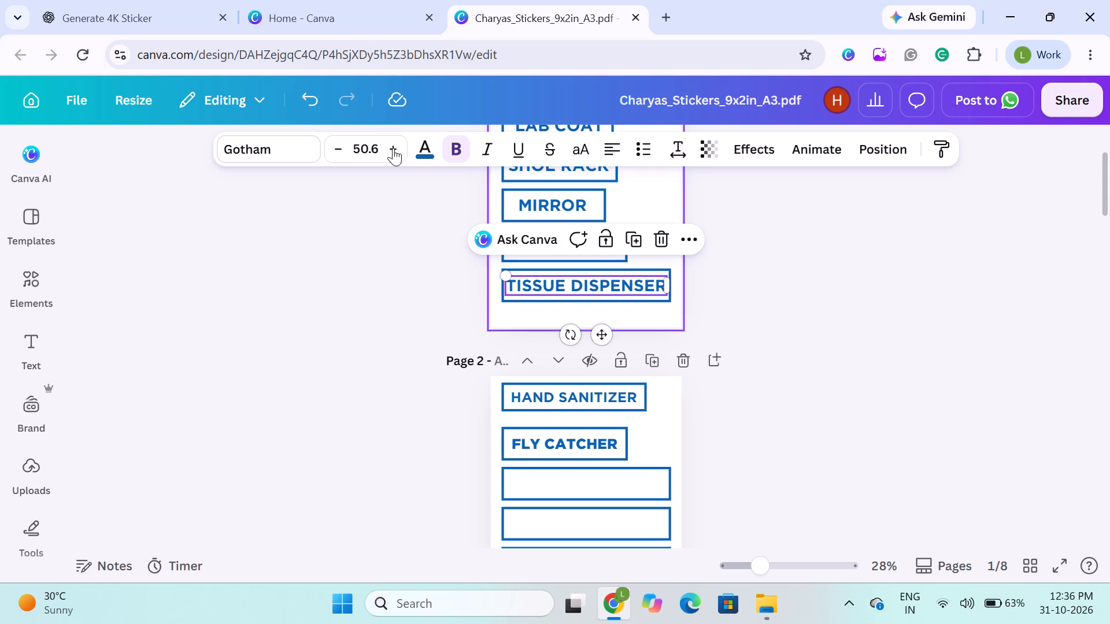
double_click(339, 142)
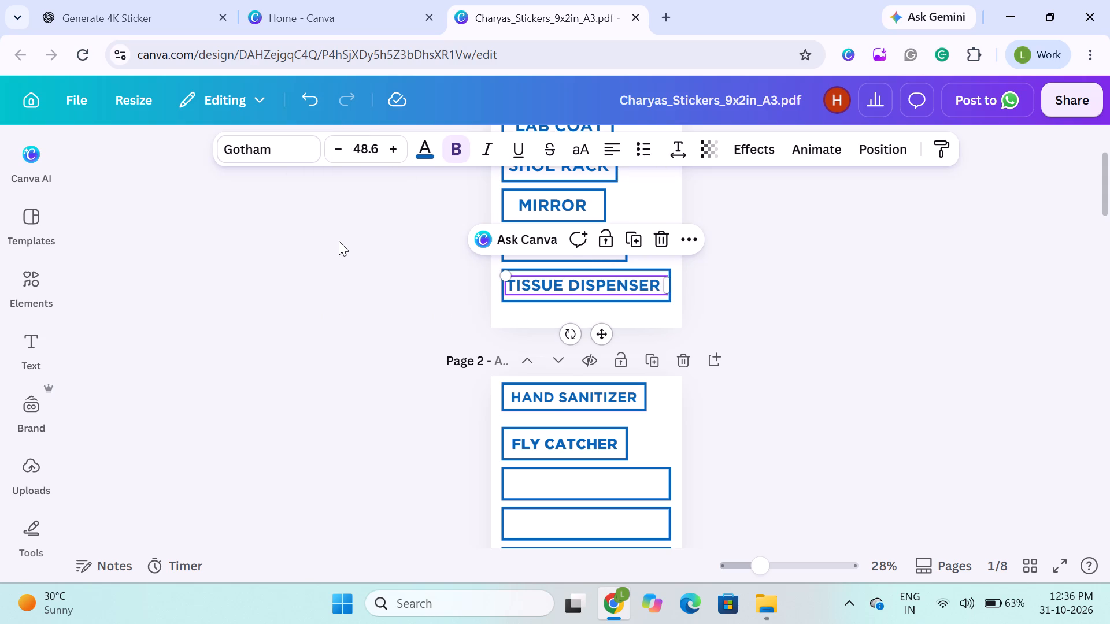
click(339, 241)
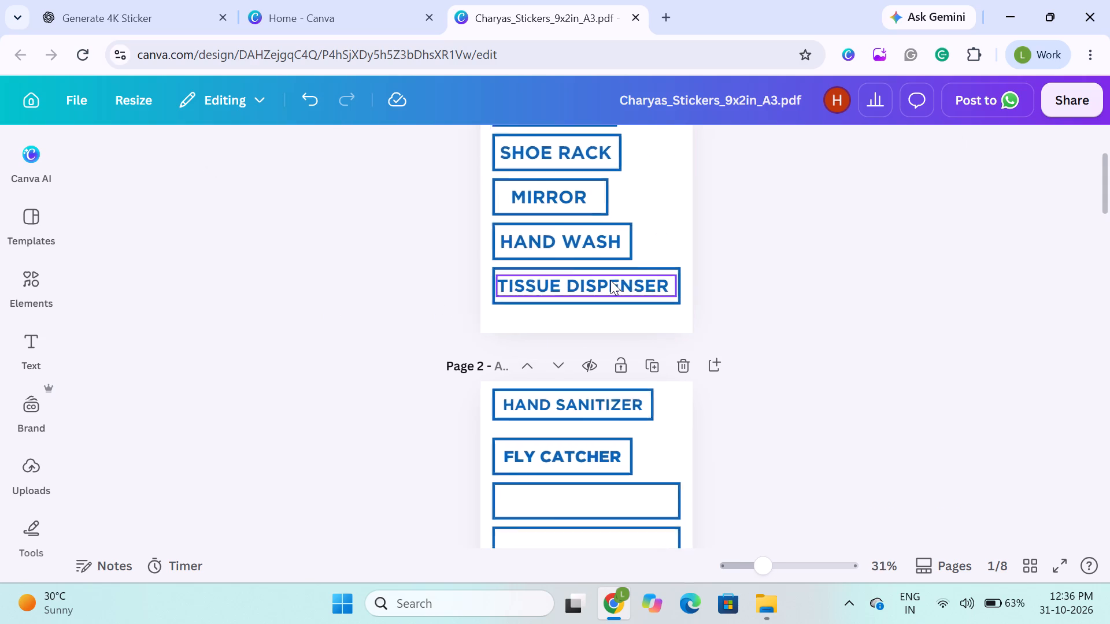
Narrow the TISSUE DISPENSER text box on page 1 to fit the text more closely.
click(664, 283)
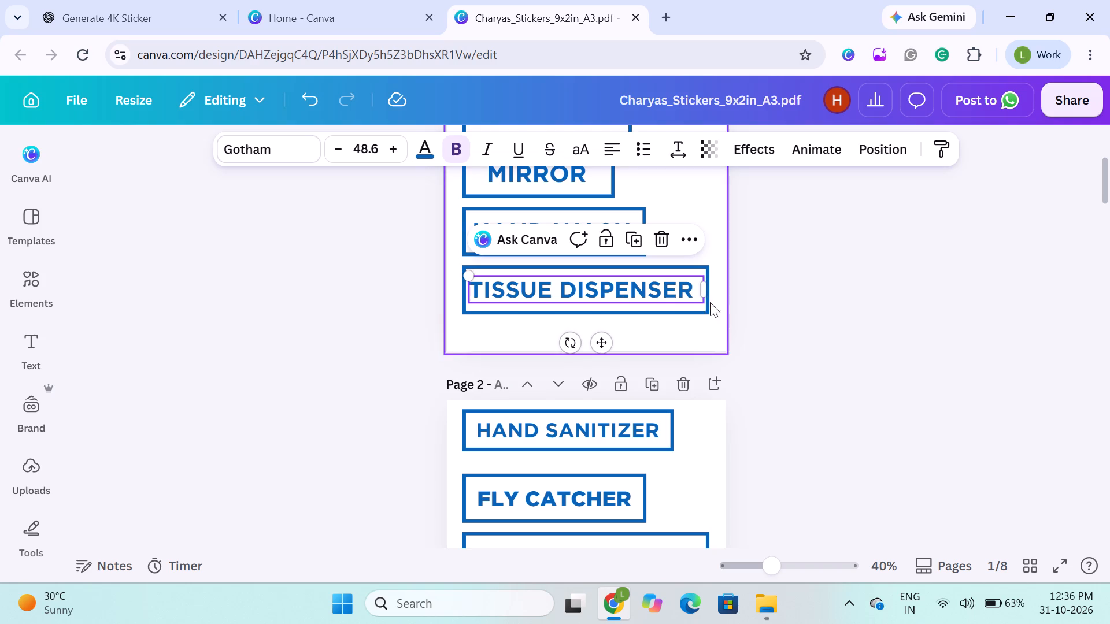
click(704, 293)
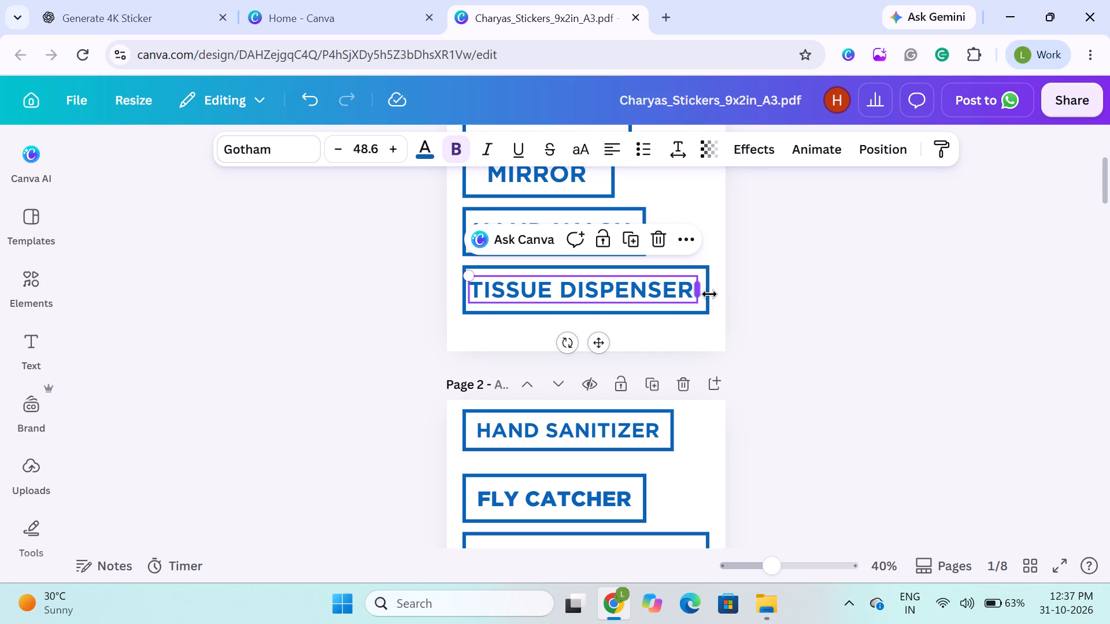
click(802, 264)
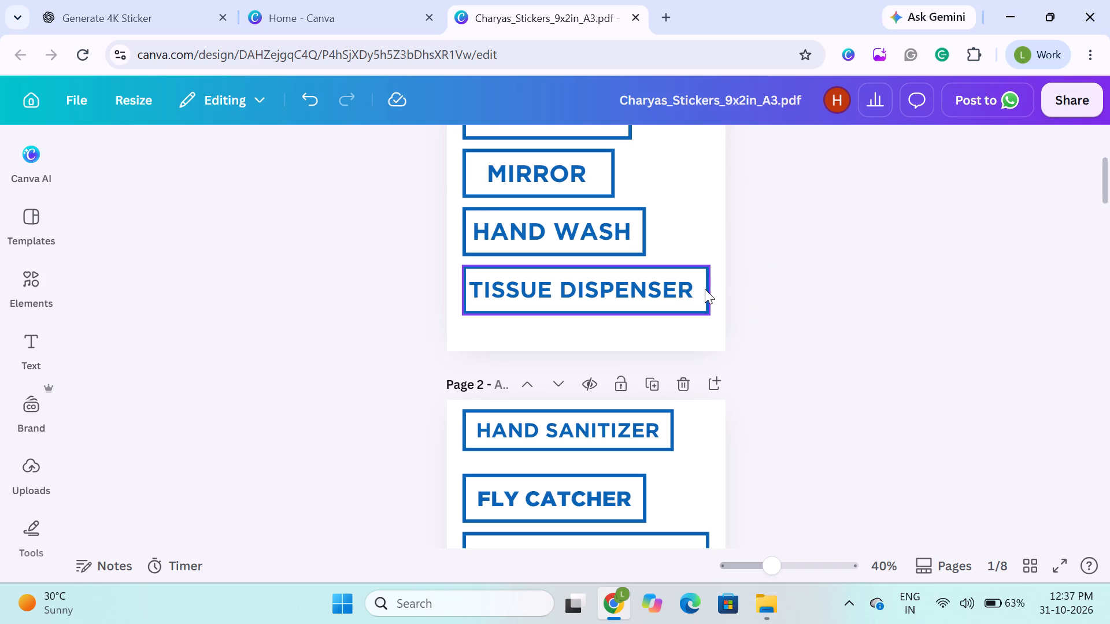
Align the TISSUE DISPENSER text and its border frame on page 1 by both their horizontal centres and vertical middles.
shift+click(705, 289)
shift+click(678, 288)
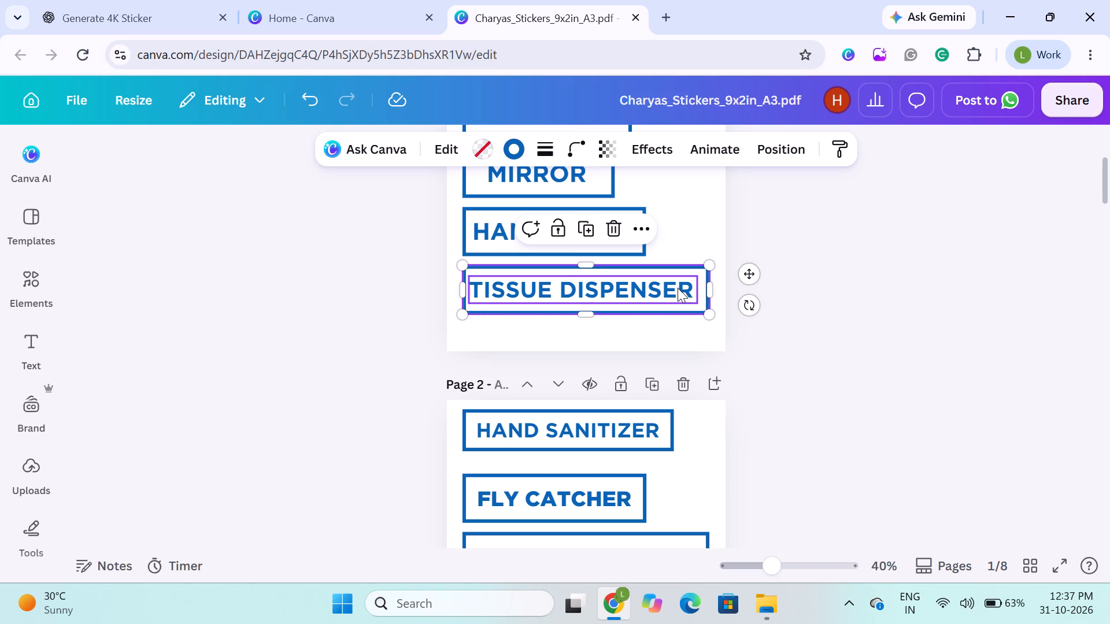
click(987, 157)
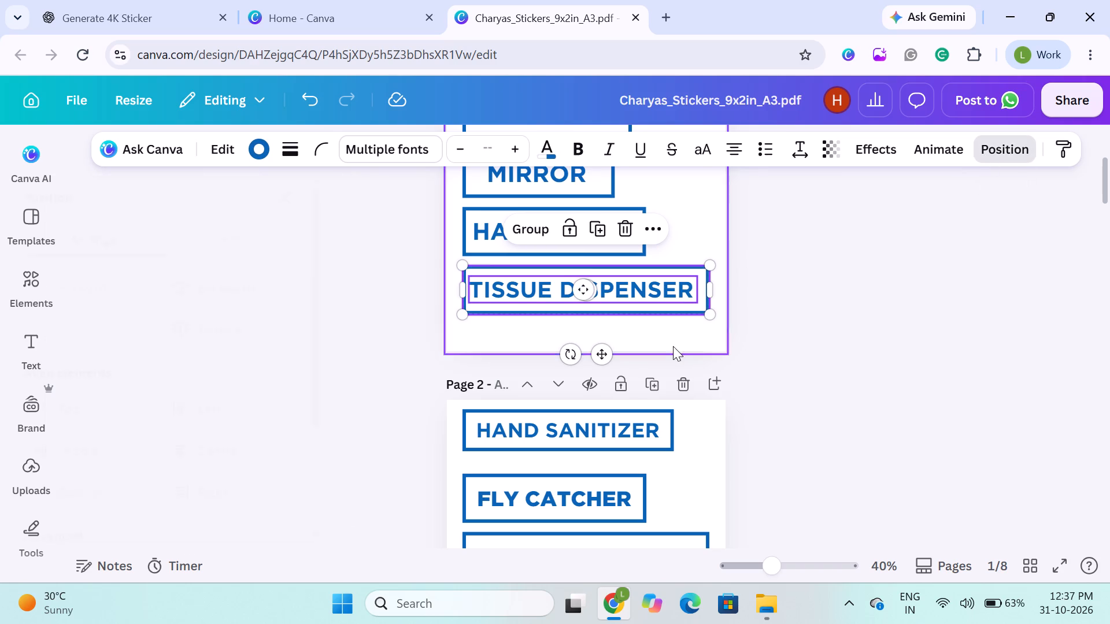
click(240, 454)
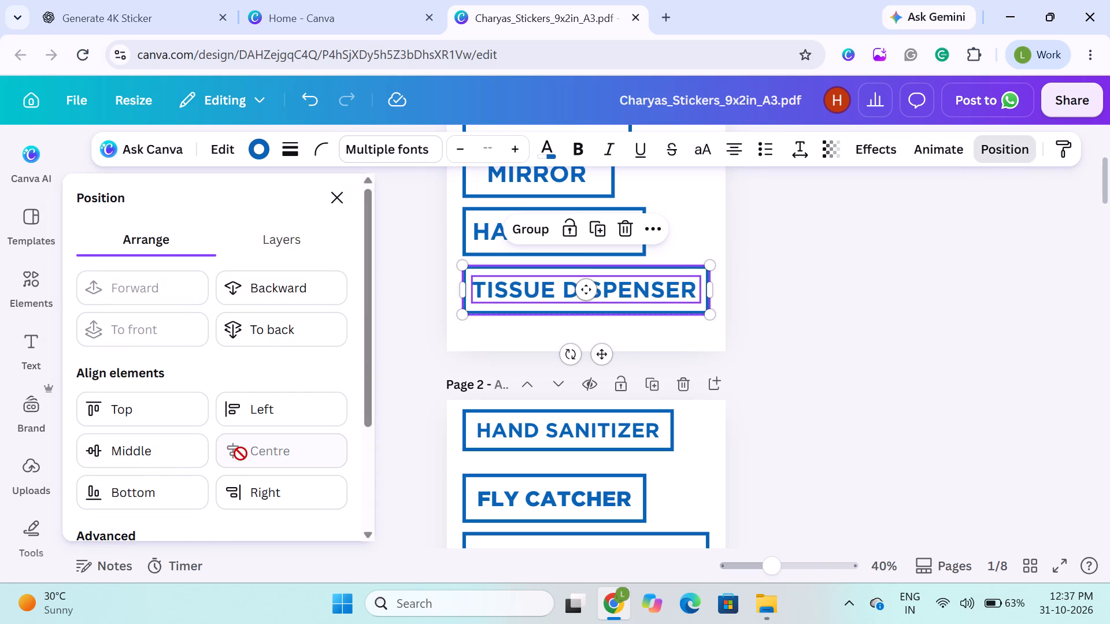
click(160, 462)
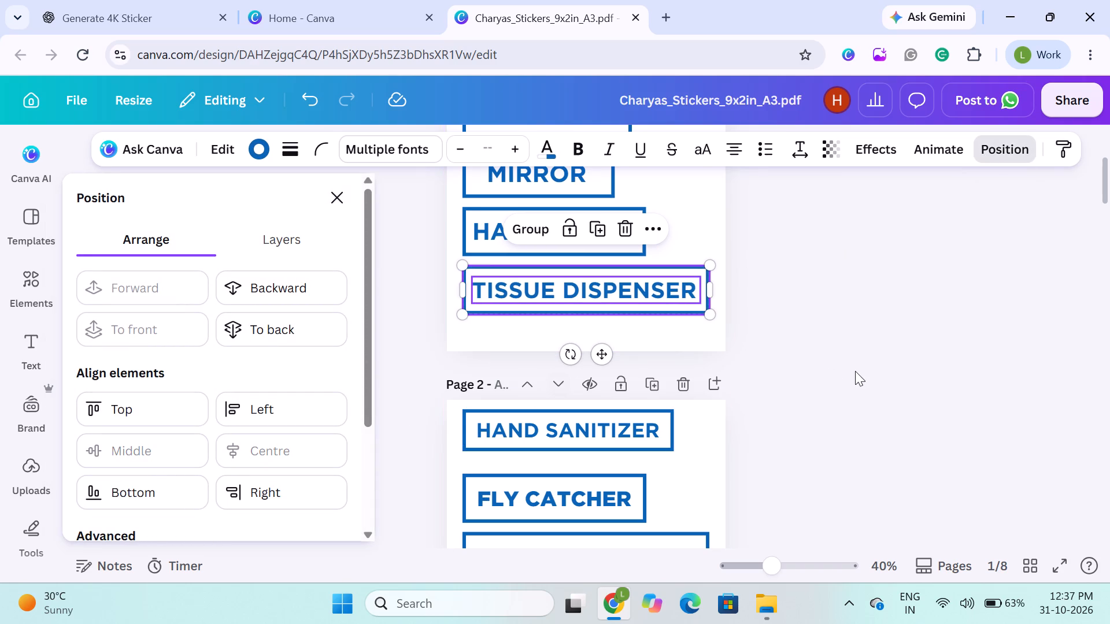
click(855, 371)
double_click(855, 371)
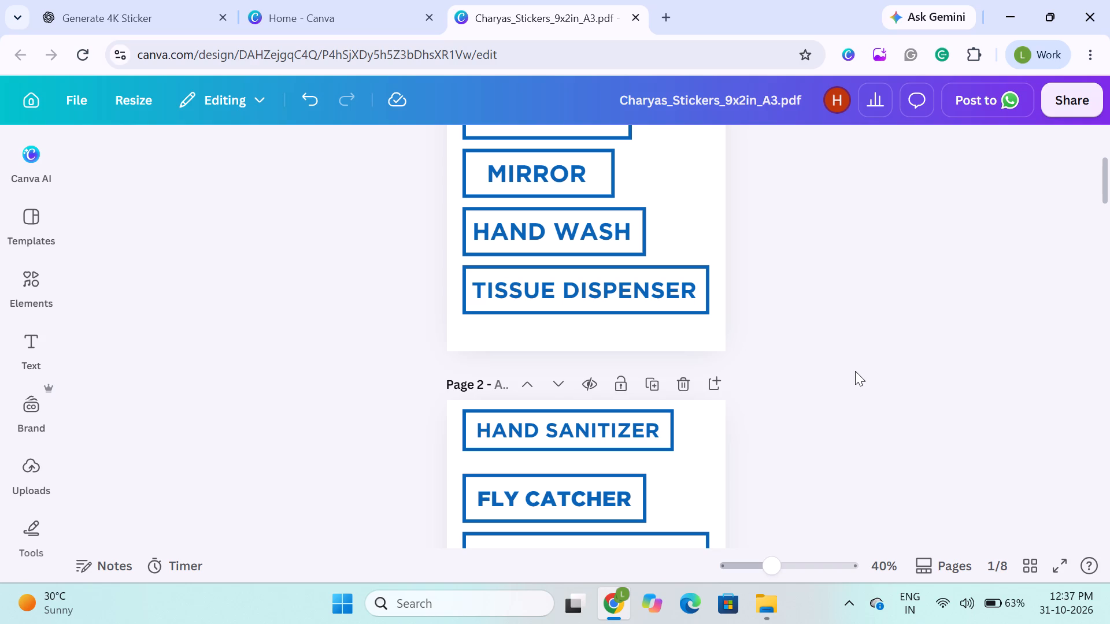
click(334, 295)
Review the label names, text sizes and frames on pages 1 and 2.
scroll(334, 295, down, 3)
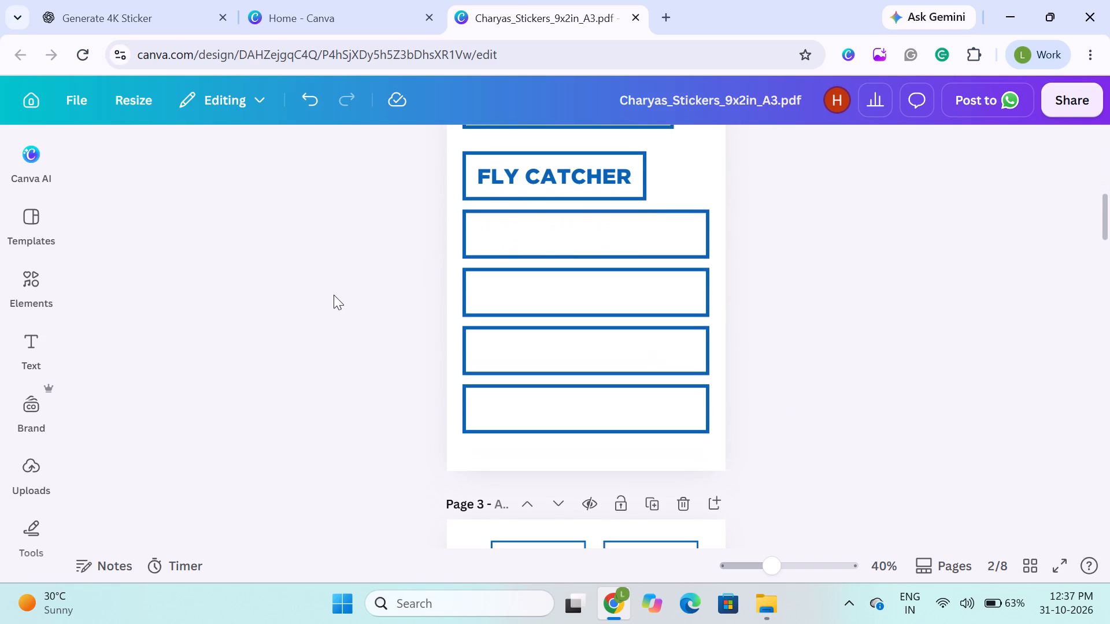
scroll(365, 308, up, 3)
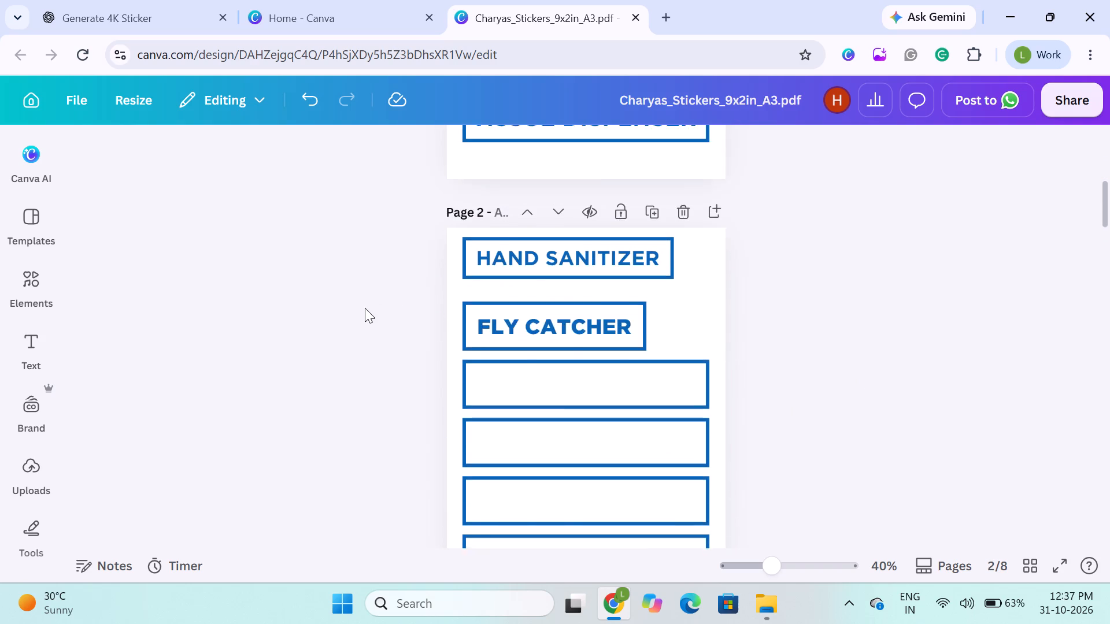
scroll(365, 308, up, 2)
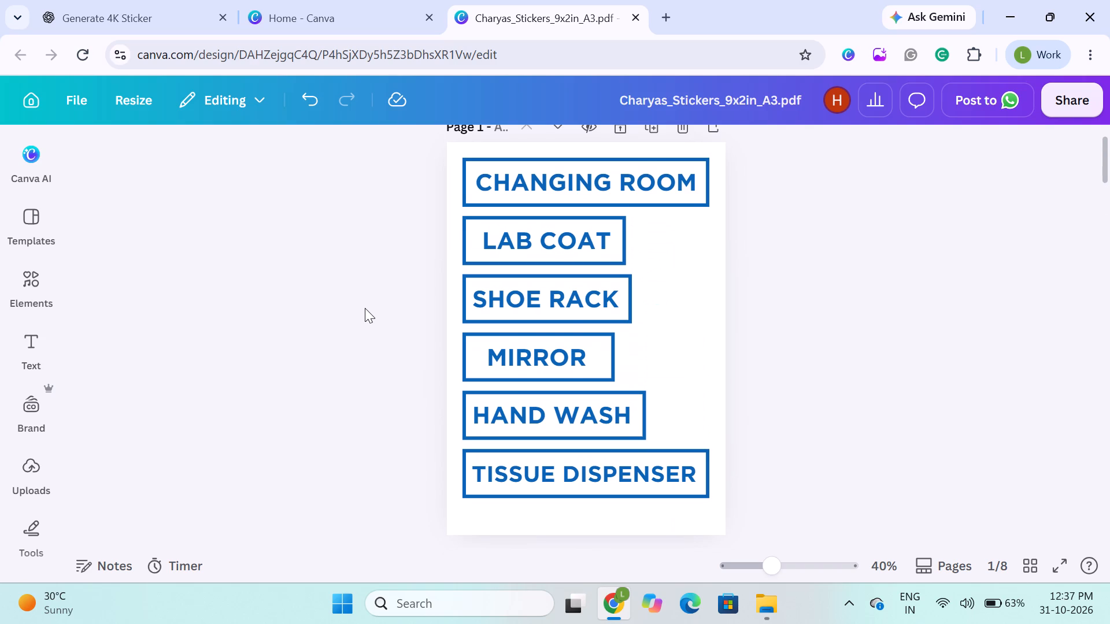
scroll(365, 308, up, 1)
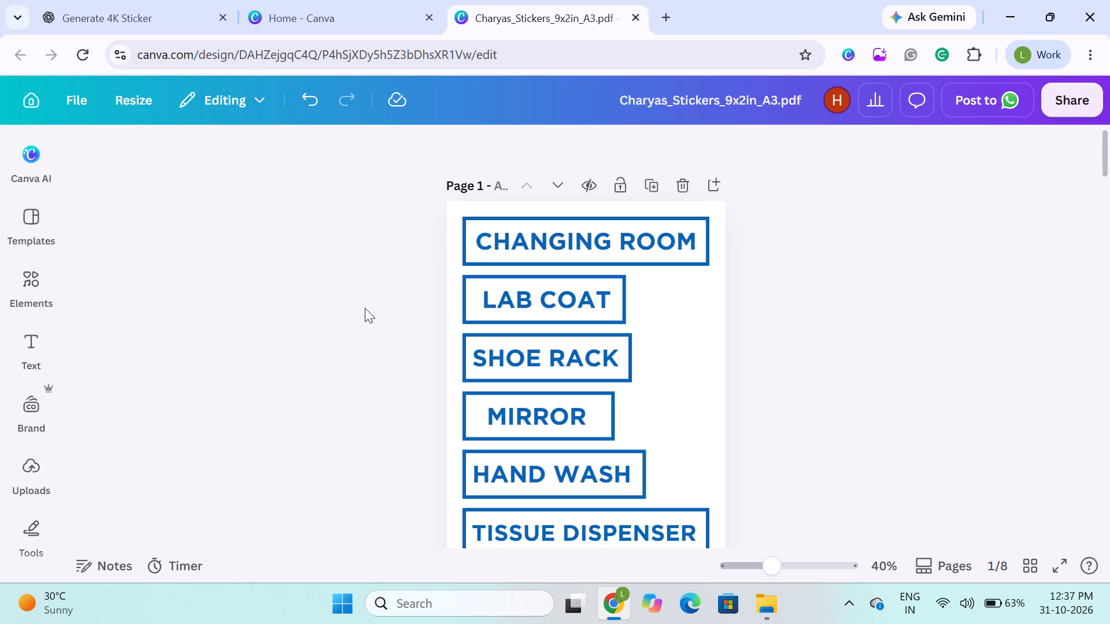
scroll(365, 308, down, 4)
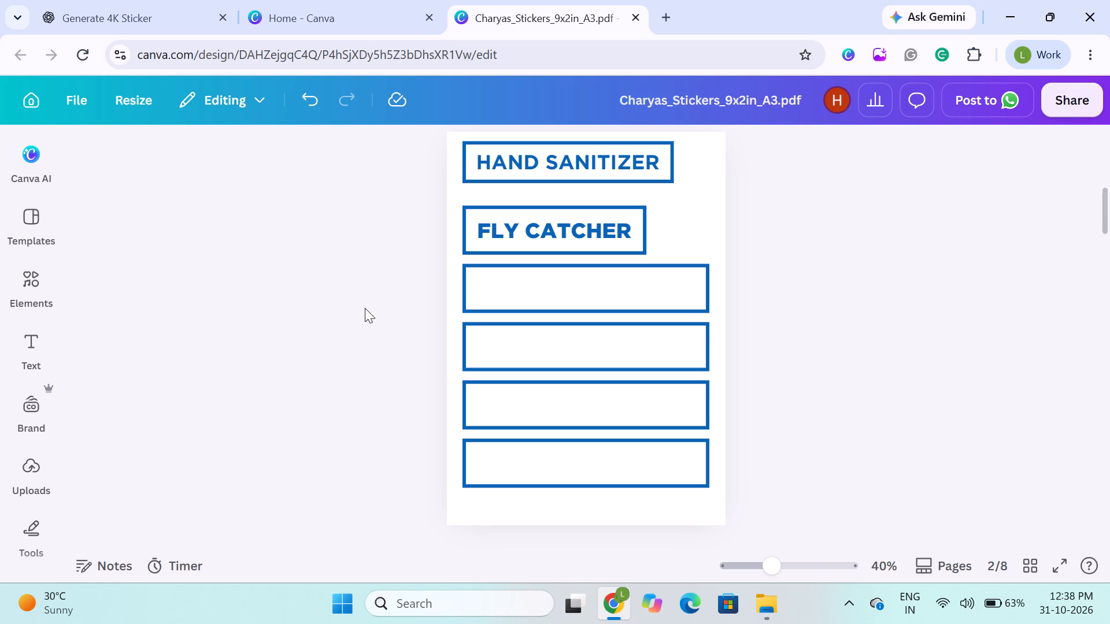
scroll(365, 308, up, 7)
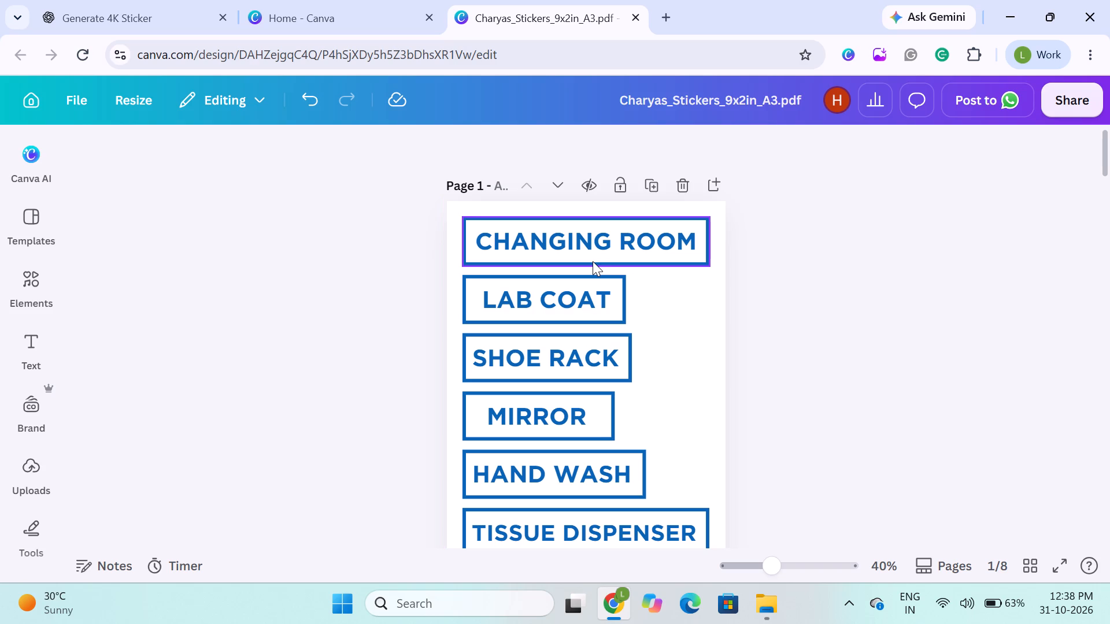
Delete the word DISPENSER from the last label on page 1, leaving TISSUE.
click(378, 326)
scroll(378, 326, down, 2)
click(570, 335)
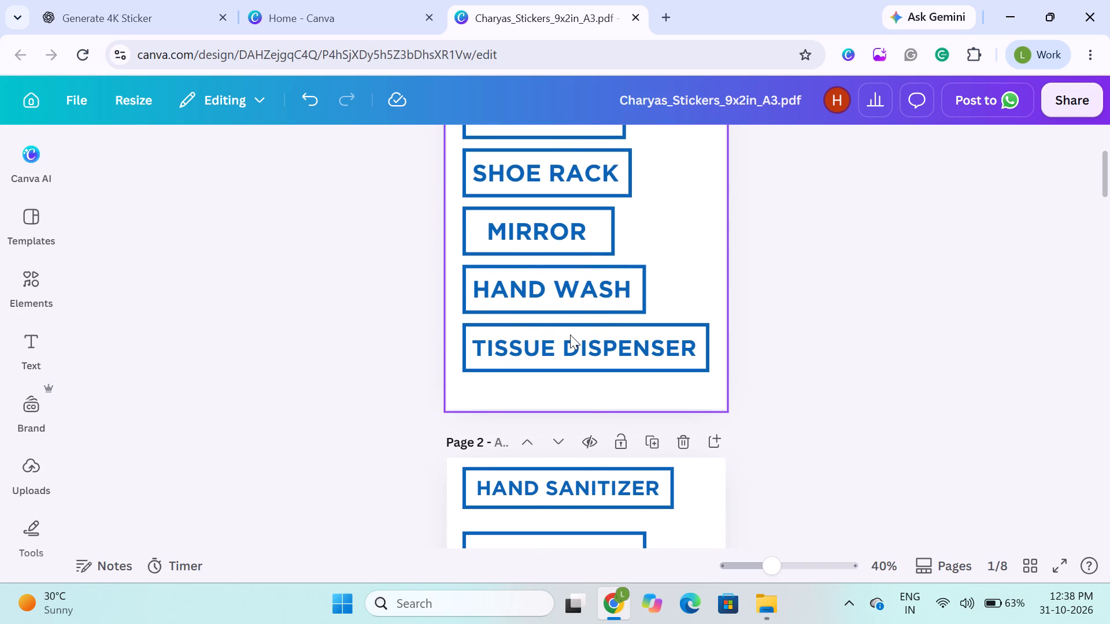
double_click(570, 335)
key(BackSpace)
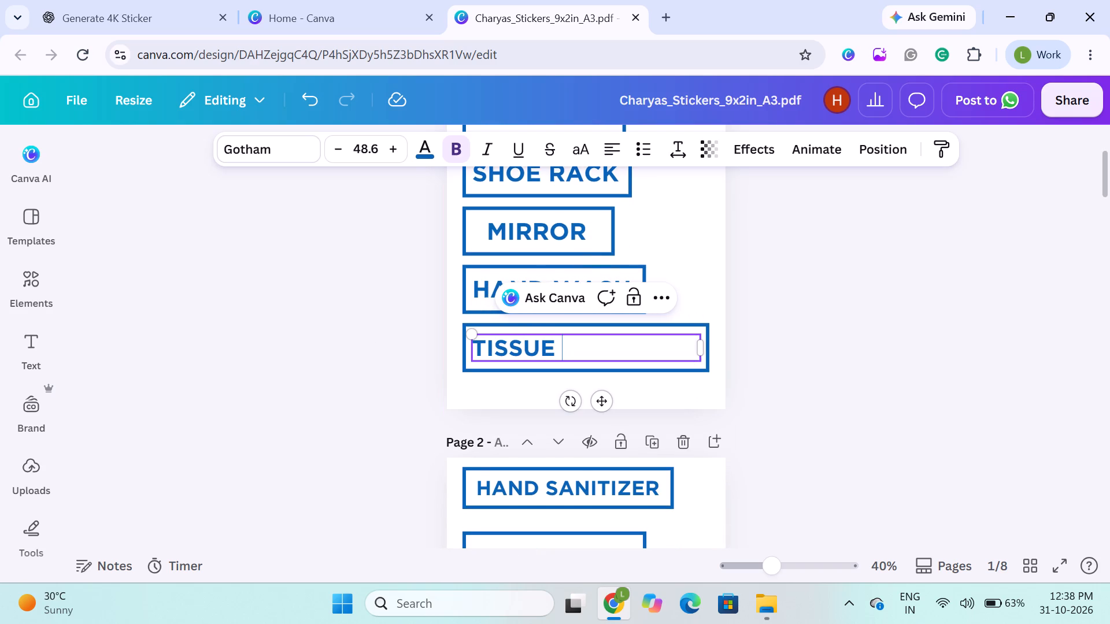
click(312, 382)
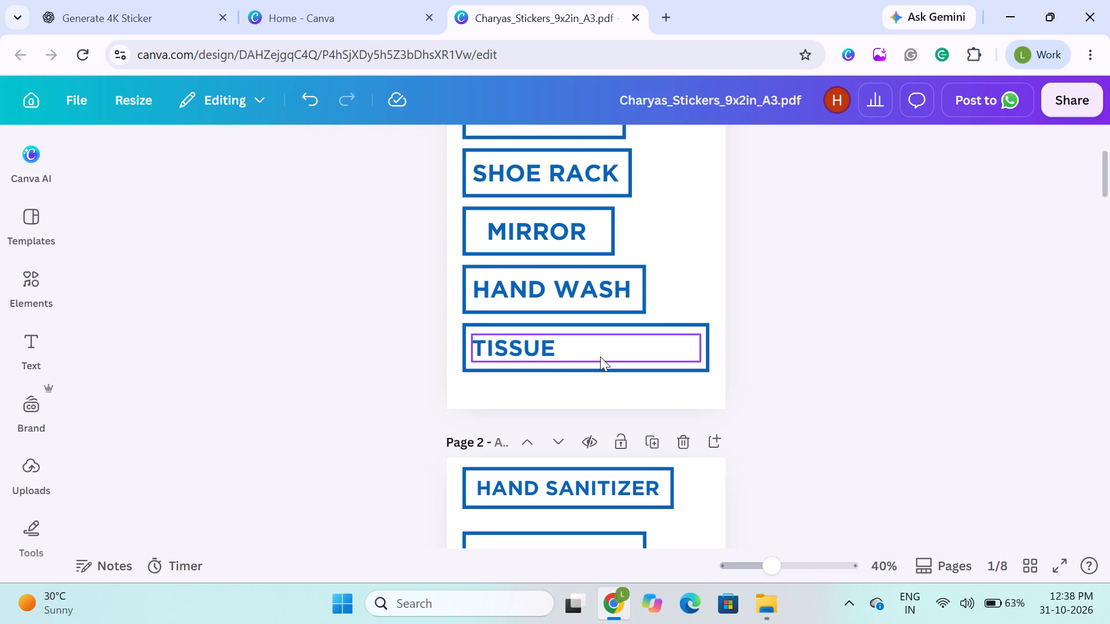
Narrow the text box of the TISSUE label on page 1 to fit the shortened name.
click(600, 356)
drag(700, 346, 587, 349)
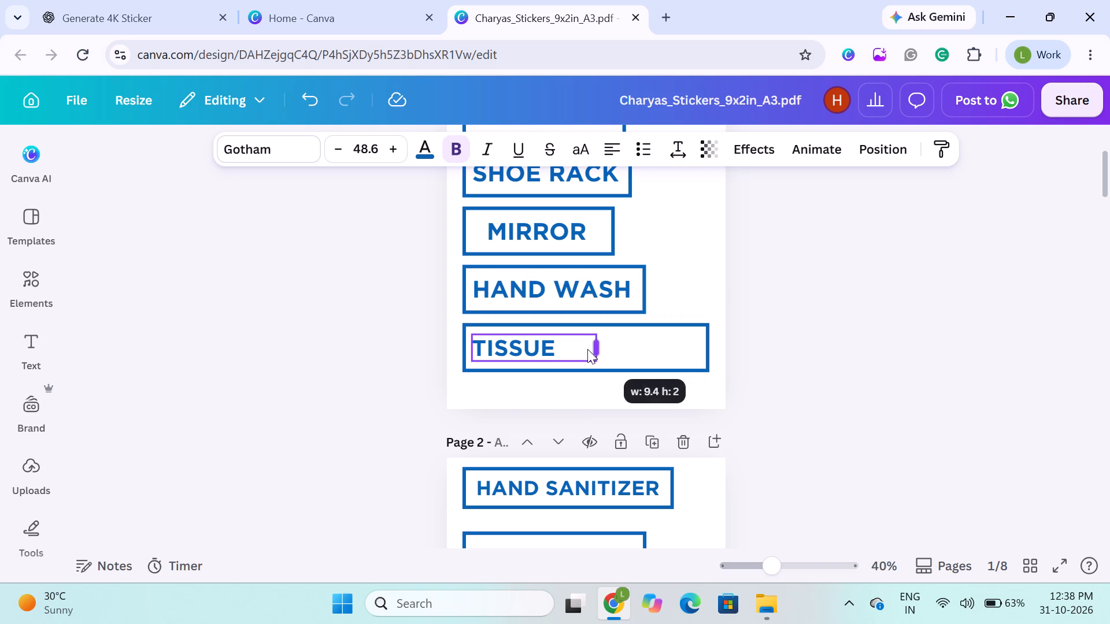
drag(587, 349, 558, 348)
Narrow the border frame of the TISSUE label on page 1 to fit its text.
click(662, 317)
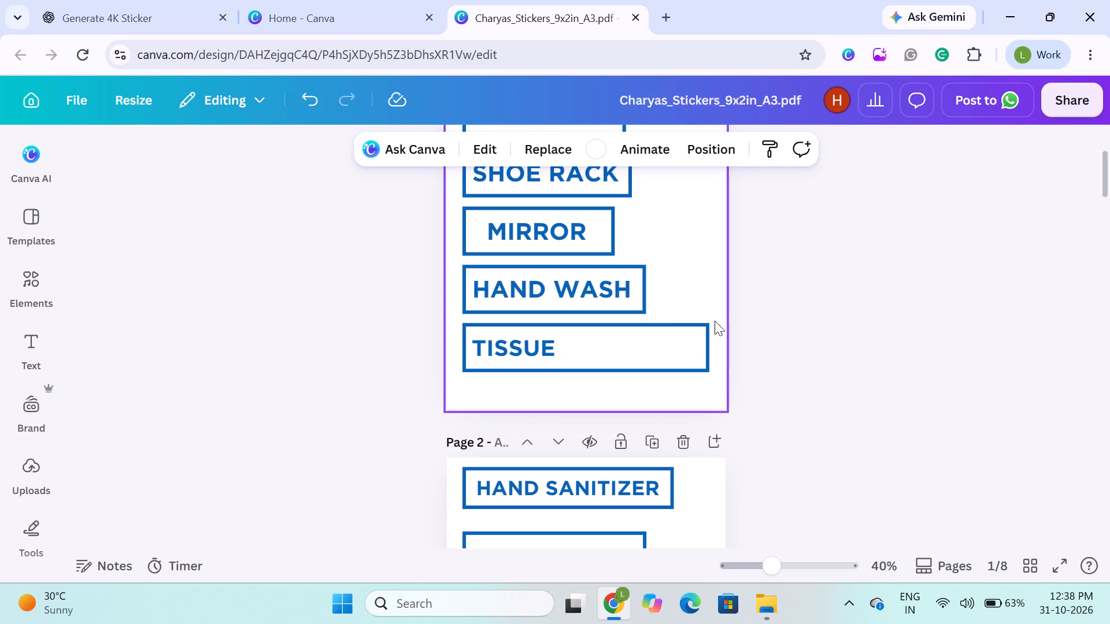
click(686, 335)
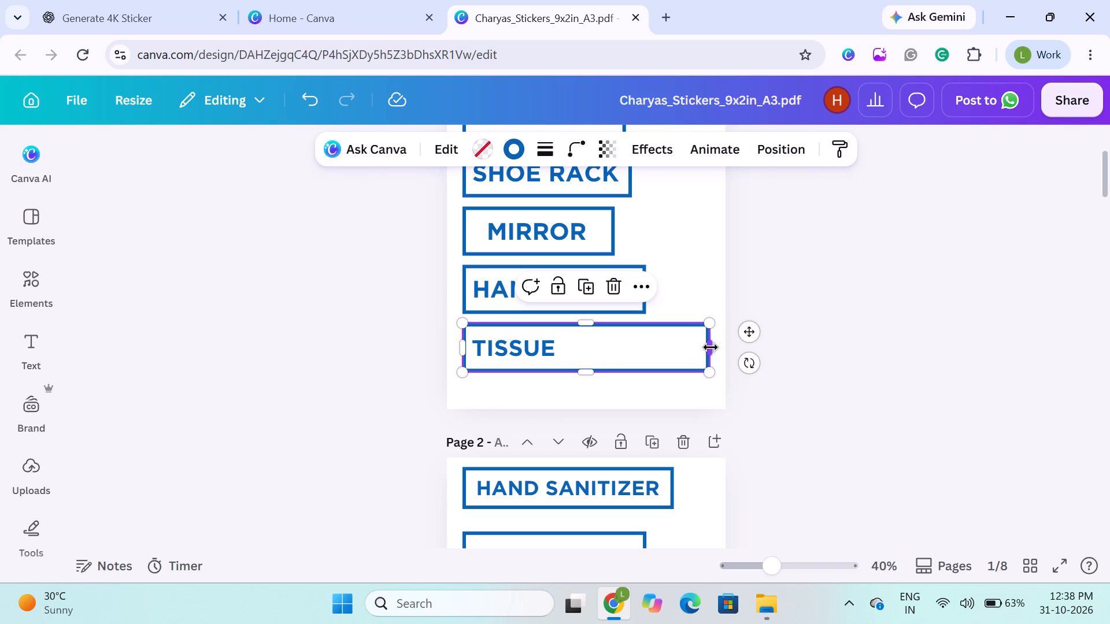
drag(711, 347, 567, 354)
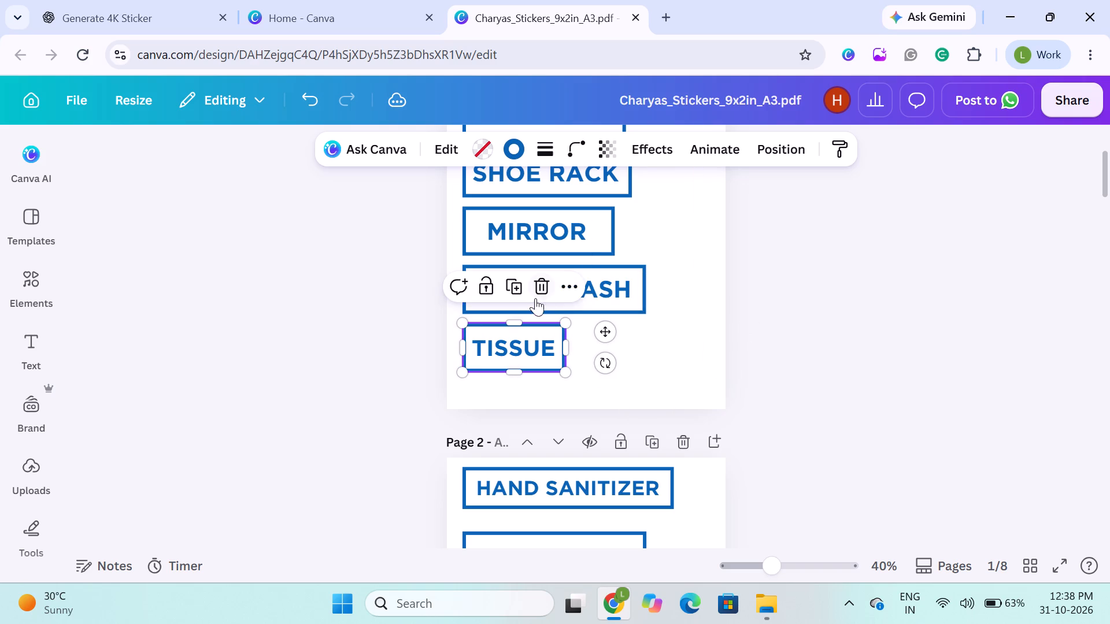
click(924, 277)
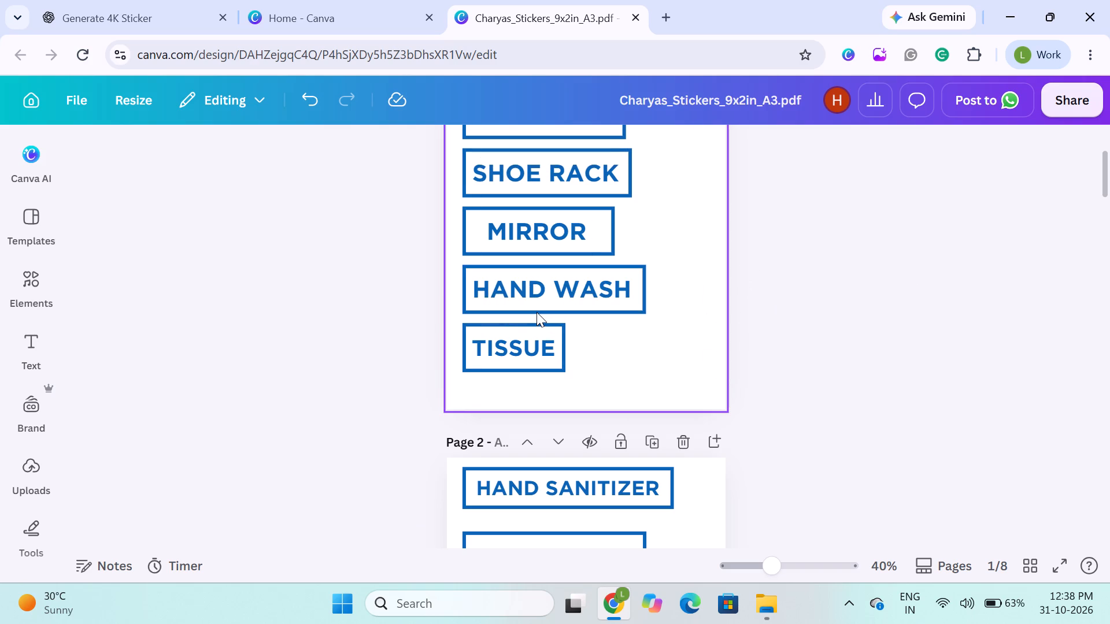
click(236, 280)
Scale up the HAND SANITIZER text and its frame together on page 2 to about the height of the other labels.
scroll(236, 280, down, 2)
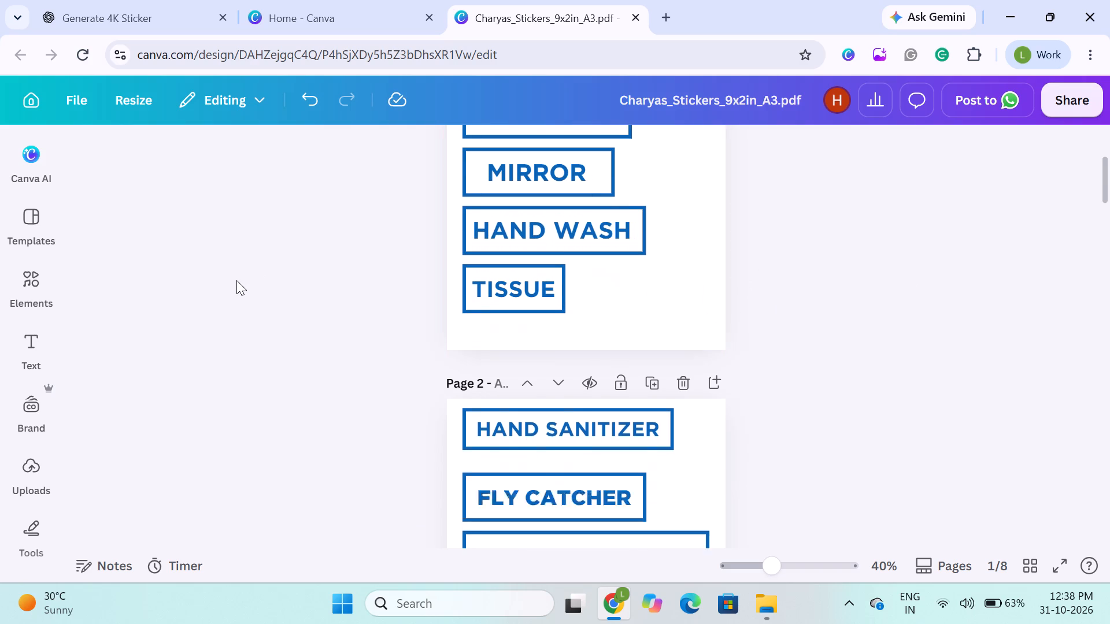
scroll(236, 280, down, 1)
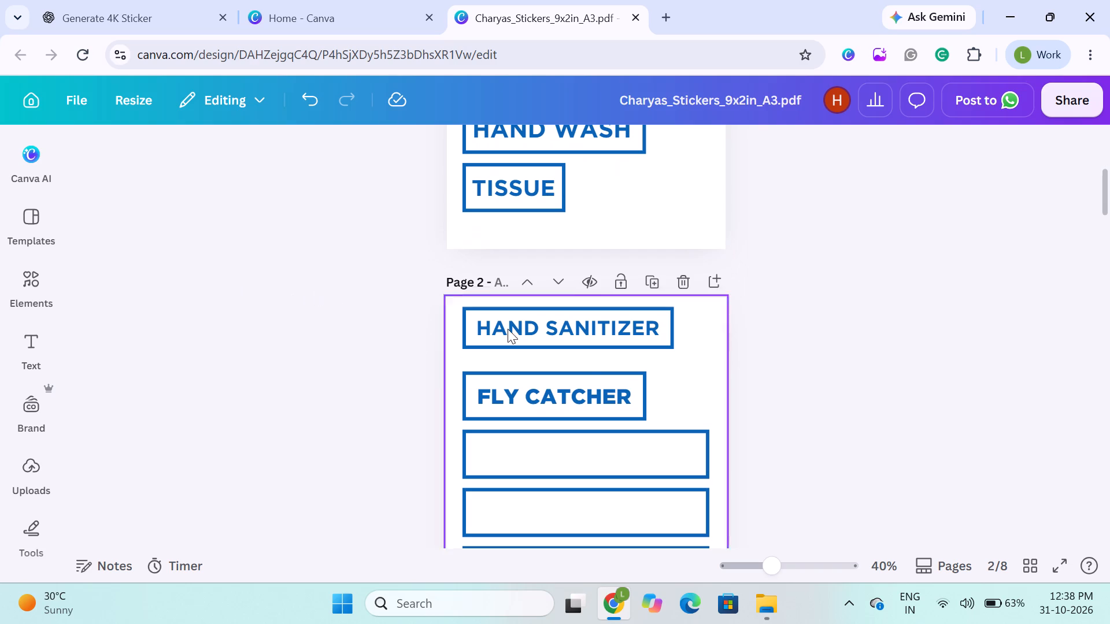
click(515, 334)
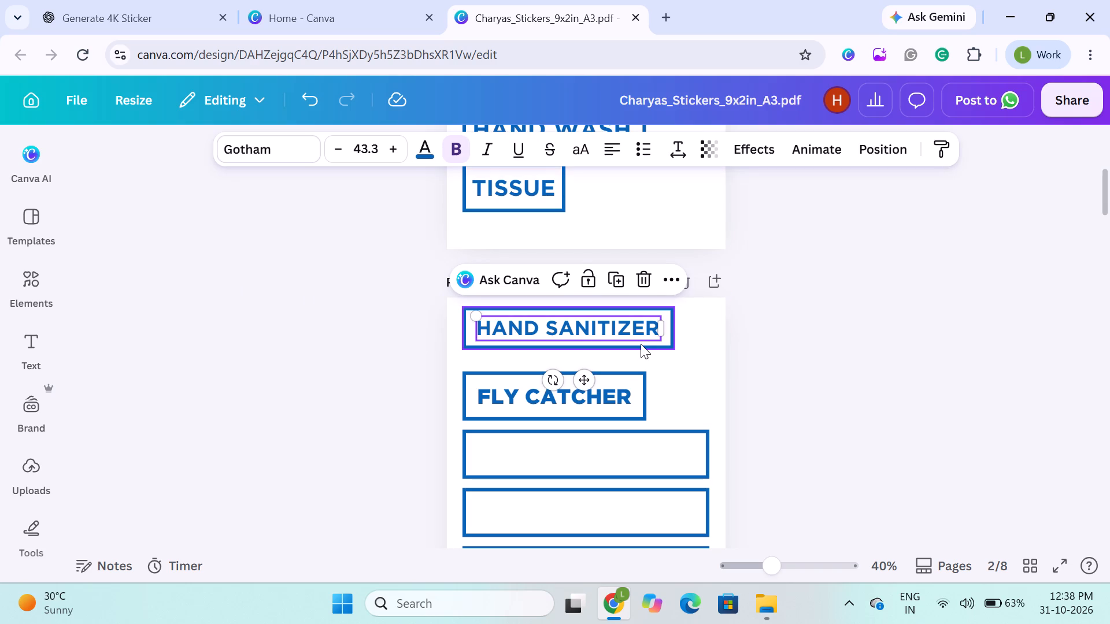
shift+click(671, 341)
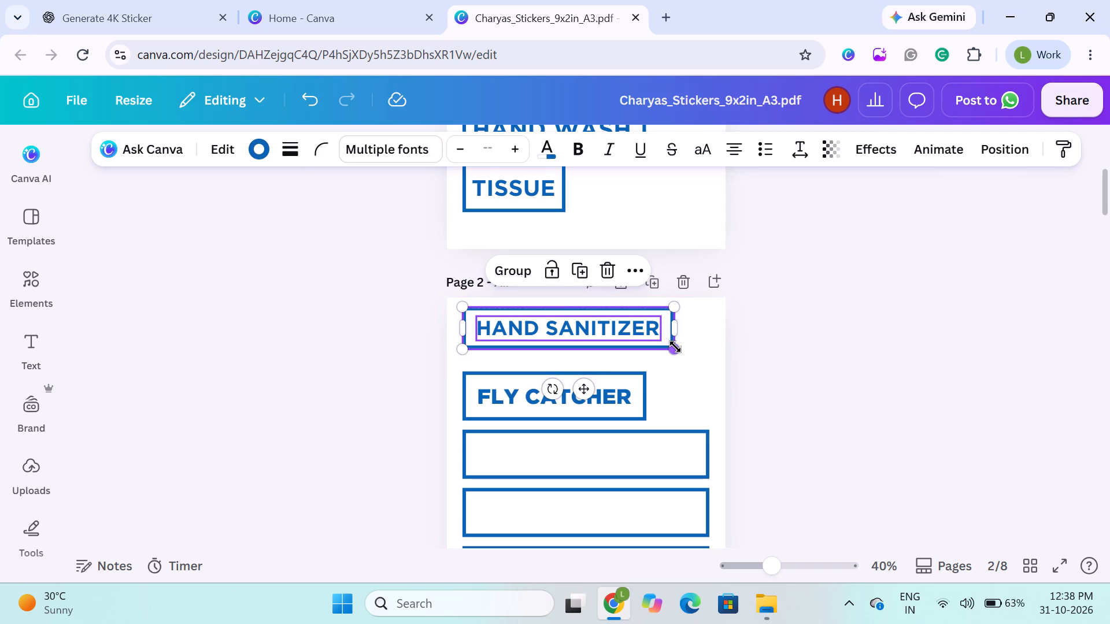
drag(675, 347, 715, 377)
click(894, 351)
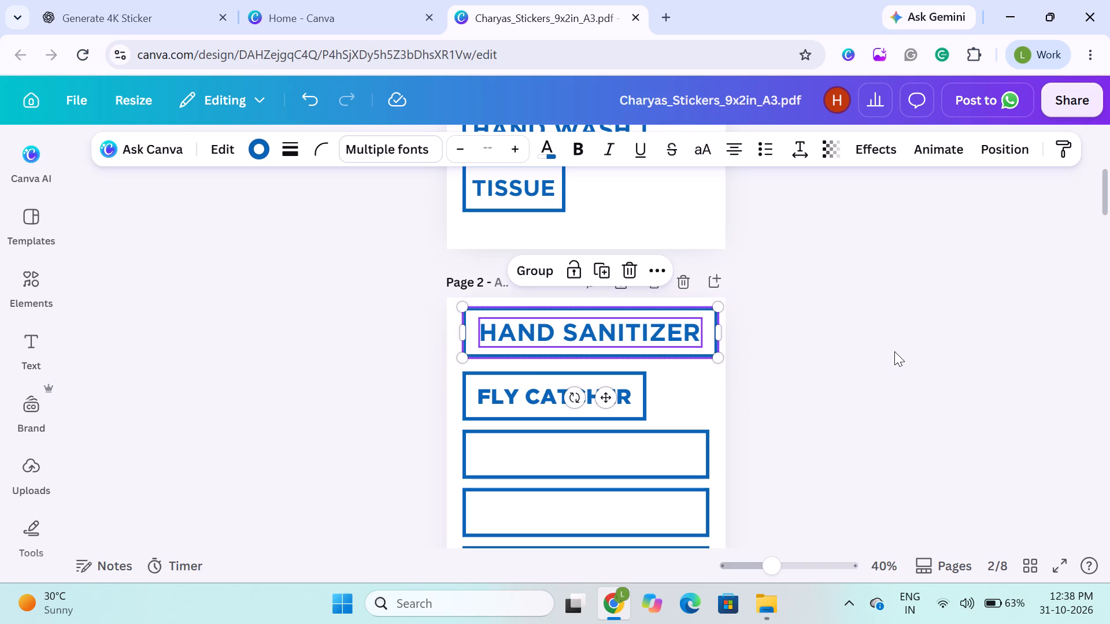
Review the labels from page 2 through page 5 to check which names still need large stickers.
scroll(894, 351, down, 6)
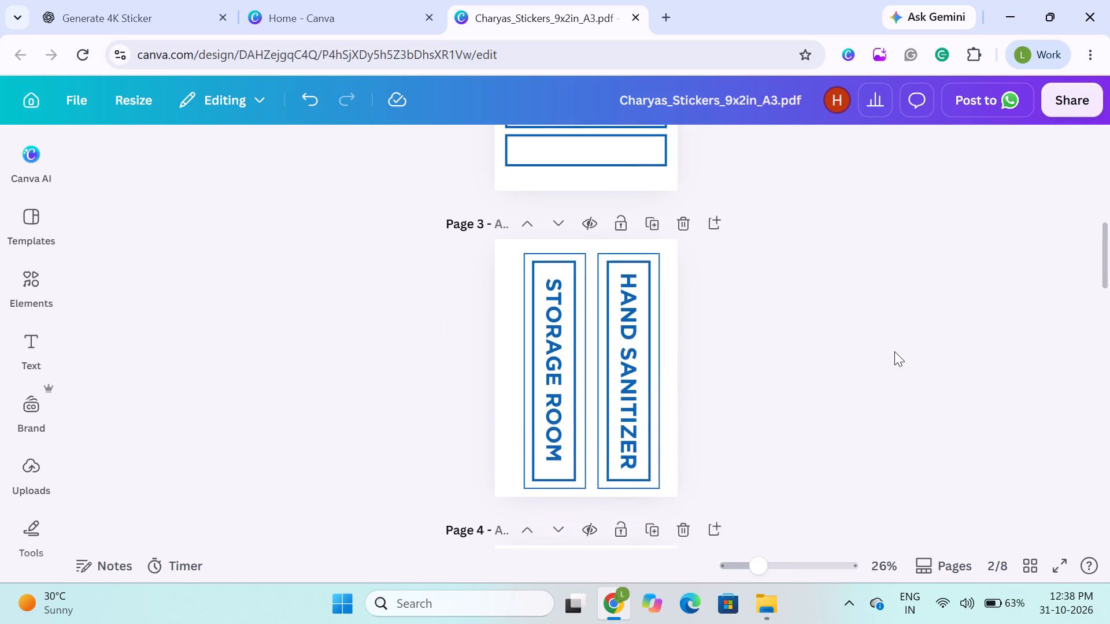
scroll(894, 351, down, 3)
scroll(894, 351, up, 4)
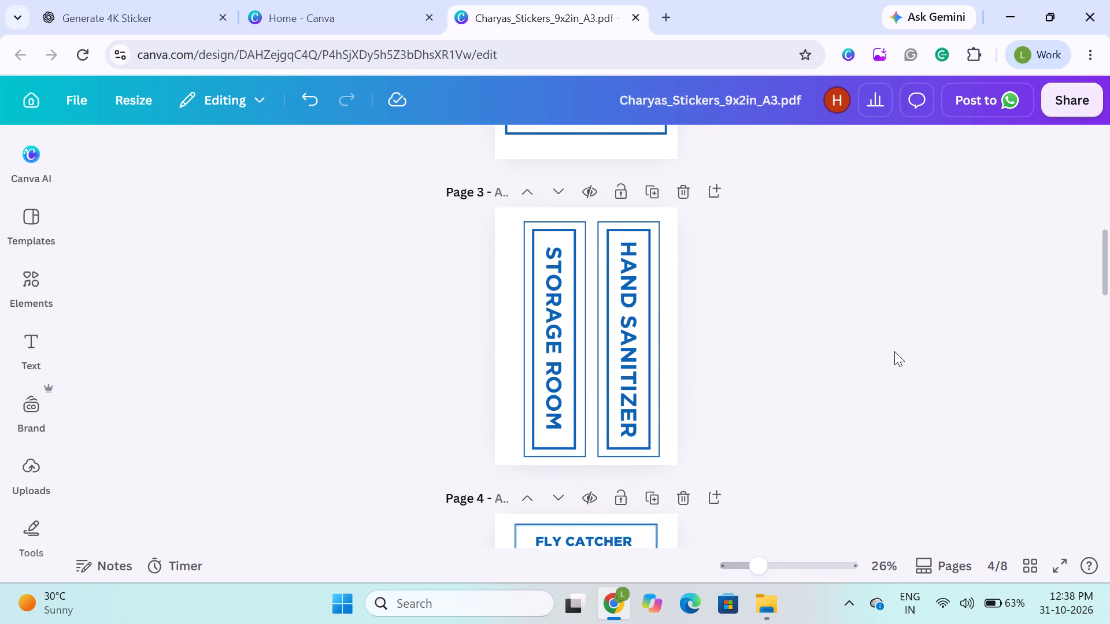
scroll(894, 351, down, 2)
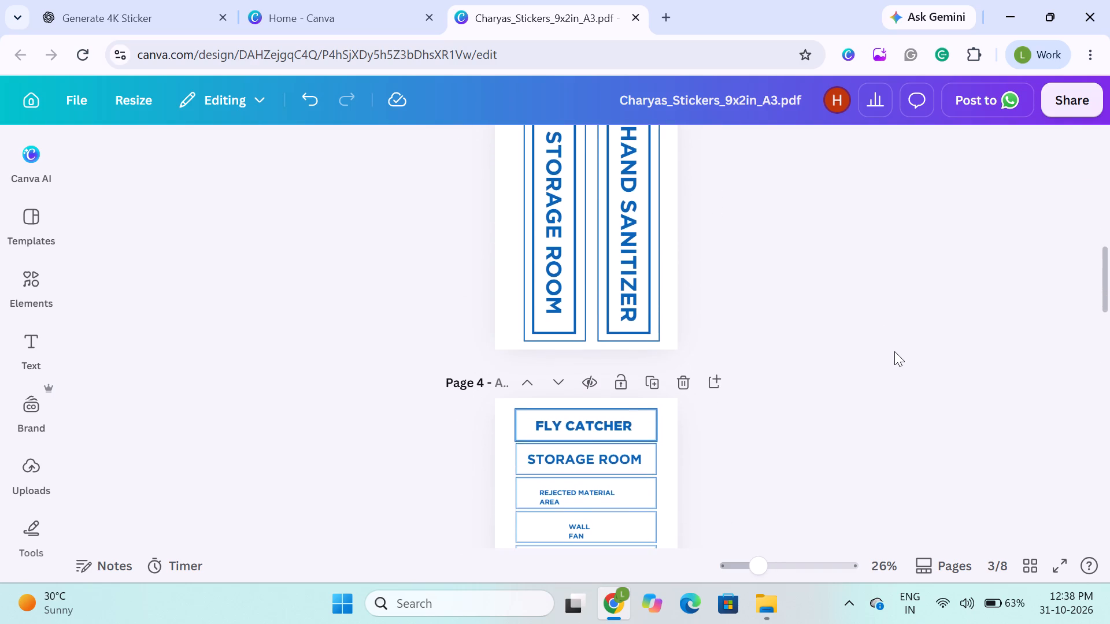
scroll(894, 351, down, 1)
scroll(894, 351, up, 4)
scroll(894, 351, down, 2)
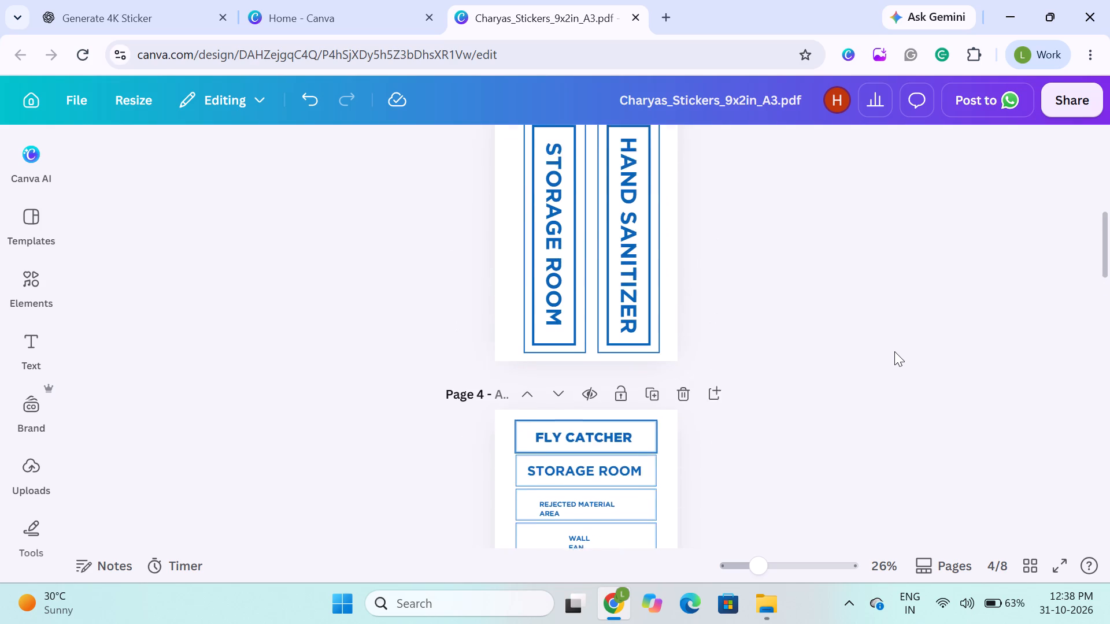
scroll(894, 351, down, 2)
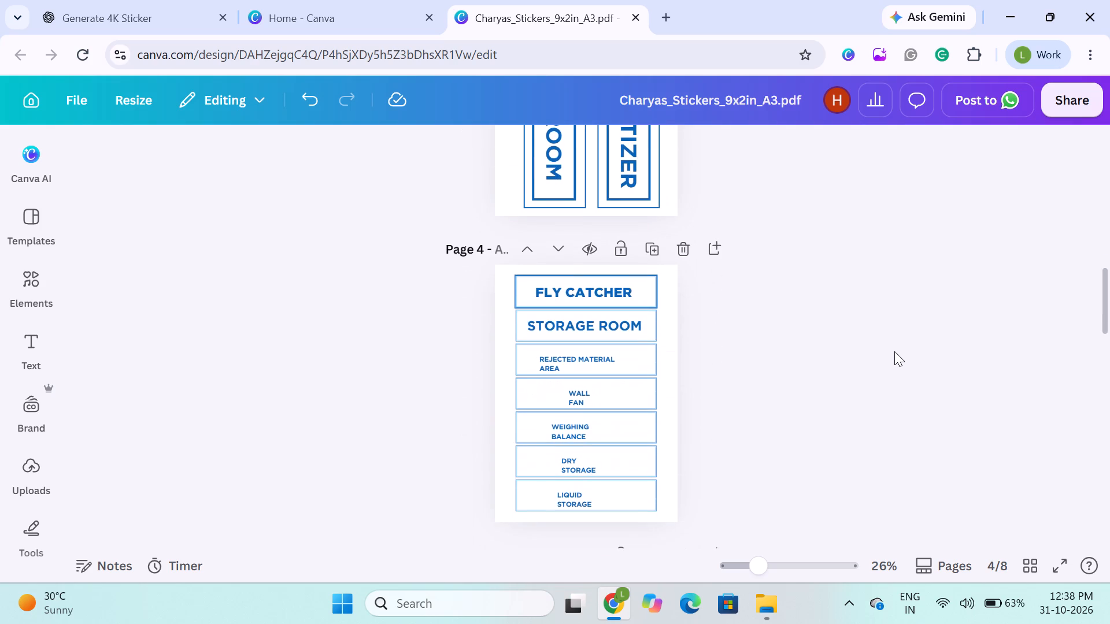
scroll(894, 351, down, 1)
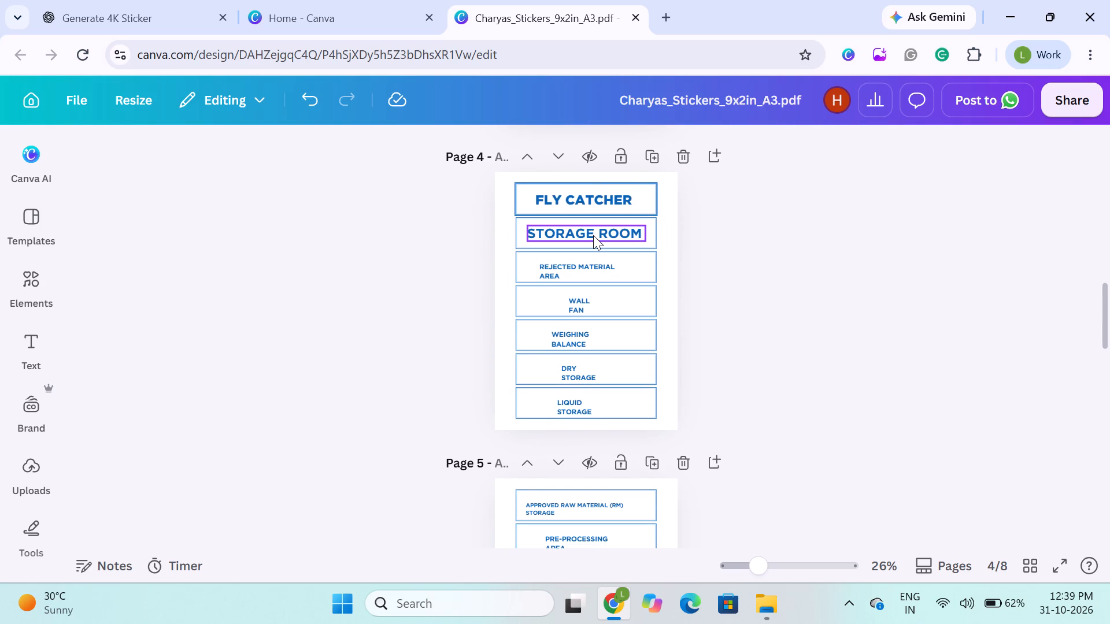
scroll(593, 235, up, 3)
scroll(611, 306, down, 1)
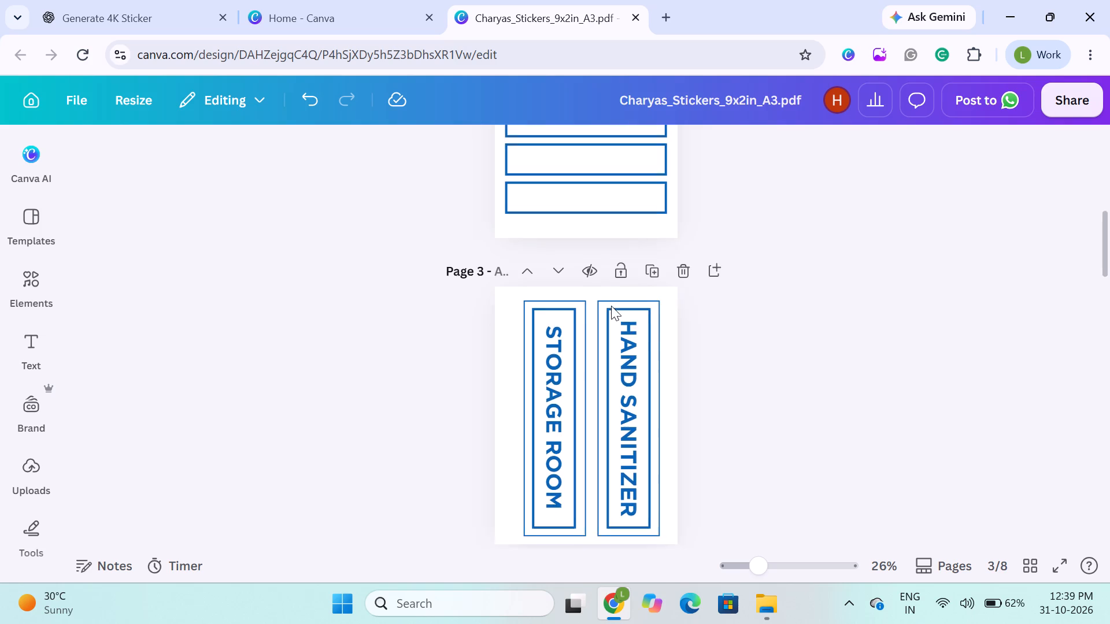
Duplicate page 3, which holds the vertical STORAGE ROOM and HAND SANITIZER labels.
scroll(611, 306, down, 1)
click(641, 252)
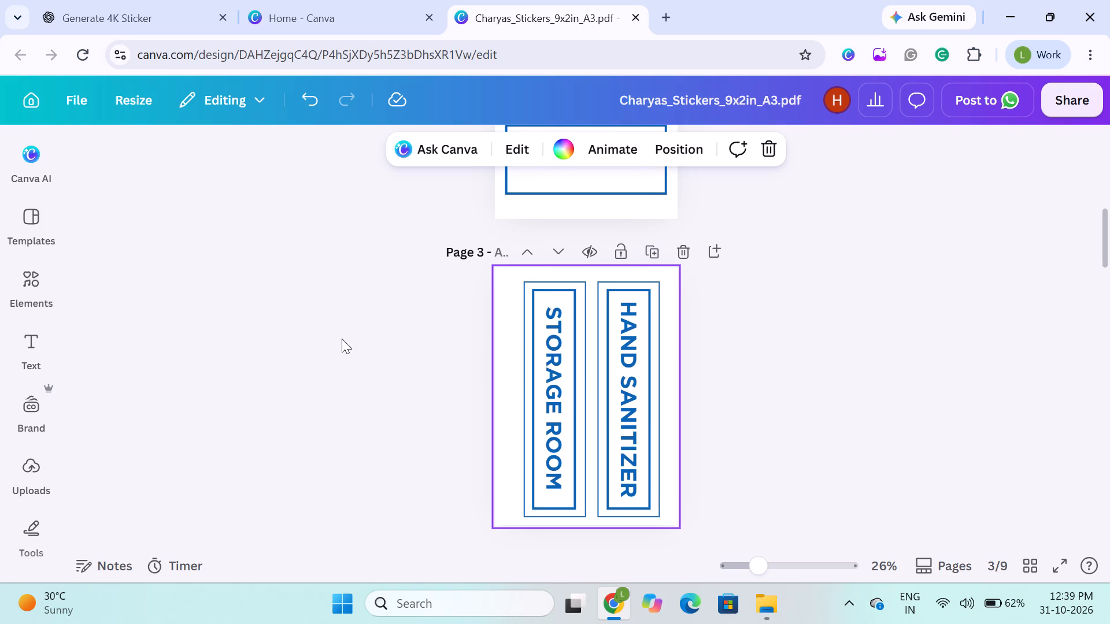
click(342, 339)
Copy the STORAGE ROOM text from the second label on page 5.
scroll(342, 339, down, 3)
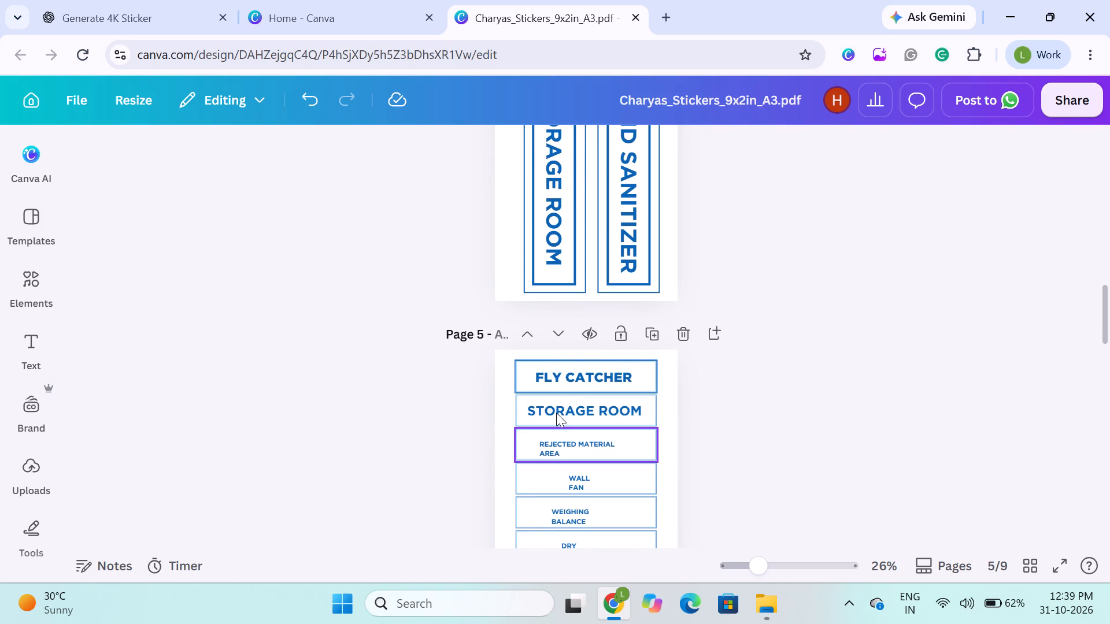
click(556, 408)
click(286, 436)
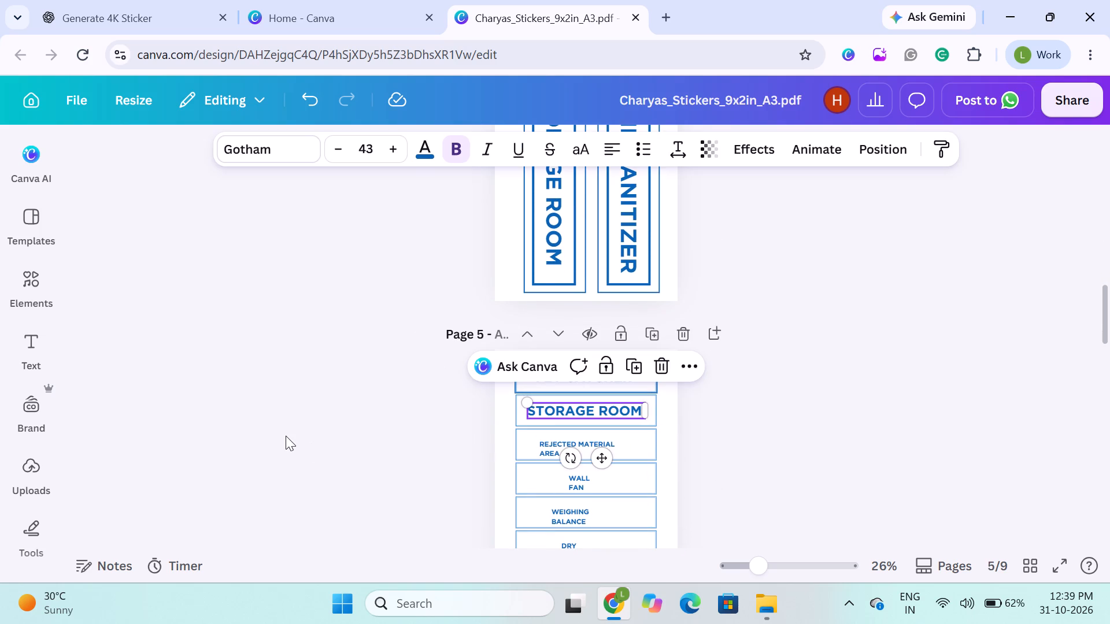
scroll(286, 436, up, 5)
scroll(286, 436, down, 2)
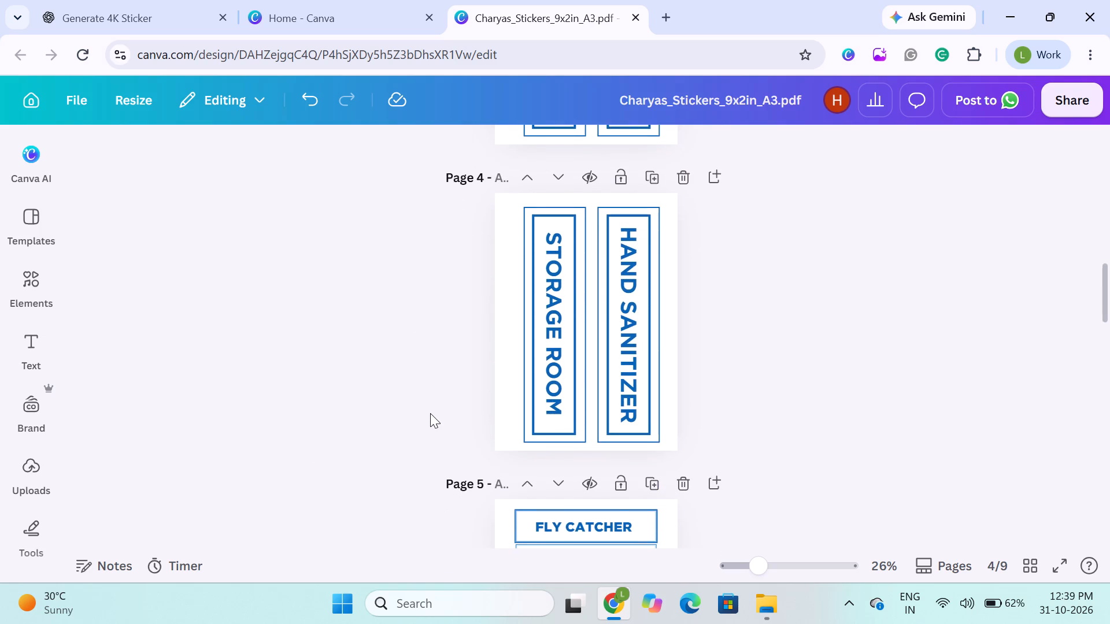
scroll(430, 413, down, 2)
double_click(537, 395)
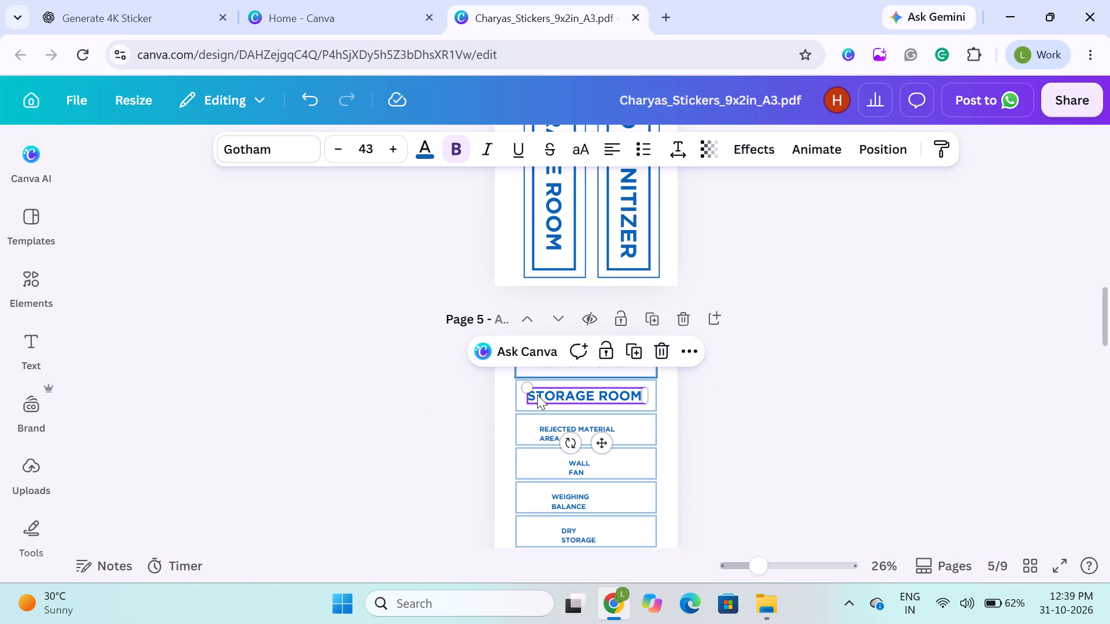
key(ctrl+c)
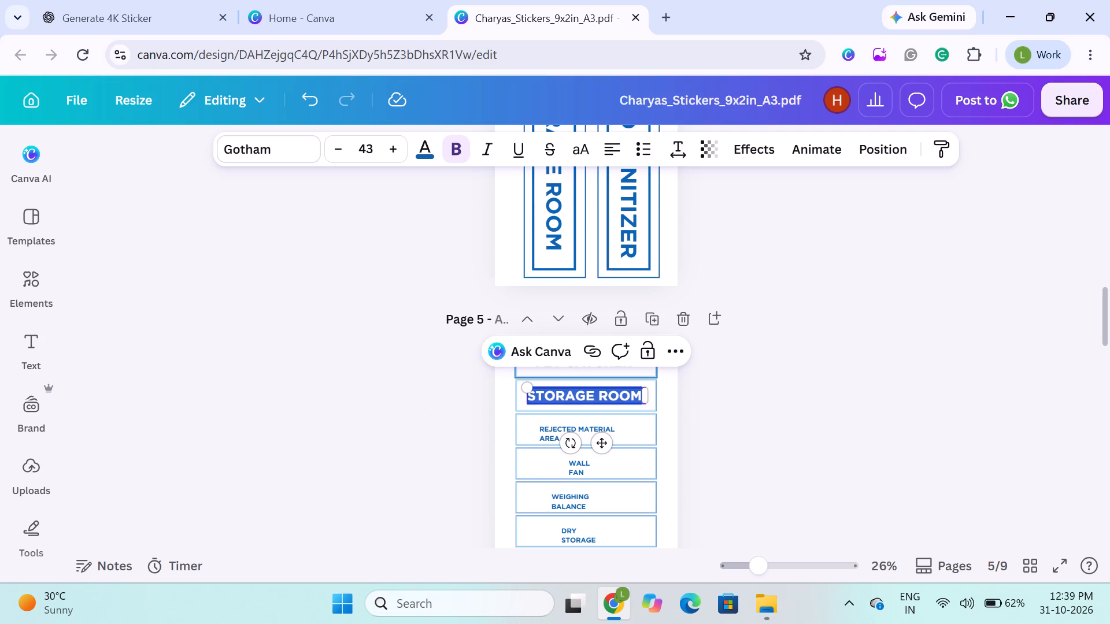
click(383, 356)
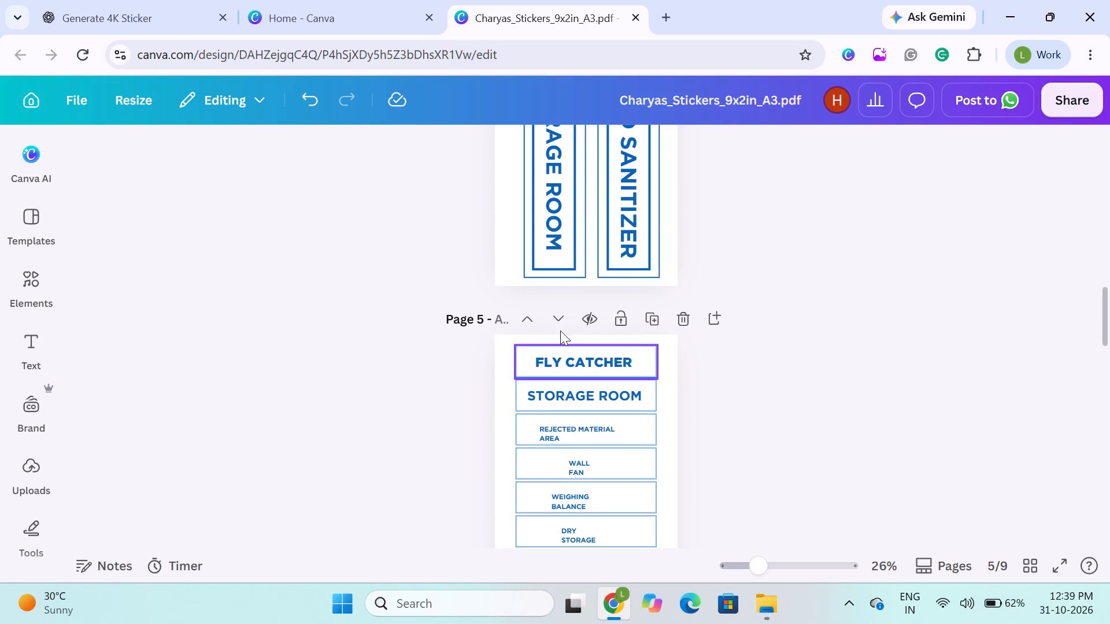
Replace the vertical HAND SANITIZER text on page 4 with STORAGE ROOM.
click(626, 241)
double_click(626, 241)
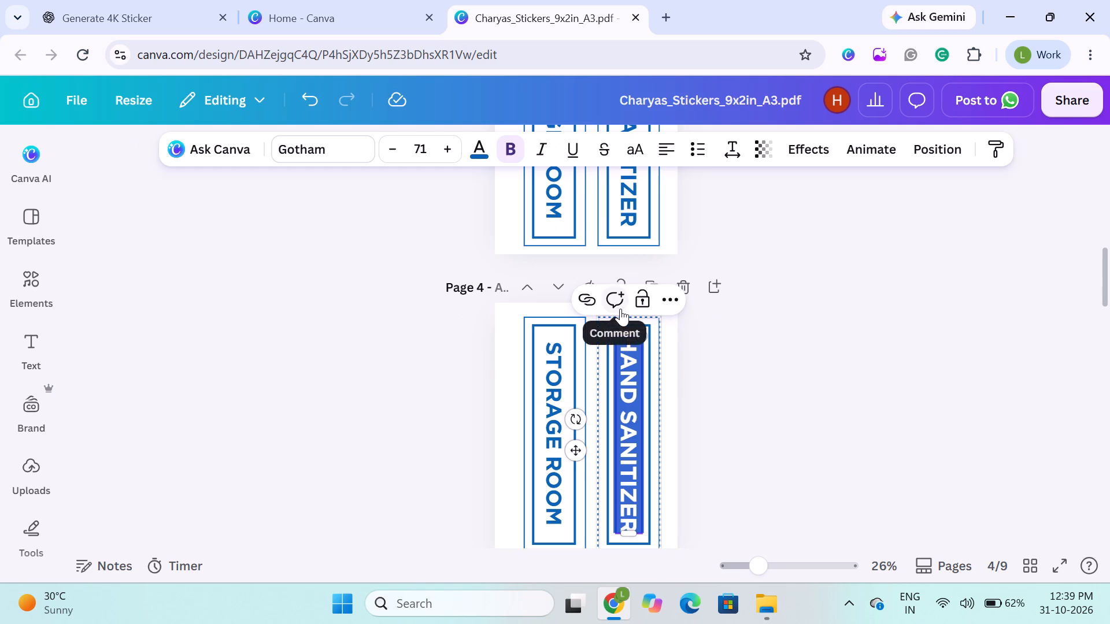
click(298, 356)
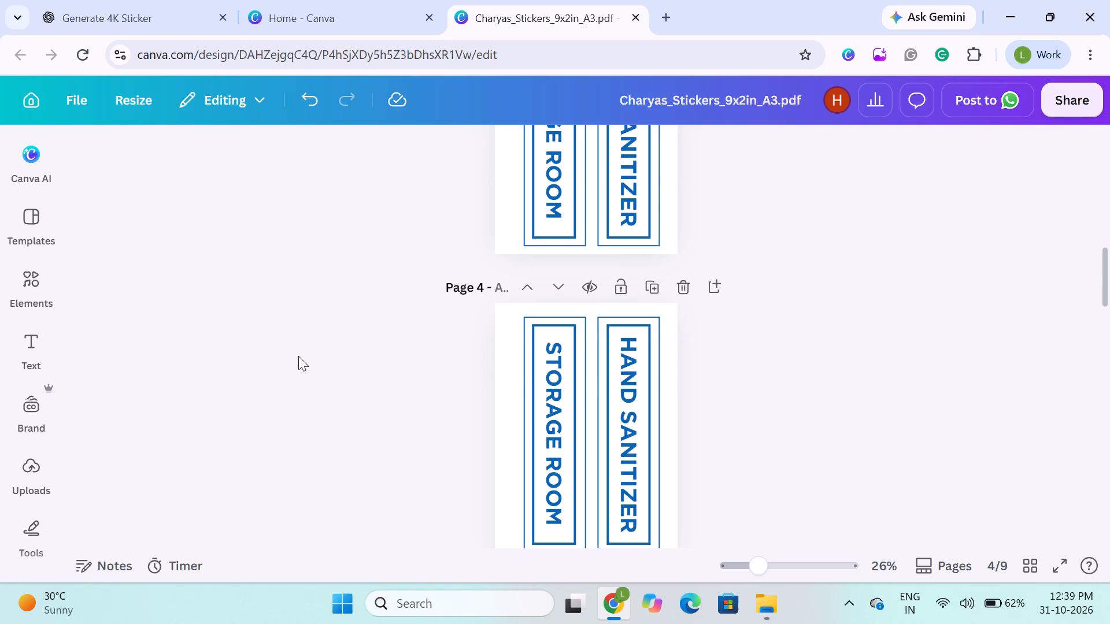
scroll(298, 356, up, 2)
scroll(298, 356, down, 4)
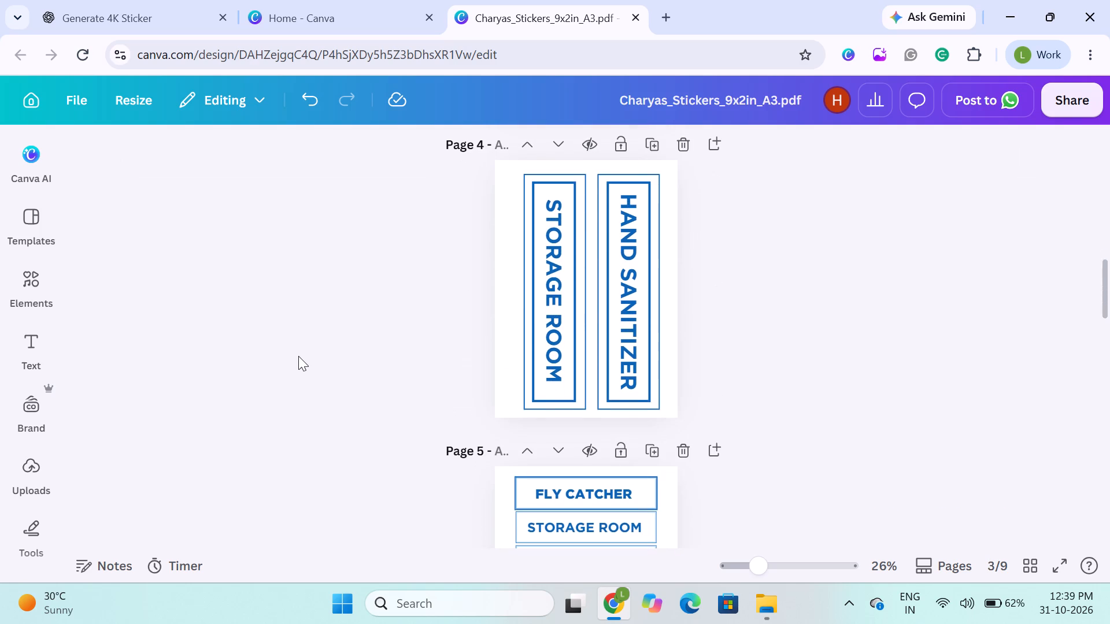
triple_click(630, 326)
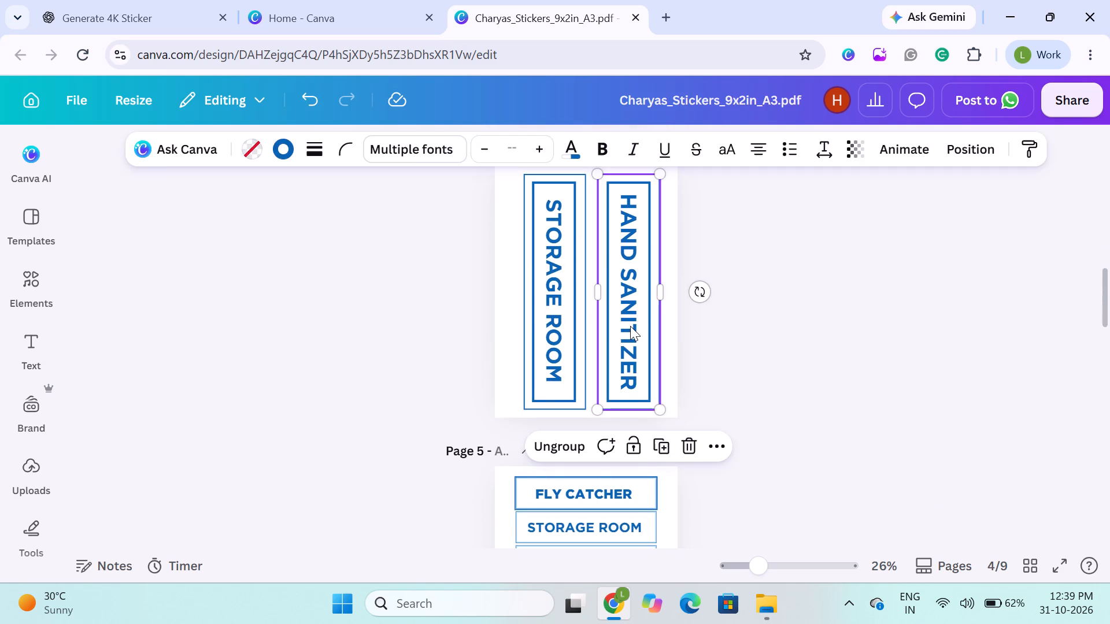
click(630, 326)
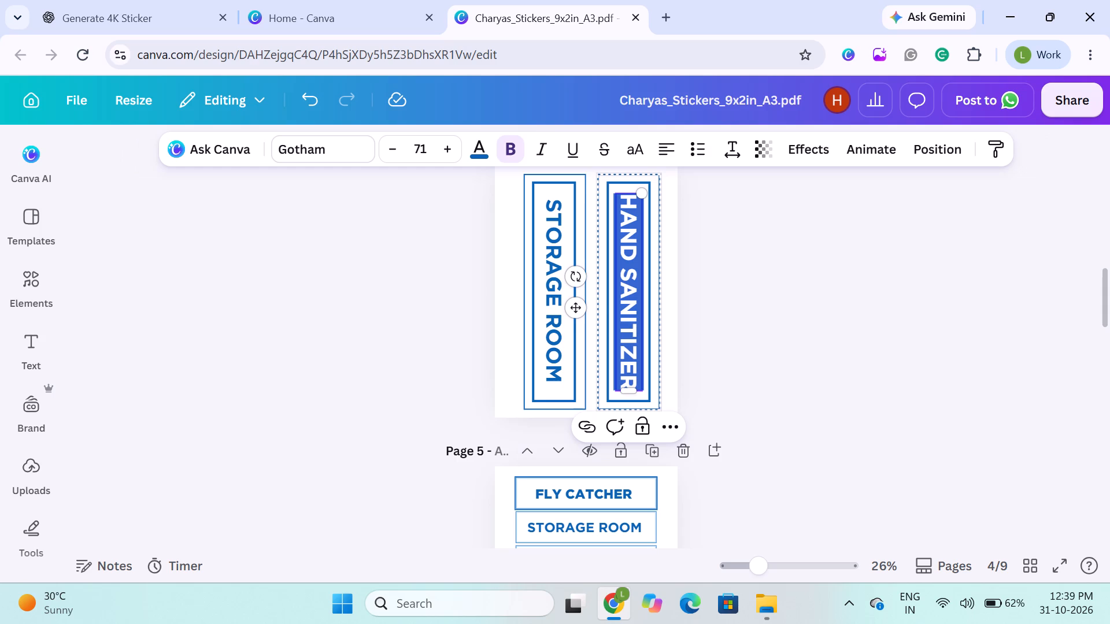
text(STO)
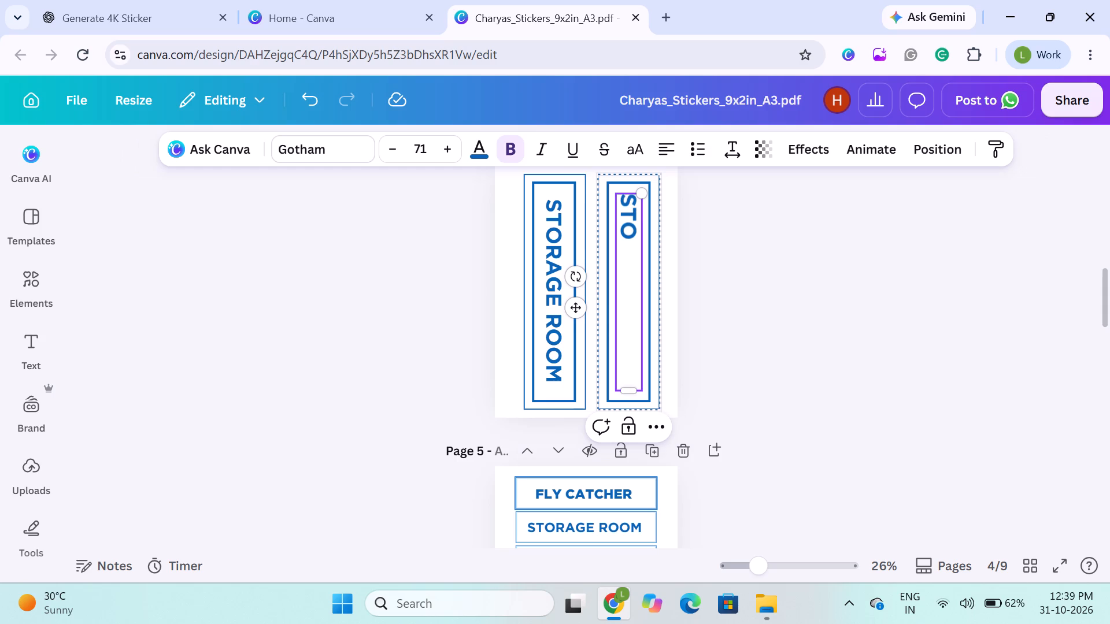
text(RAGE)
key(space)
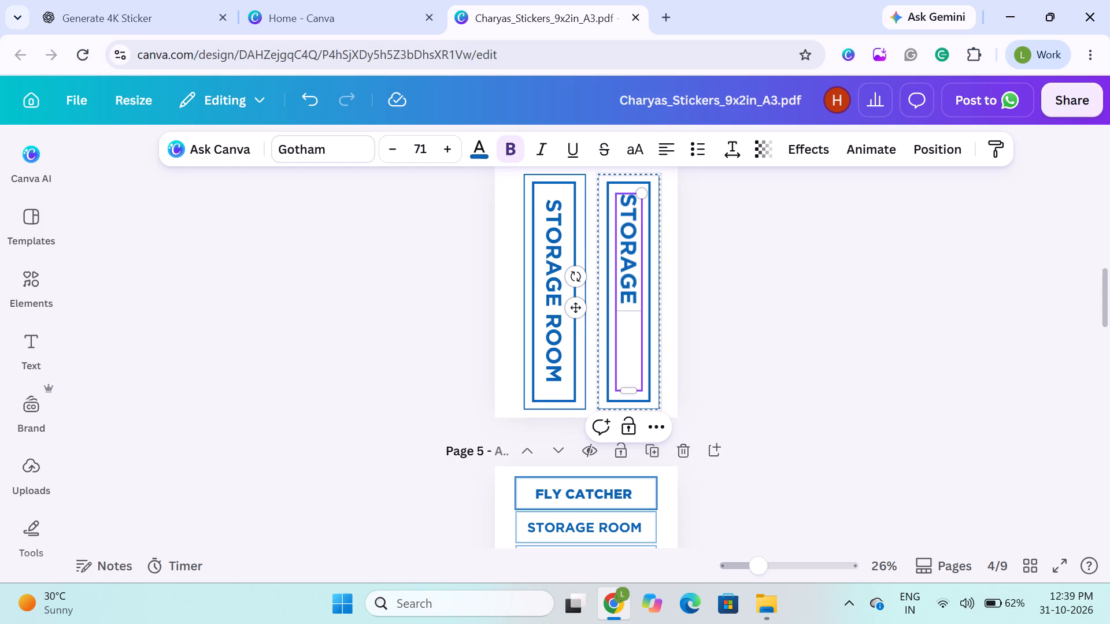
text(ROOM)
click(786, 290)
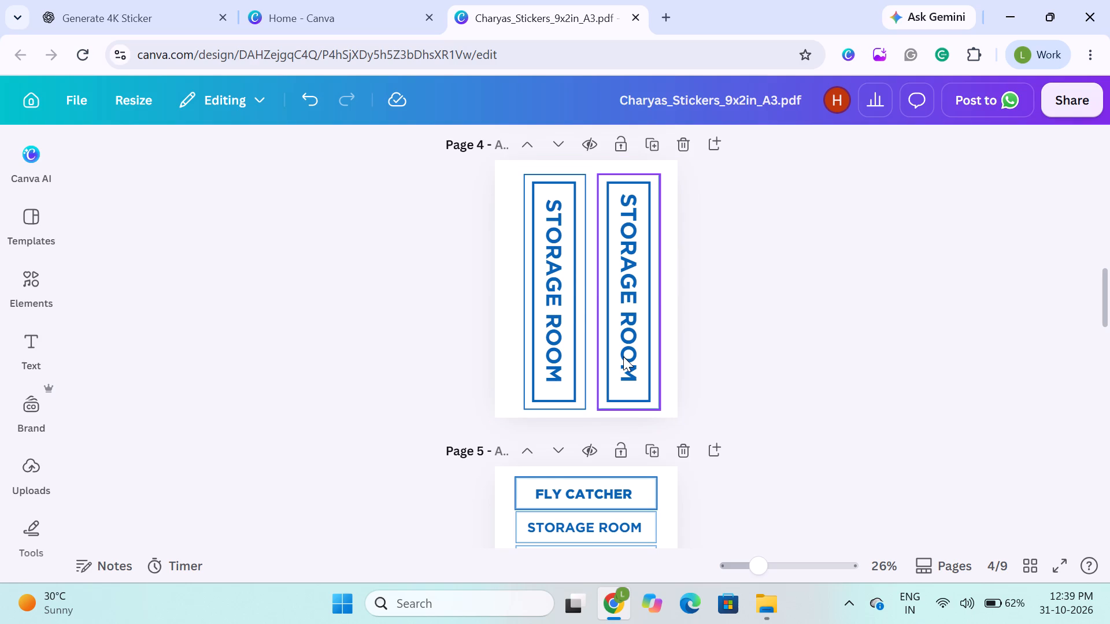
Shorten the text box of the second vertical STORAGE ROOM label on page 4 to fit its text.
click(623, 356)
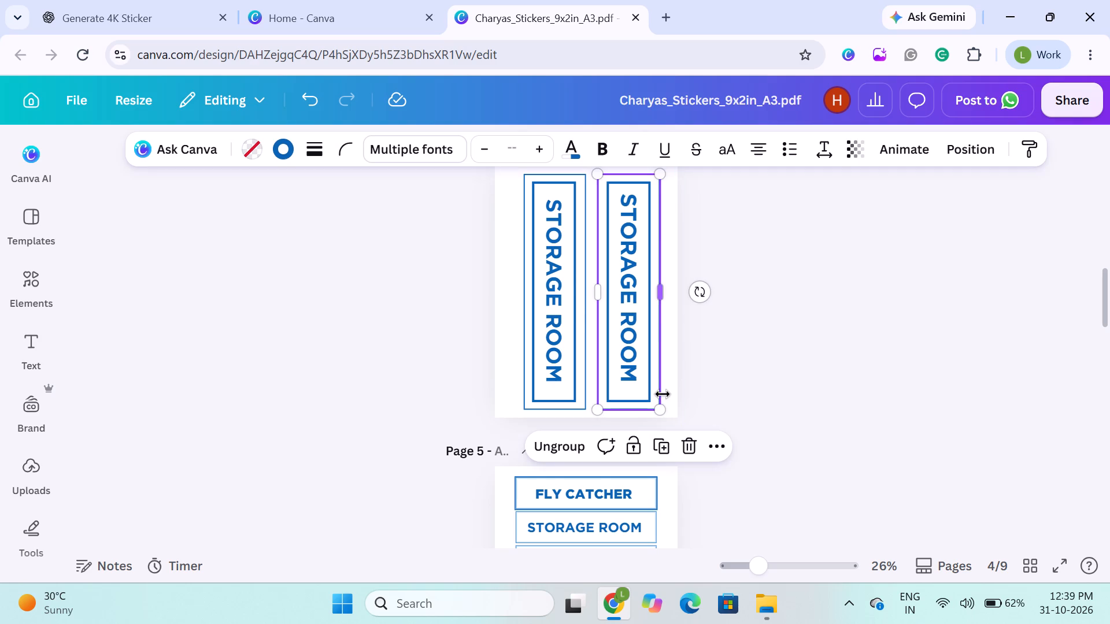
click(742, 380)
double_click(625, 329)
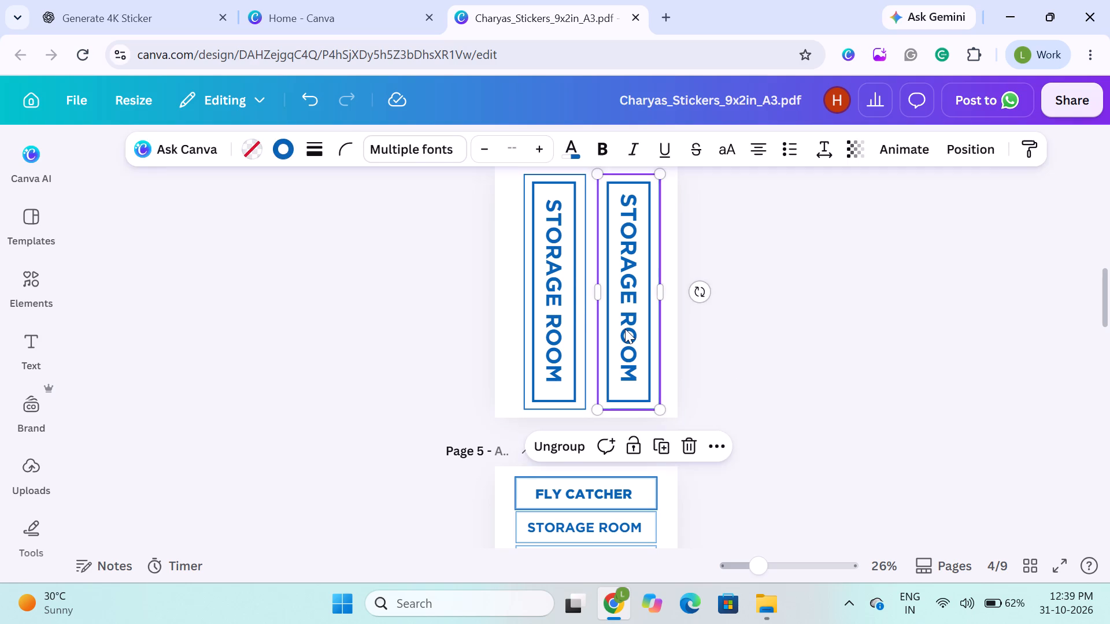
double_click(625, 329)
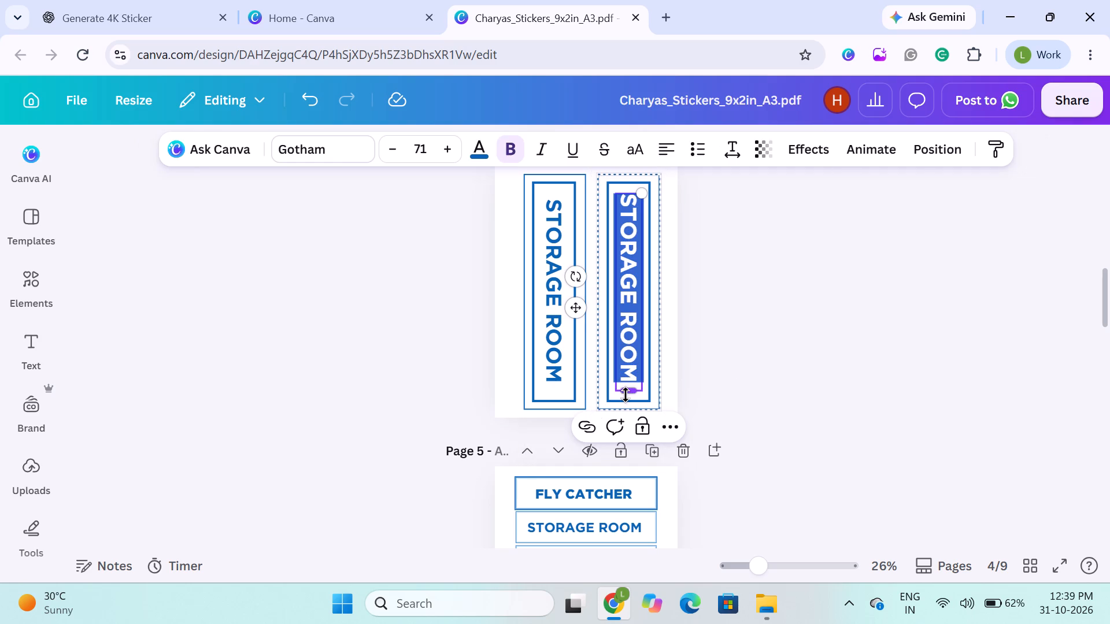
drag(626, 395, 628, 387)
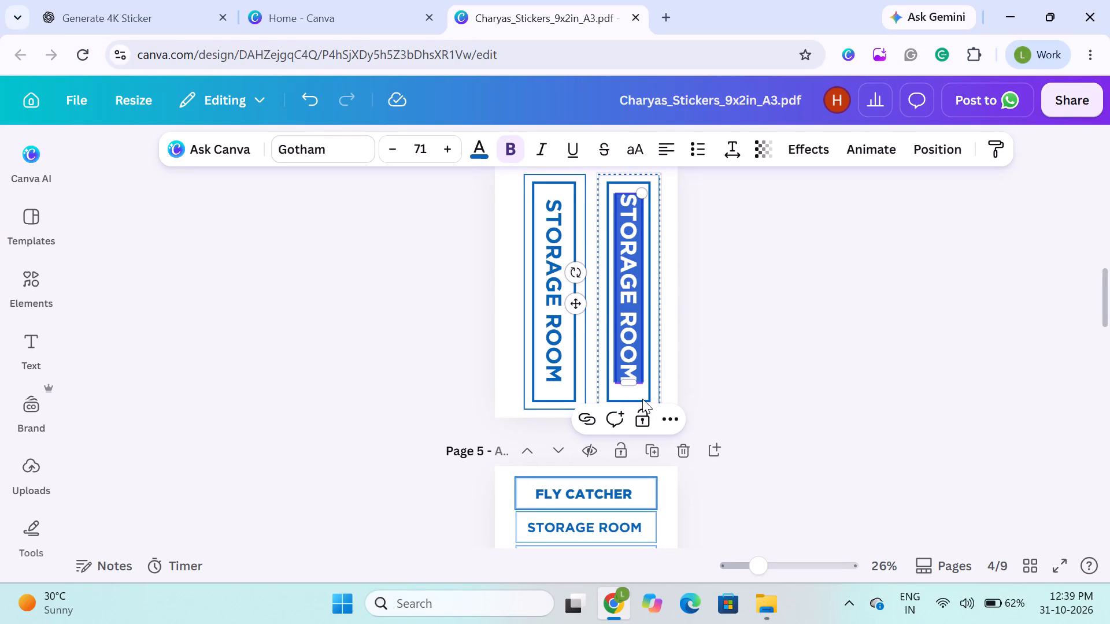
click(793, 338)
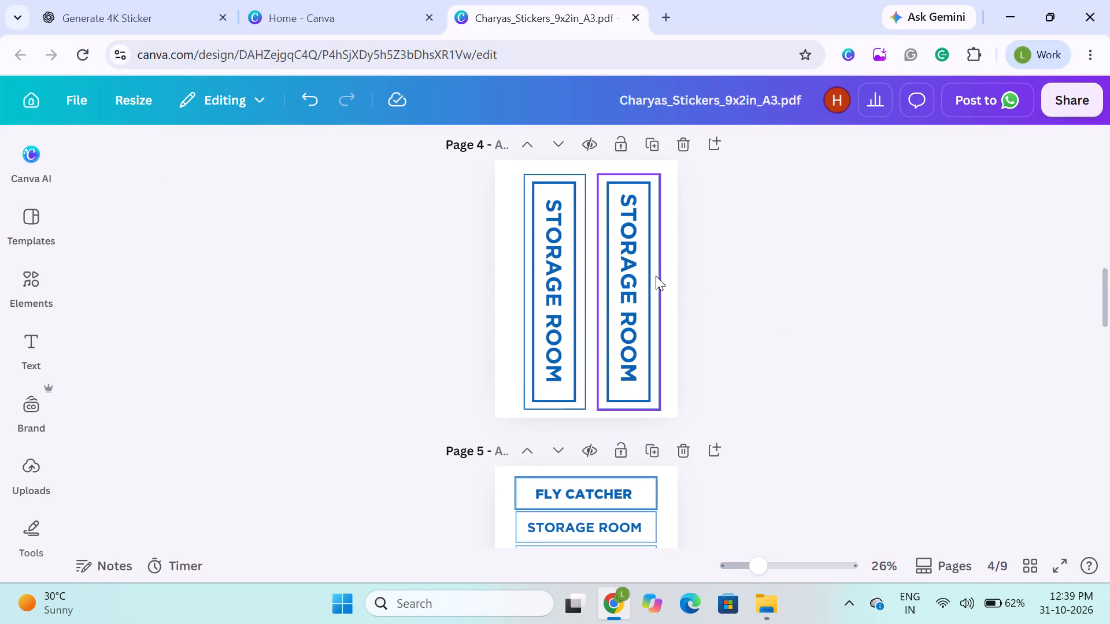
Ungroup the second STORAGE ROOM label on page 4 and align its text to the vertical middle of the inner frame.
click(633, 269)
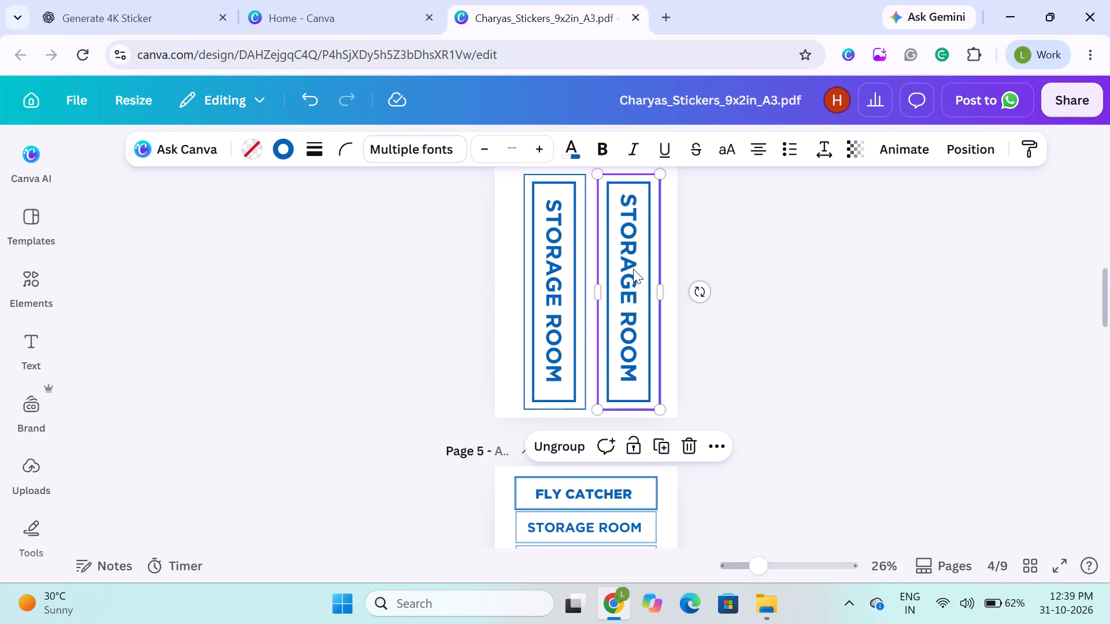
click(560, 439)
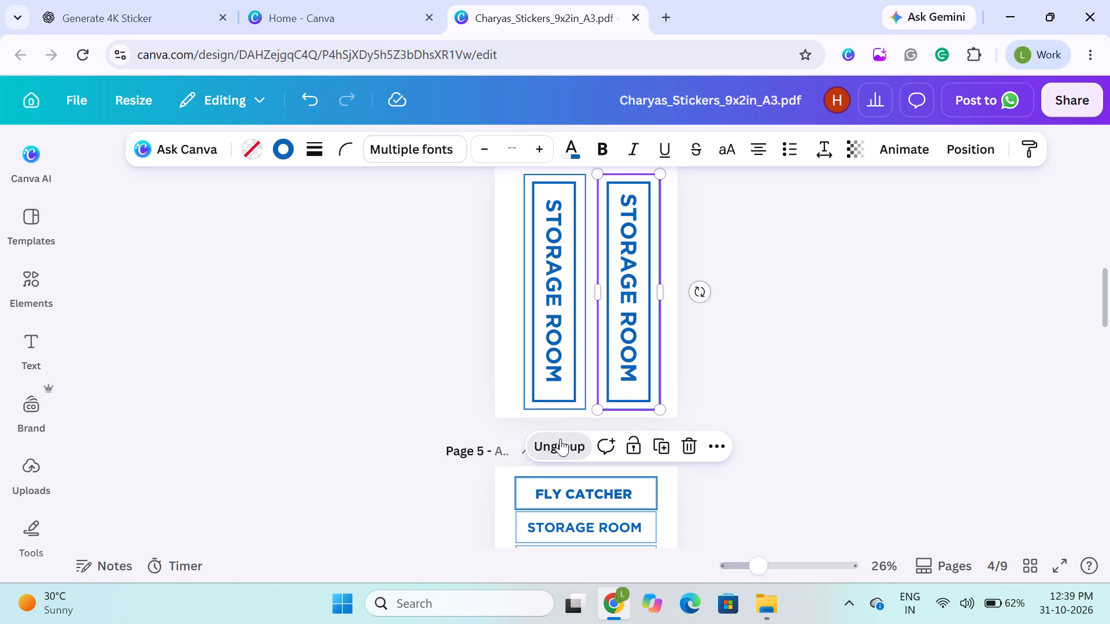
click(774, 334)
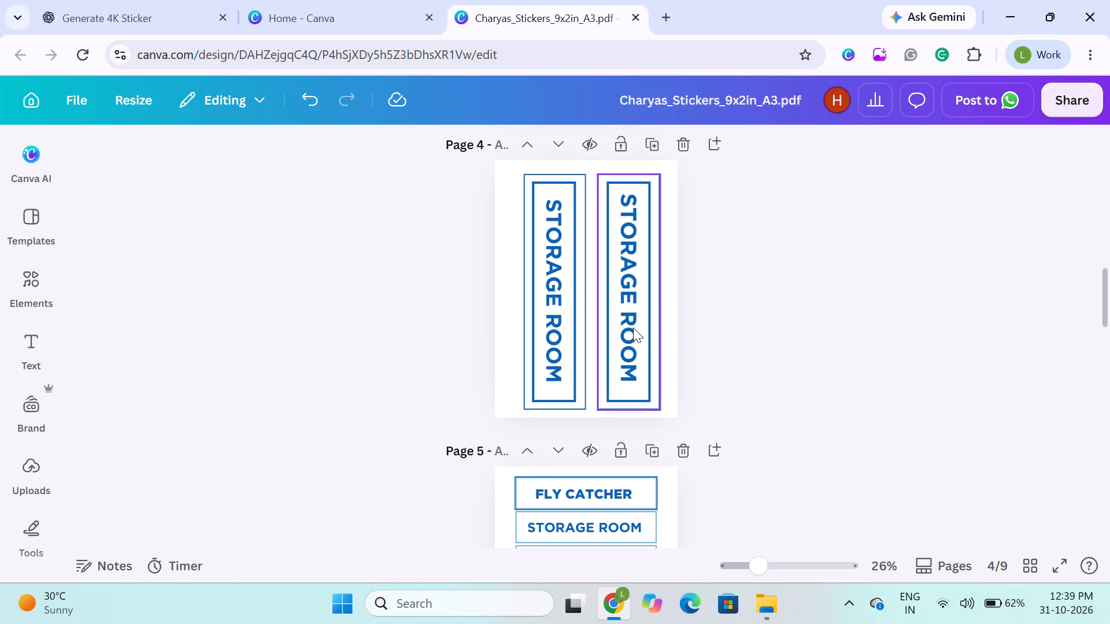
click(633, 328)
shift+click(649, 315)
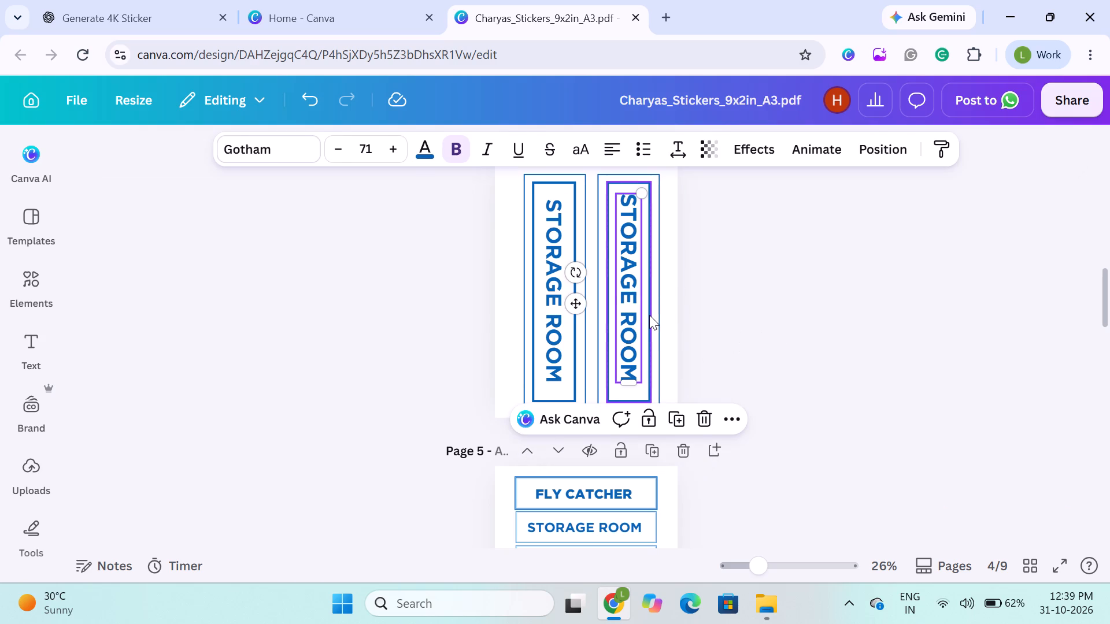
click(1001, 150)
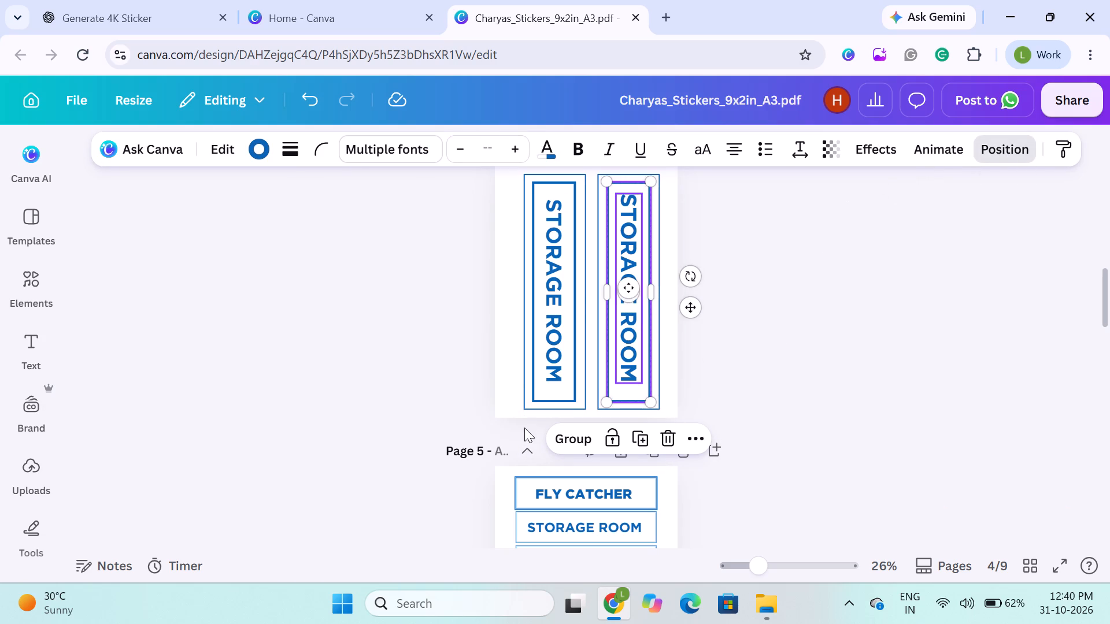
click(120, 460)
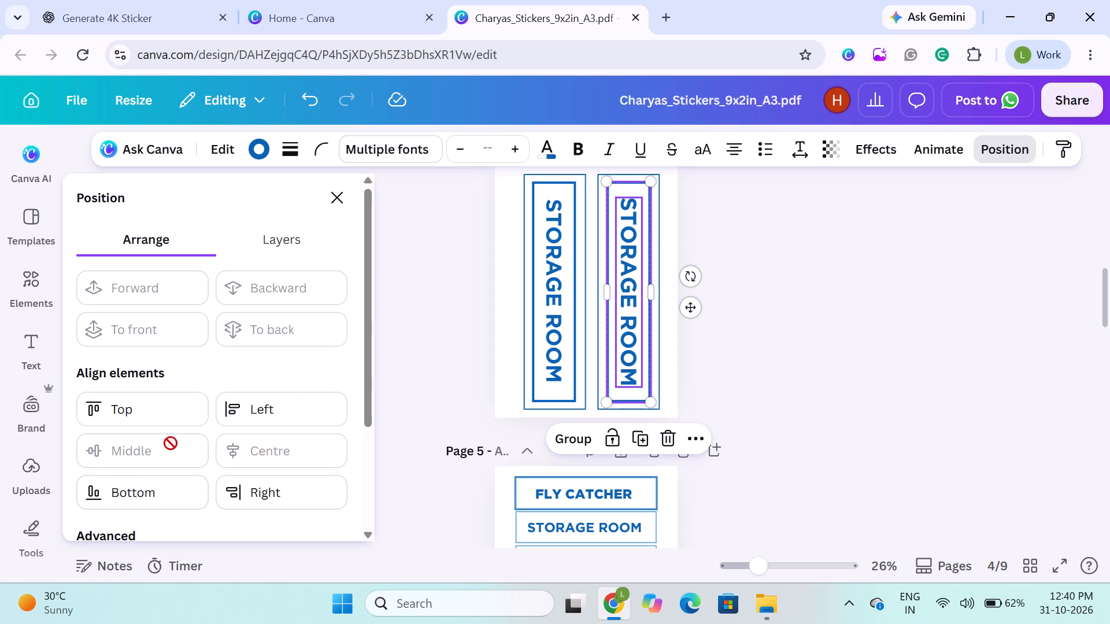
click(375, 345)
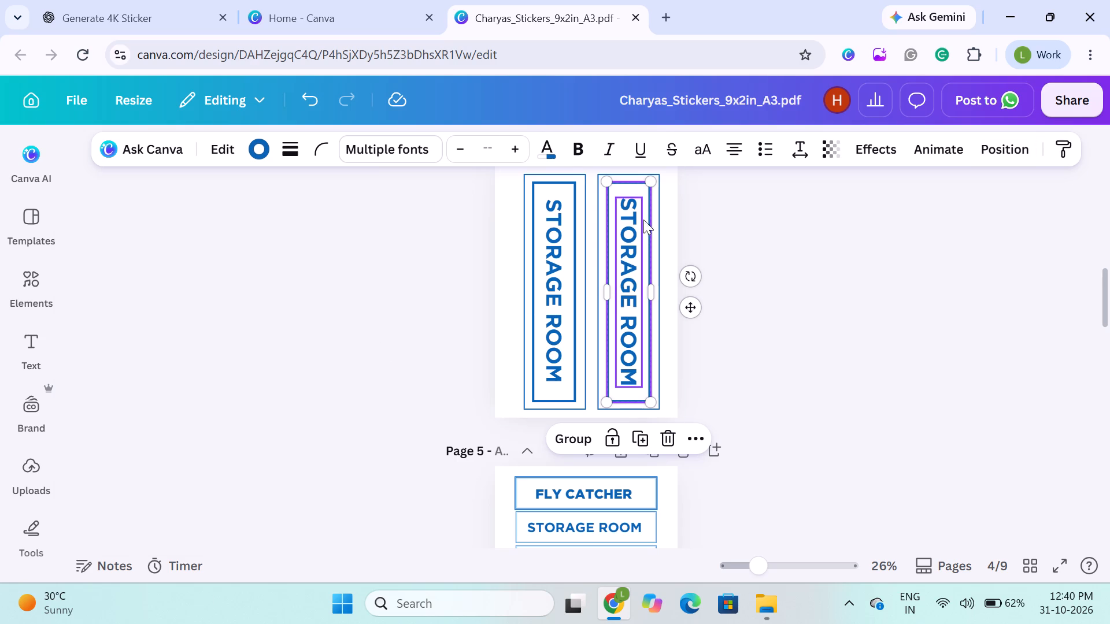
click(700, 209)
Replace the text of the first vertical STORAGE ROOM label on page 4 with REJECTED MATERIAL AREA.
scroll(420, 250, down, 1)
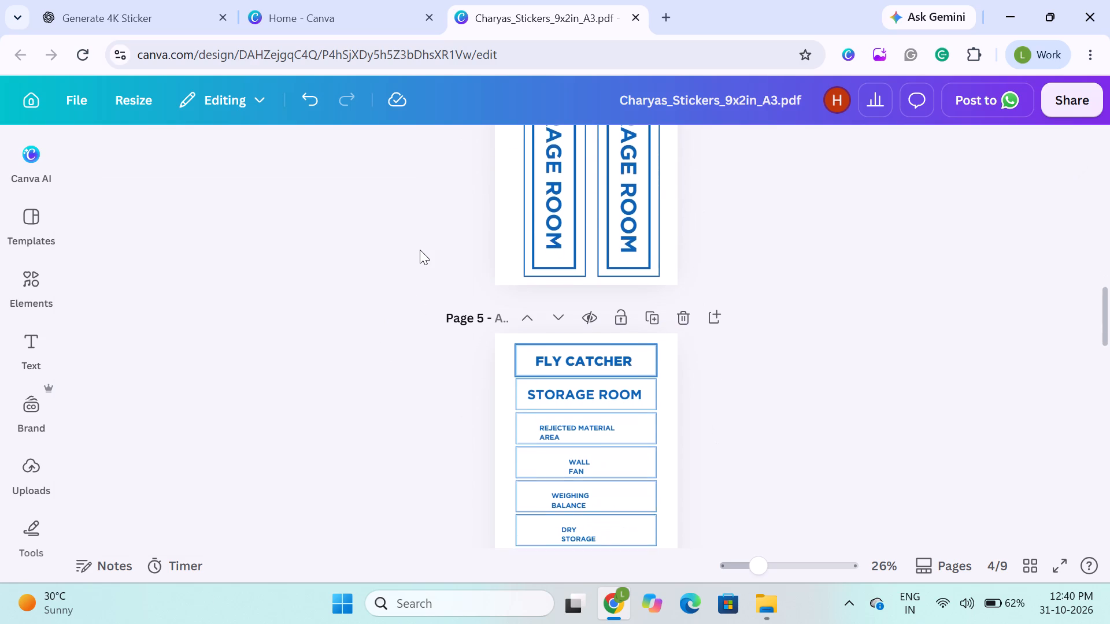
scroll(420, 250, down, 1)
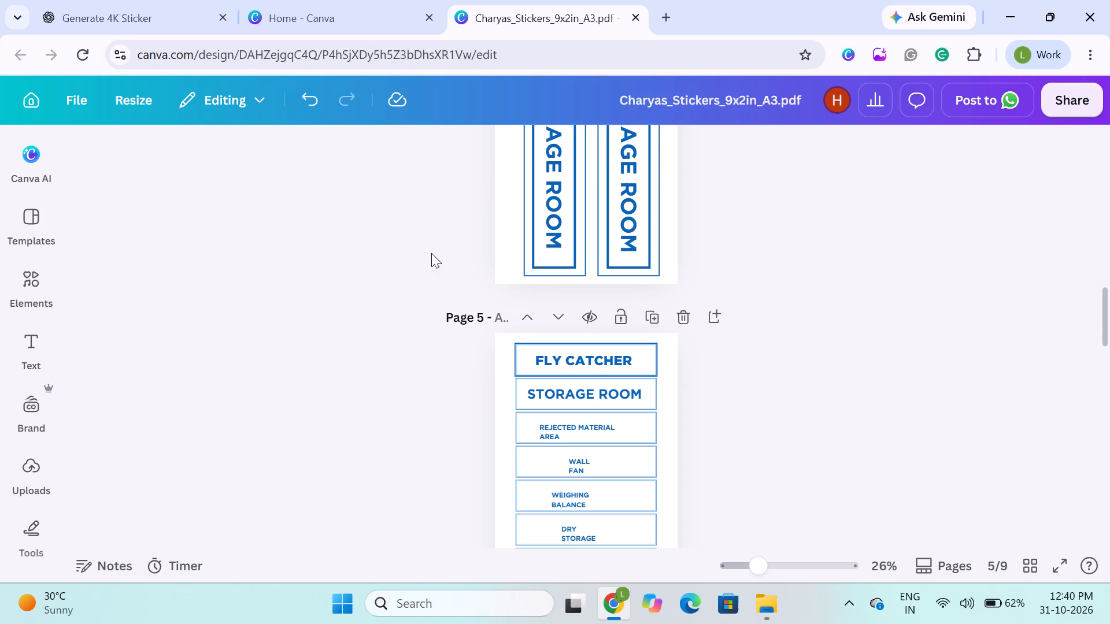
double_click(557, 218)
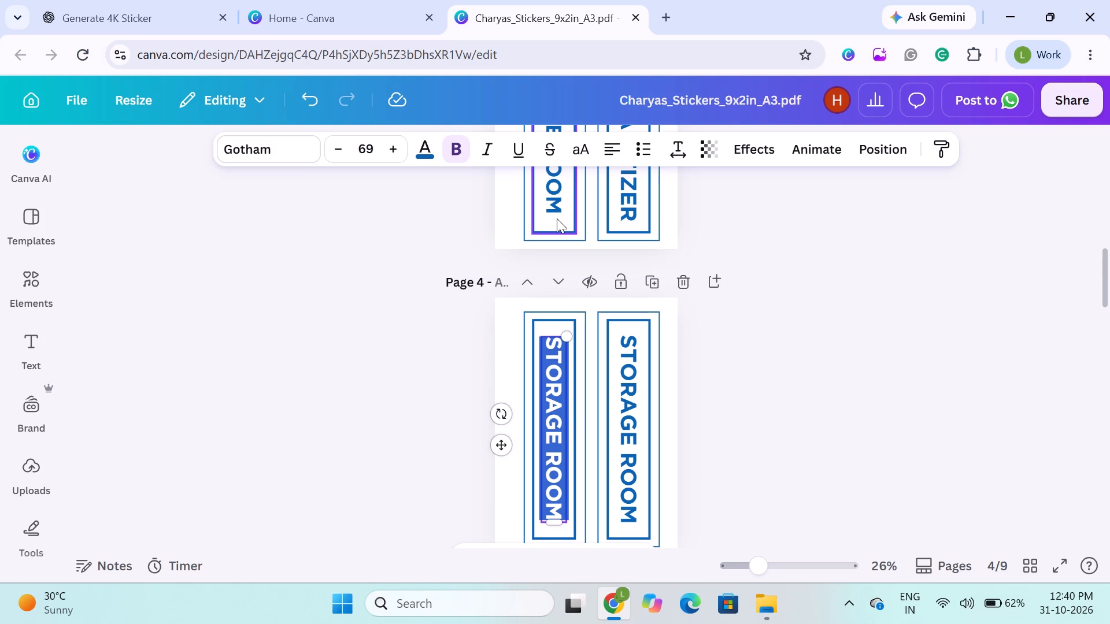
text(REJECTED)
key(space)
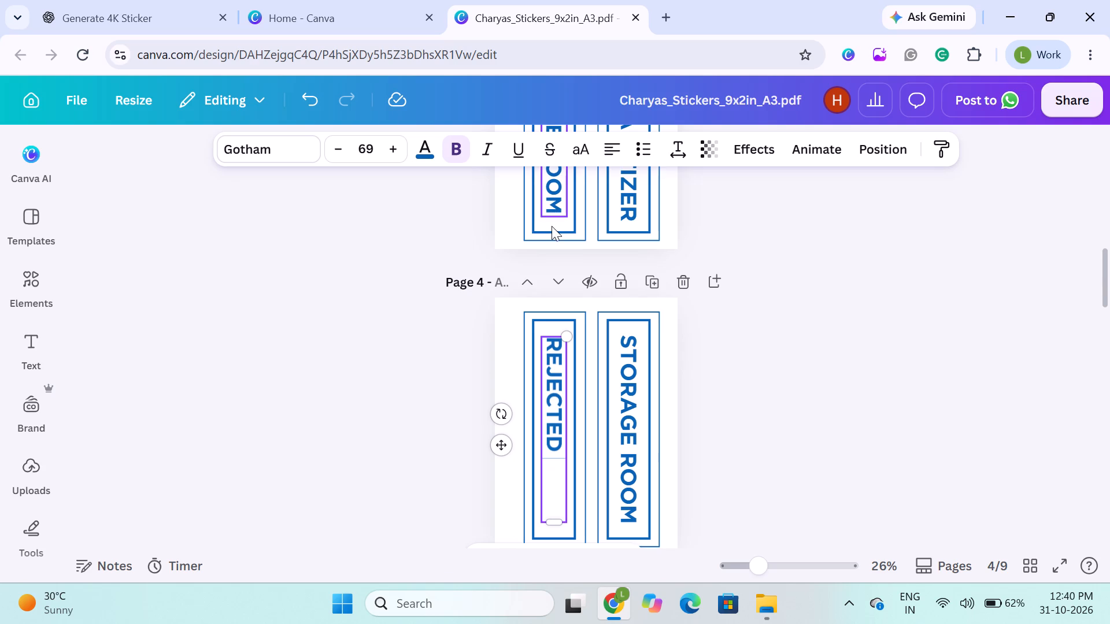
scroll(552, 226, down, 2)
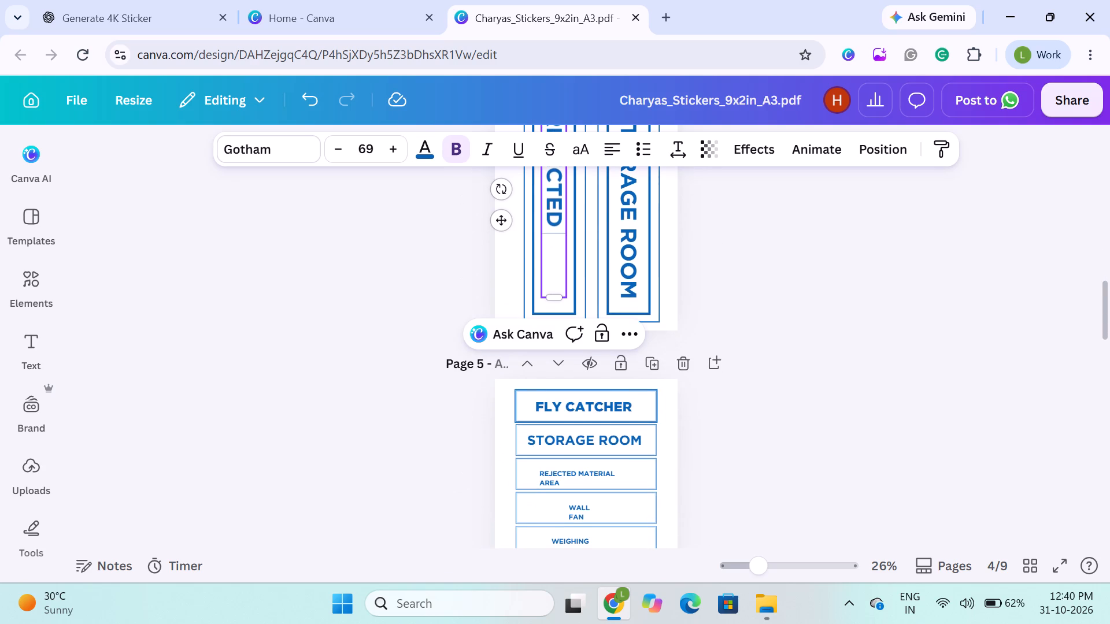
scroll(552, 226, up, 1)
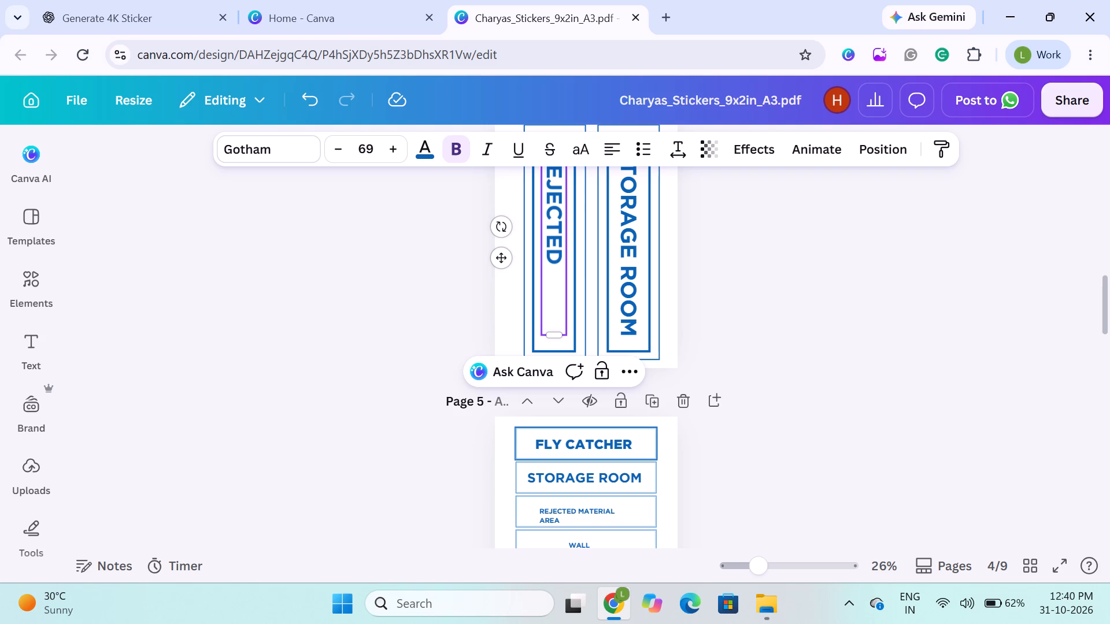
text(MER)
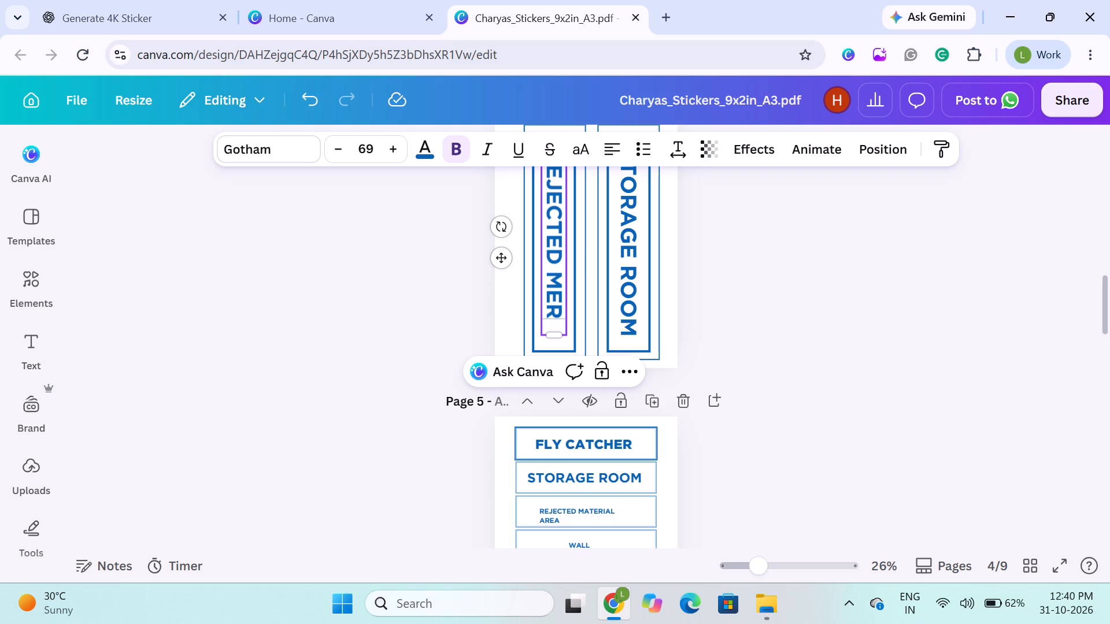
key(BackSpace)
key(BackSpace)
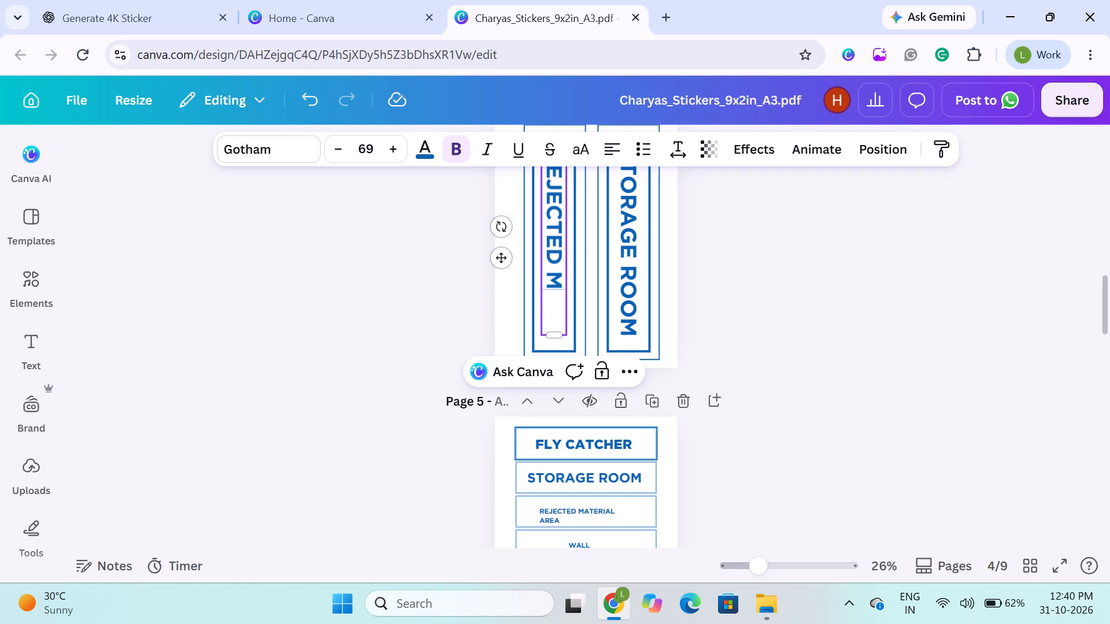
text(AT)
text(ER)
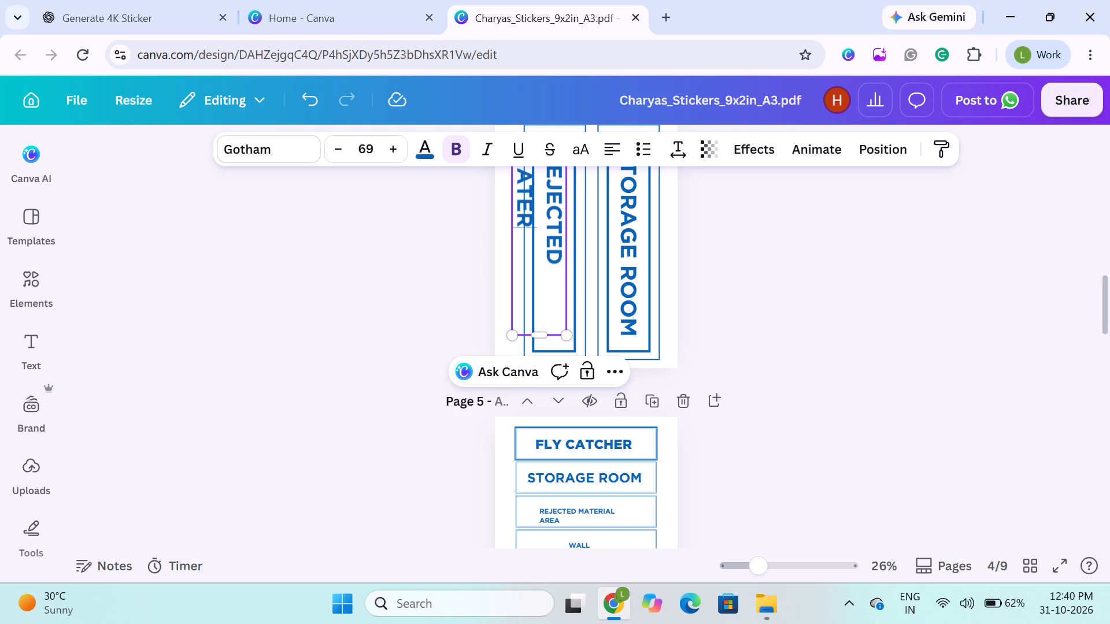
text(IAL)
key(space)
key(a)
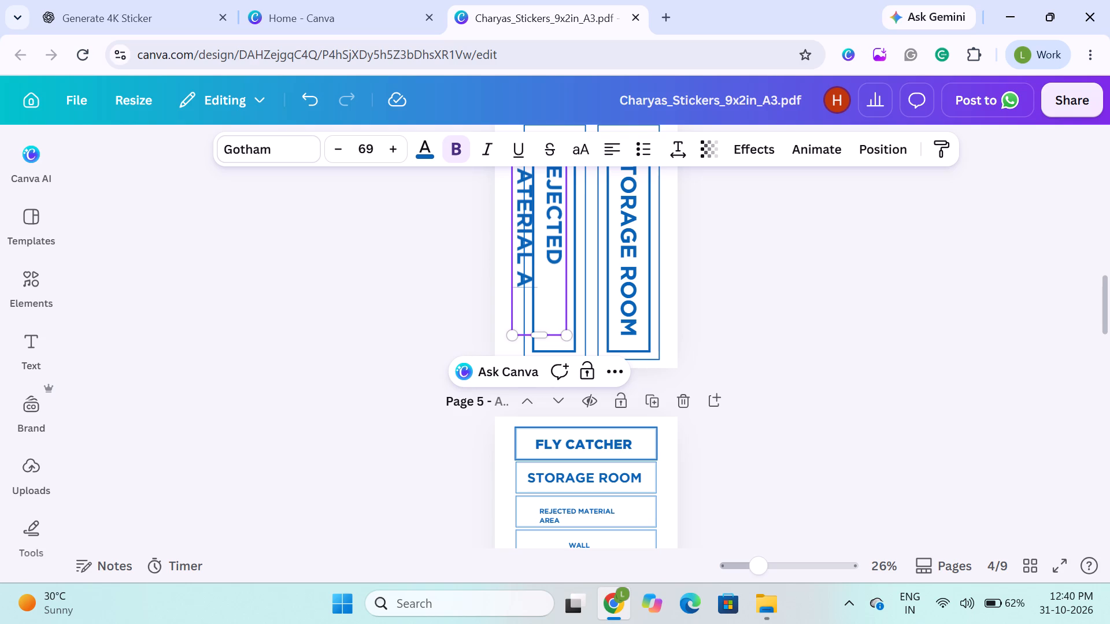
text(REA)
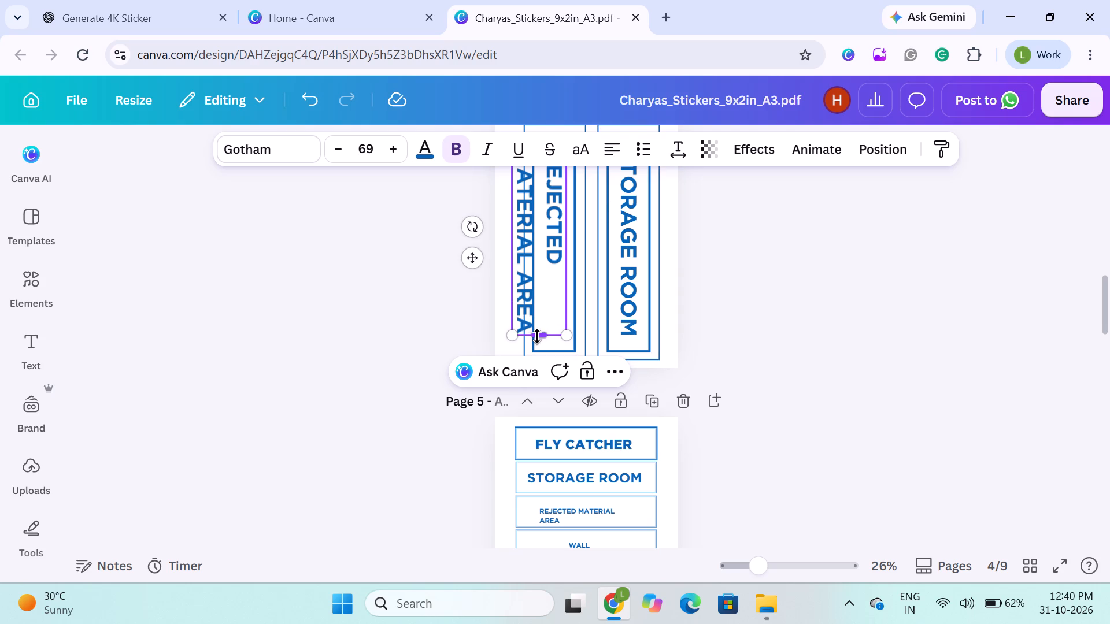
Lengthen the REJECTED MATERIAL AREA text box on page 4 until the name fits on one line.
drag(537, 336, 558, 410)
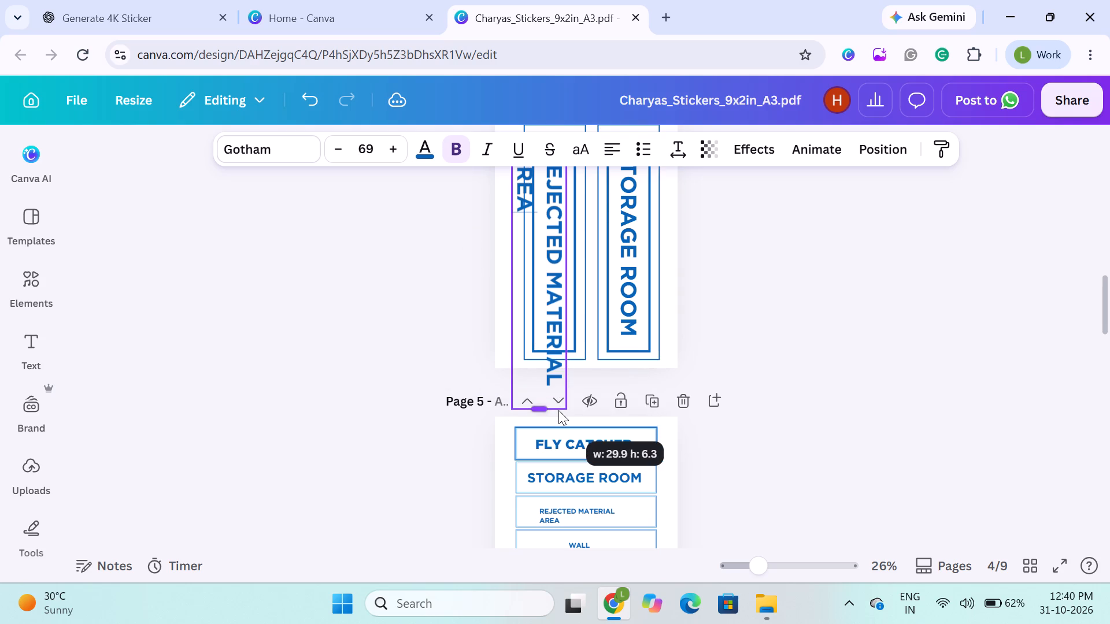
drag(558, 410, 561, 474)
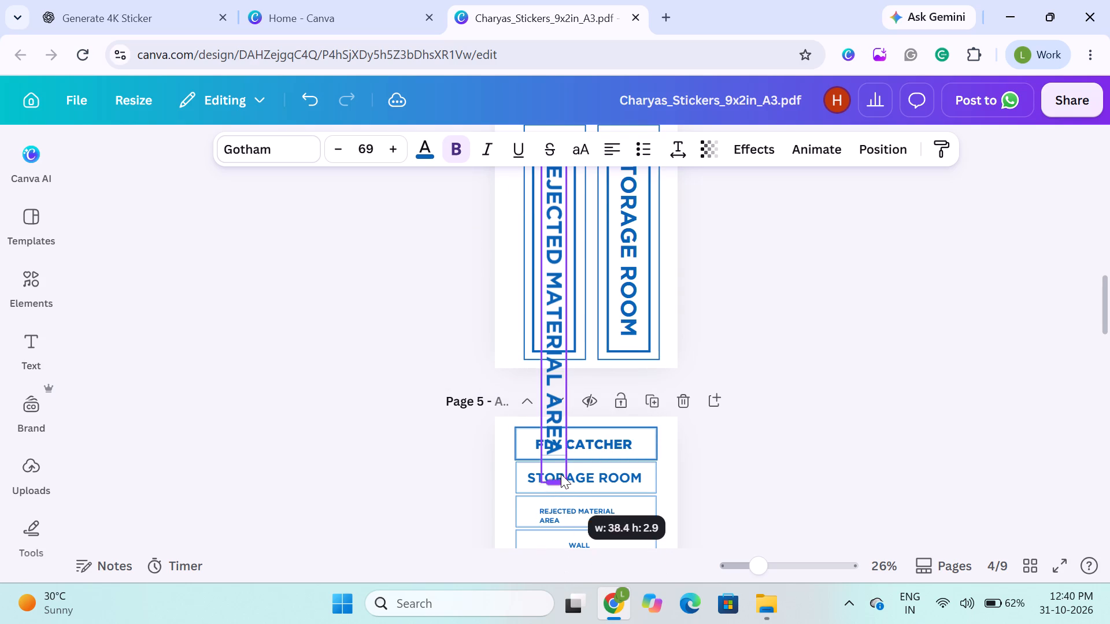
drag(561, 474, 559, 462)
click(296, 235)
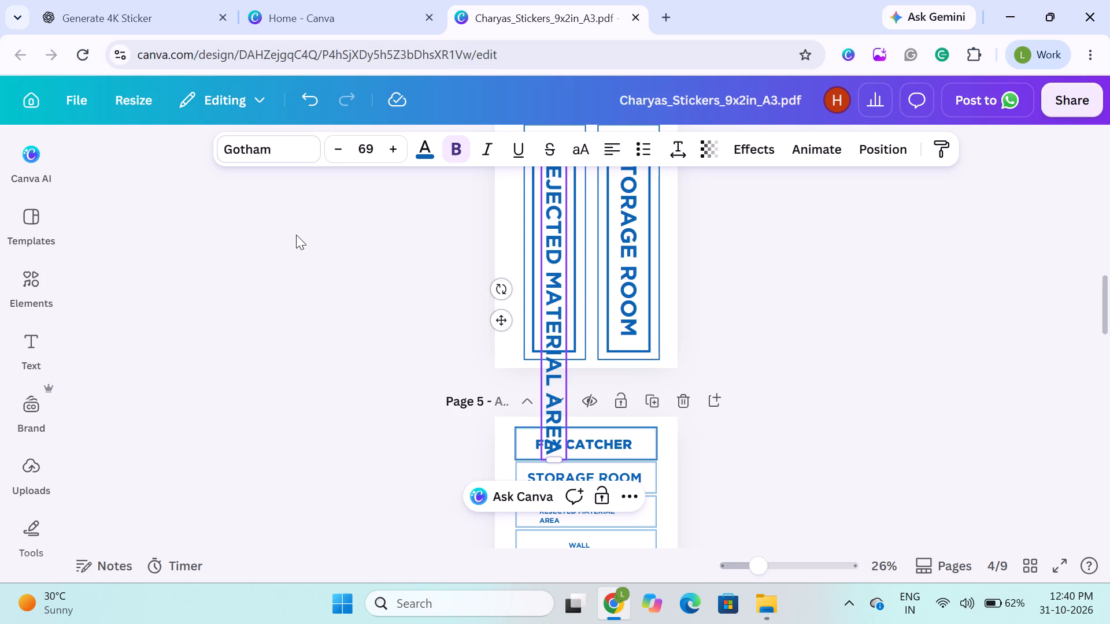
Set the font size of the vertical REJECTED MATERIAL AREA text on page 4 to 42.
scroll(296, 235, up, 2)
click(567, 435)
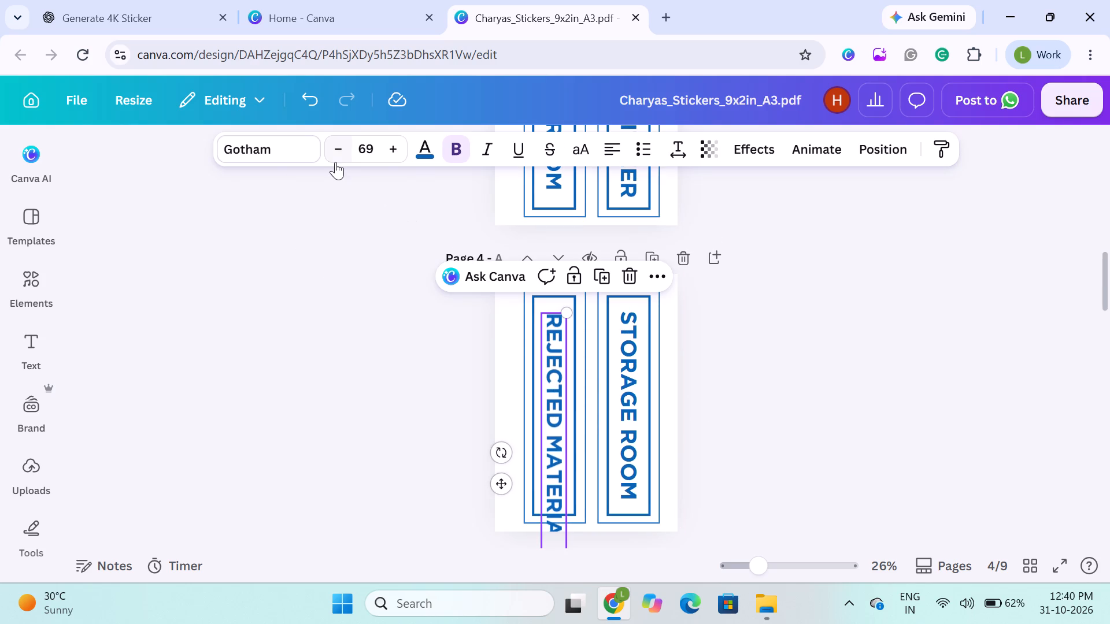
click(361, 148)
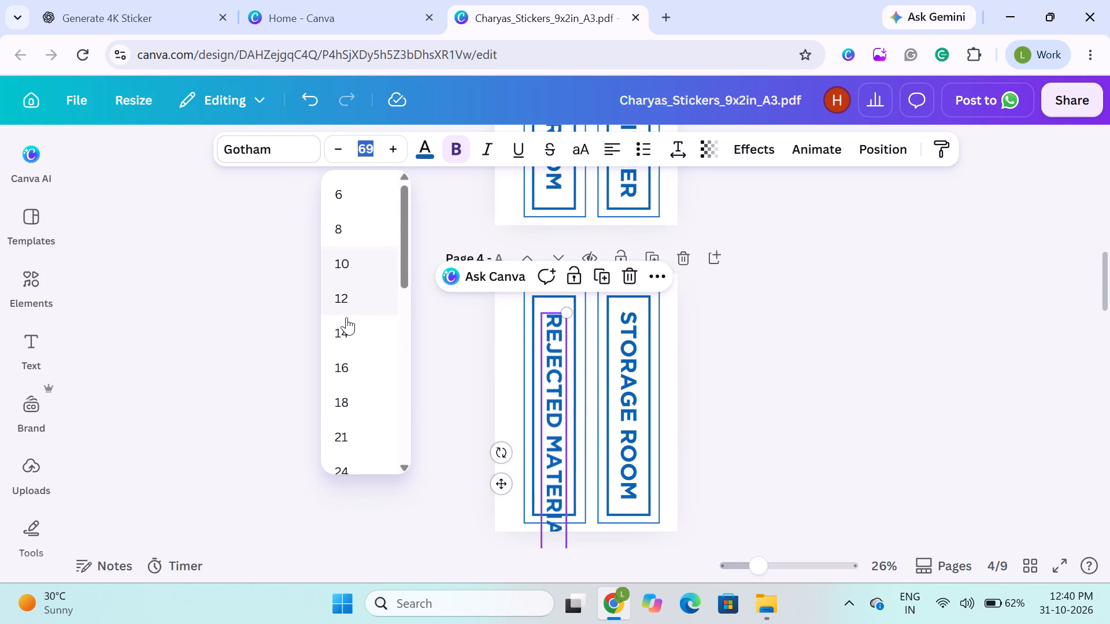
scroll(353, 372, down, 5)
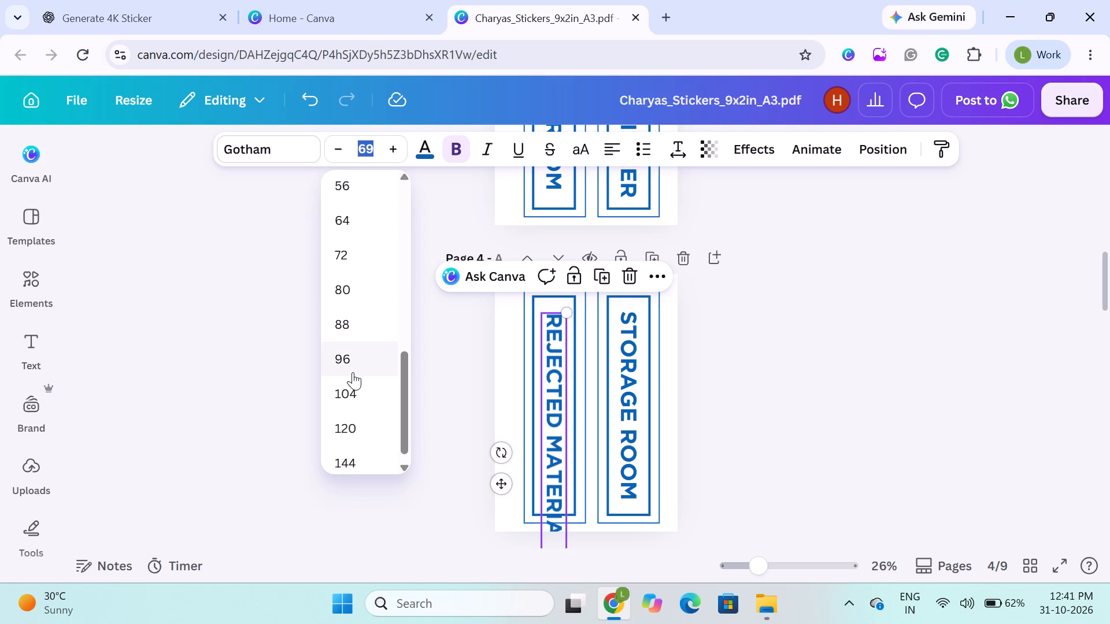
scroll(353, 372, up, 2)
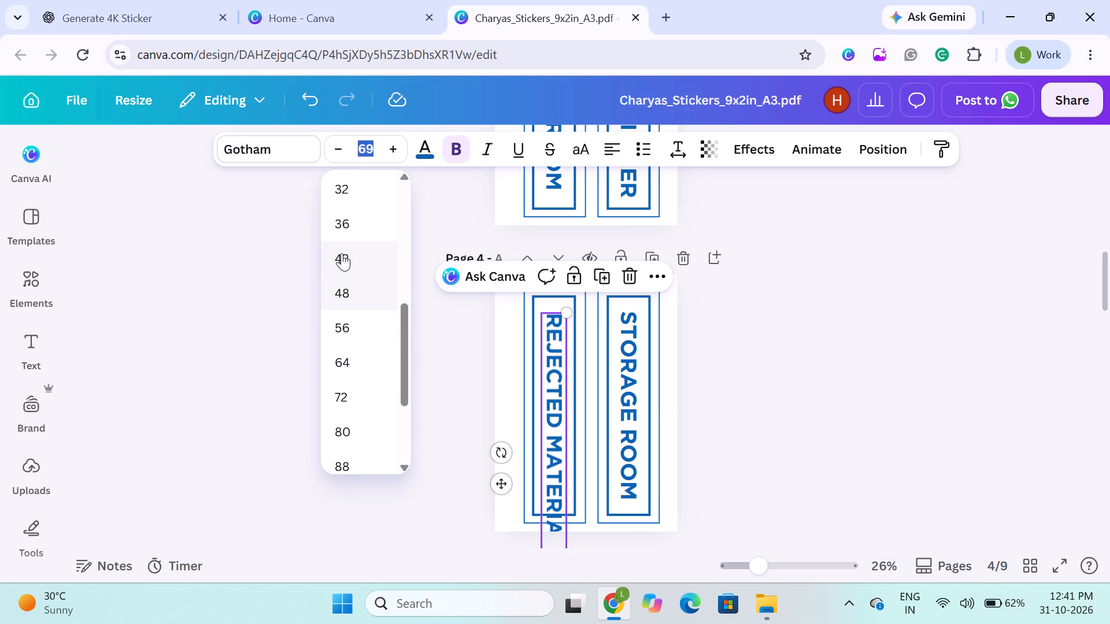
click(342, 250)
click(321, 364)
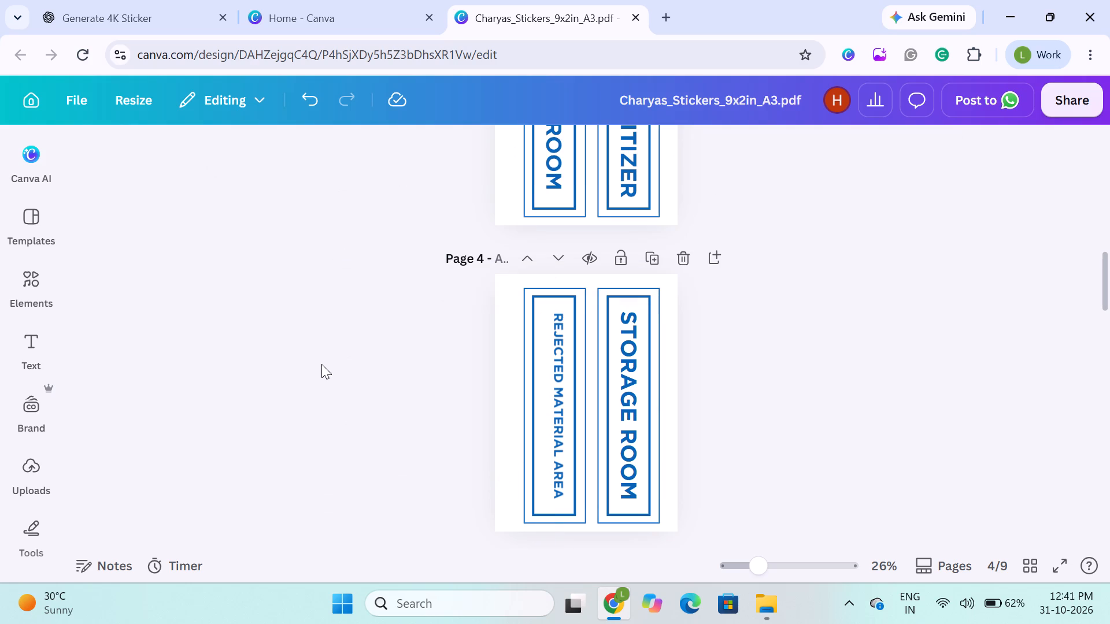
Shorten the vertical REJECTED MATERIAL AREA text box on page 4 so it ends just past the last letter.
click(547, 380)
scroll(547, 380, down, 2)
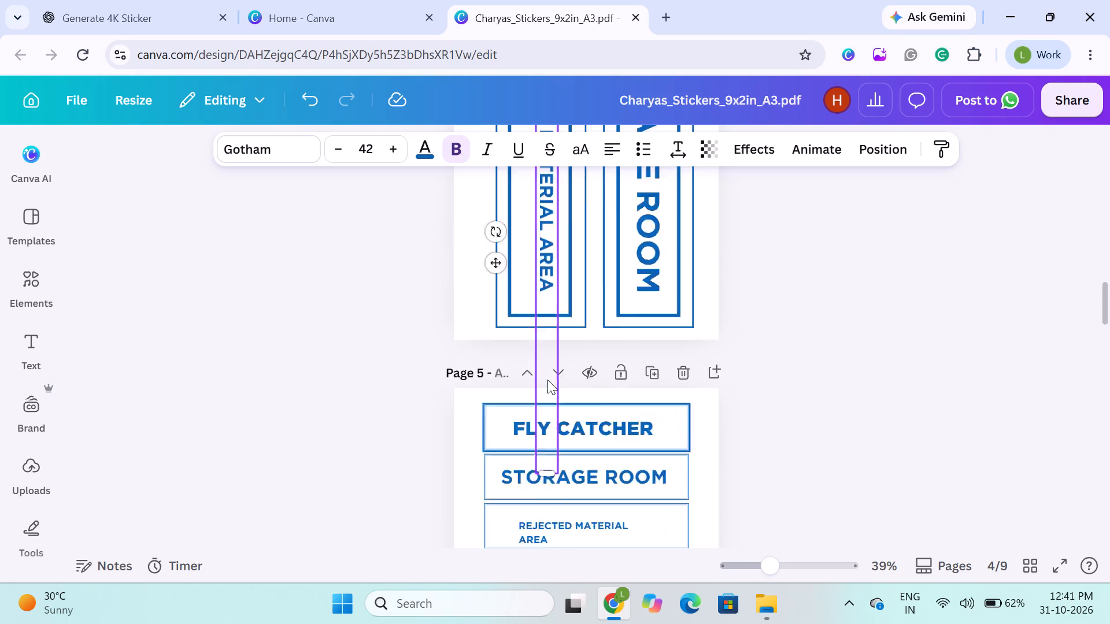
scroll(547, 380, down, 2)
scroll(545, 281, up, 1)
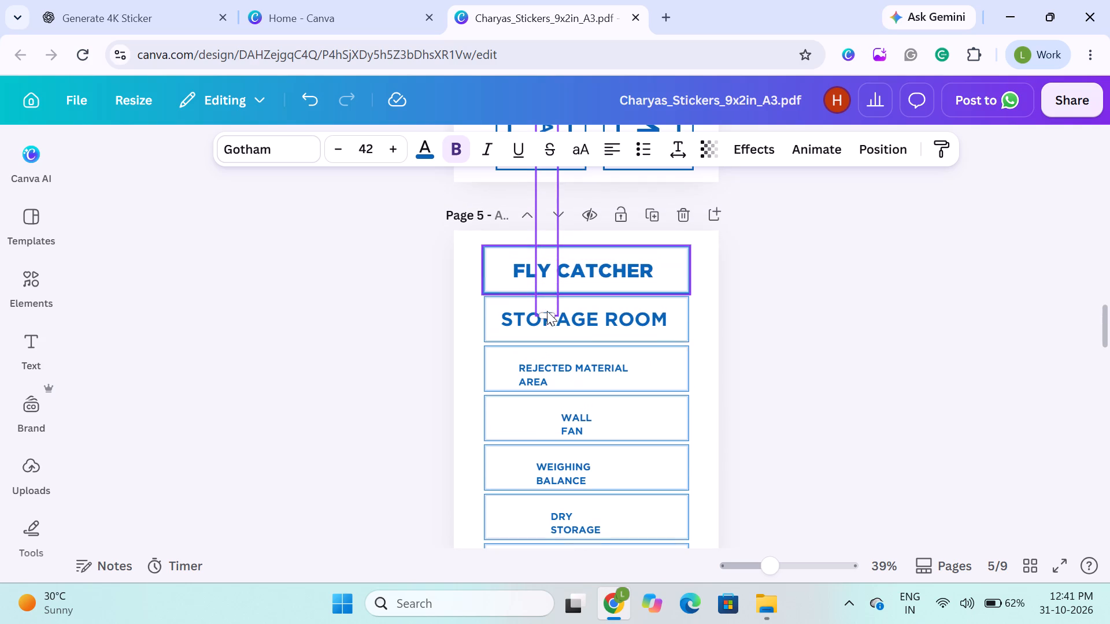
drag(547, 320, 552, 211)
scroll(552, 211, up, 1)
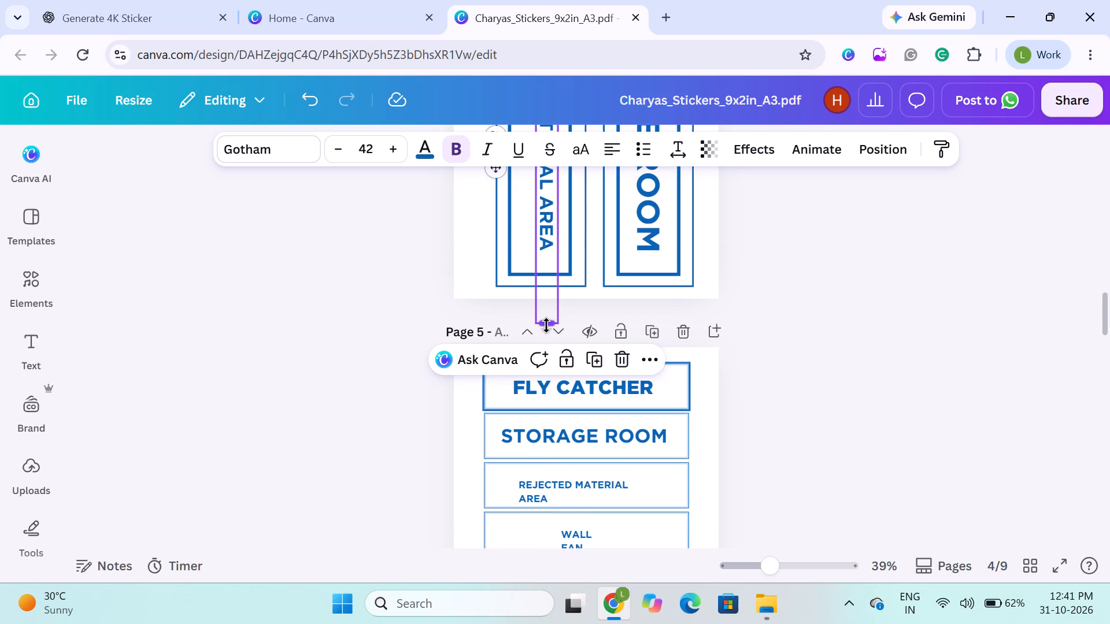
drag(546, 325, 540, 260)
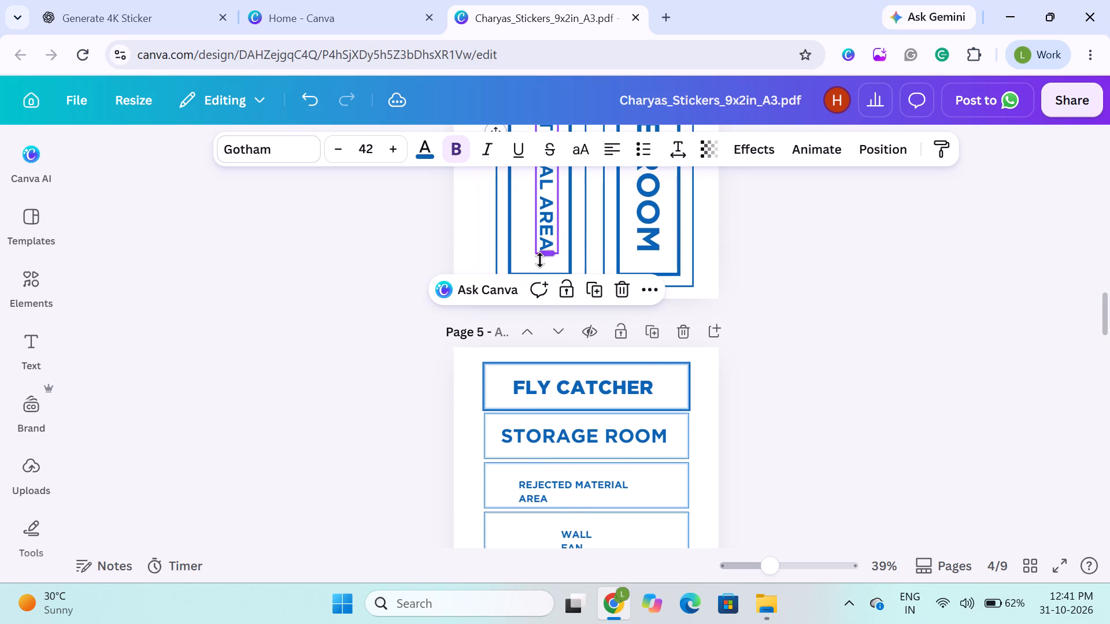
Set the REJECTED MATERIAL AREA font size on page 4 to 46 and lengthen its text box at both ends to keep one line.
click(392, 153)
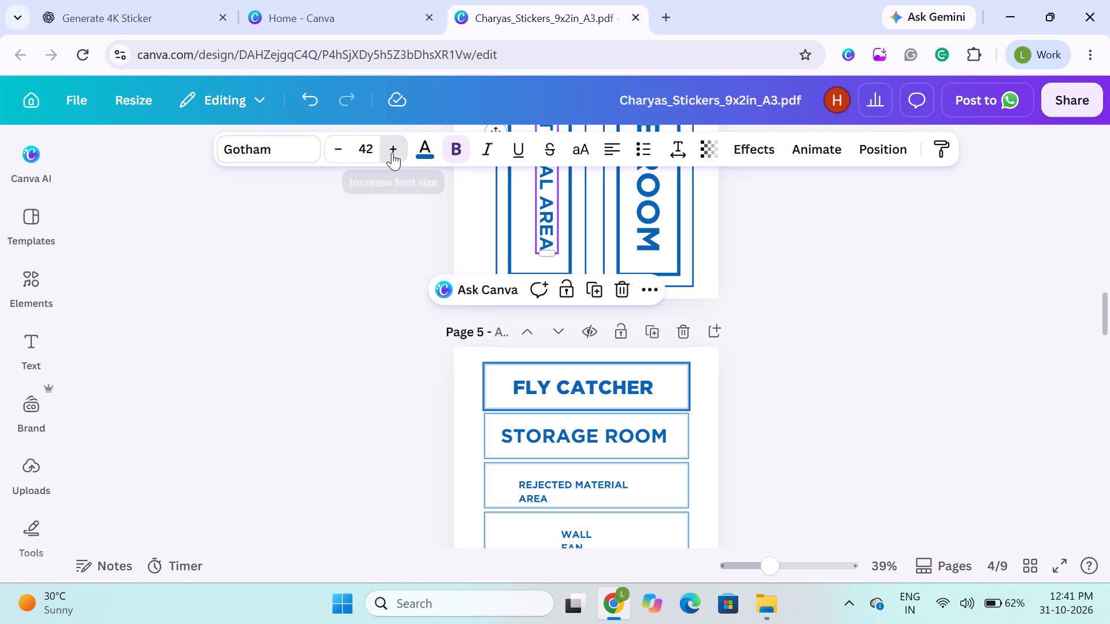
click(386, 206)
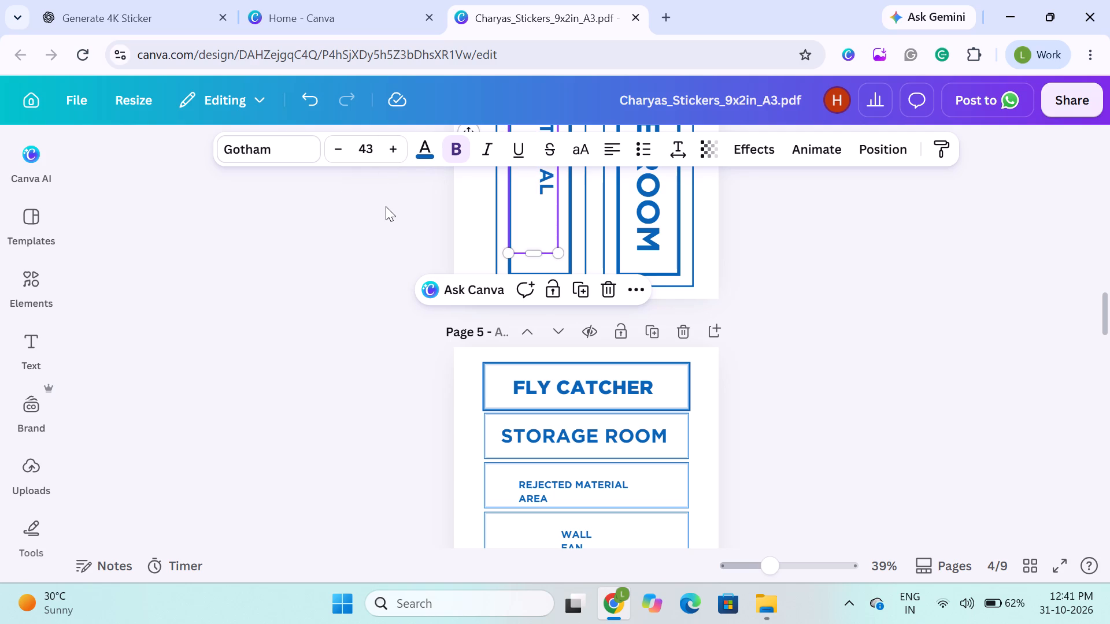
scroll(386, 206, up, 3)
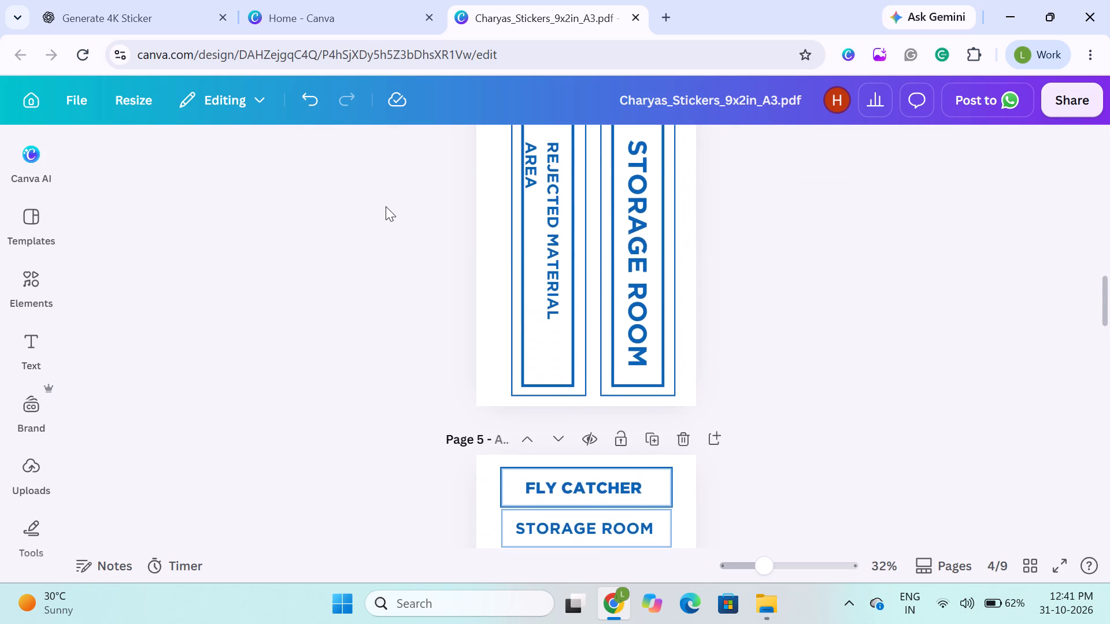
scroll(386, 206, up, 1)
click(561, 259)
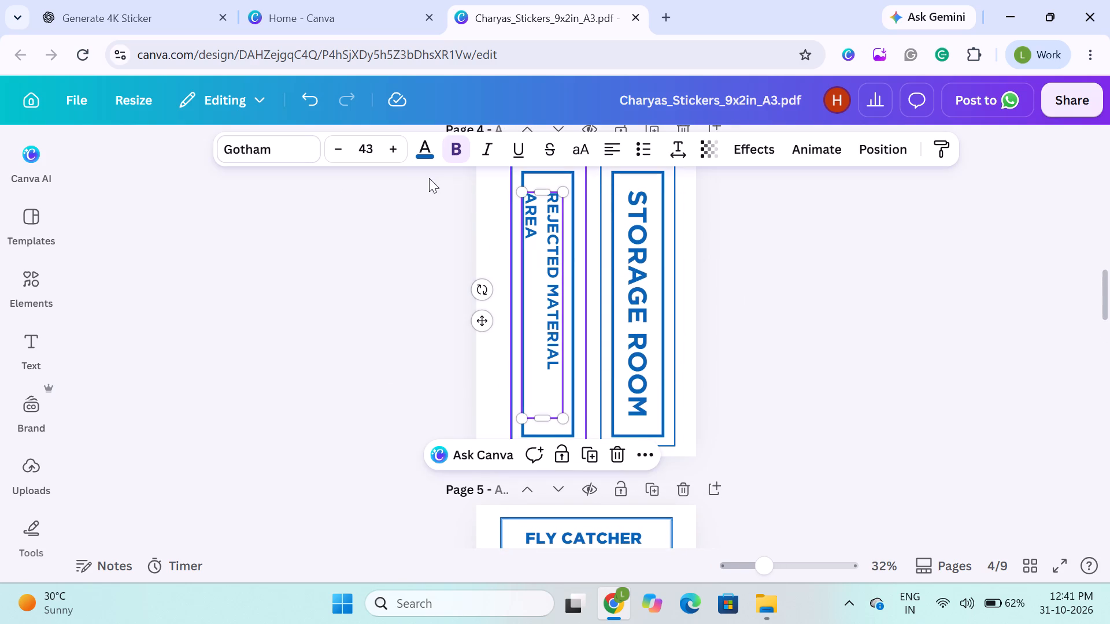
click(395, 155)
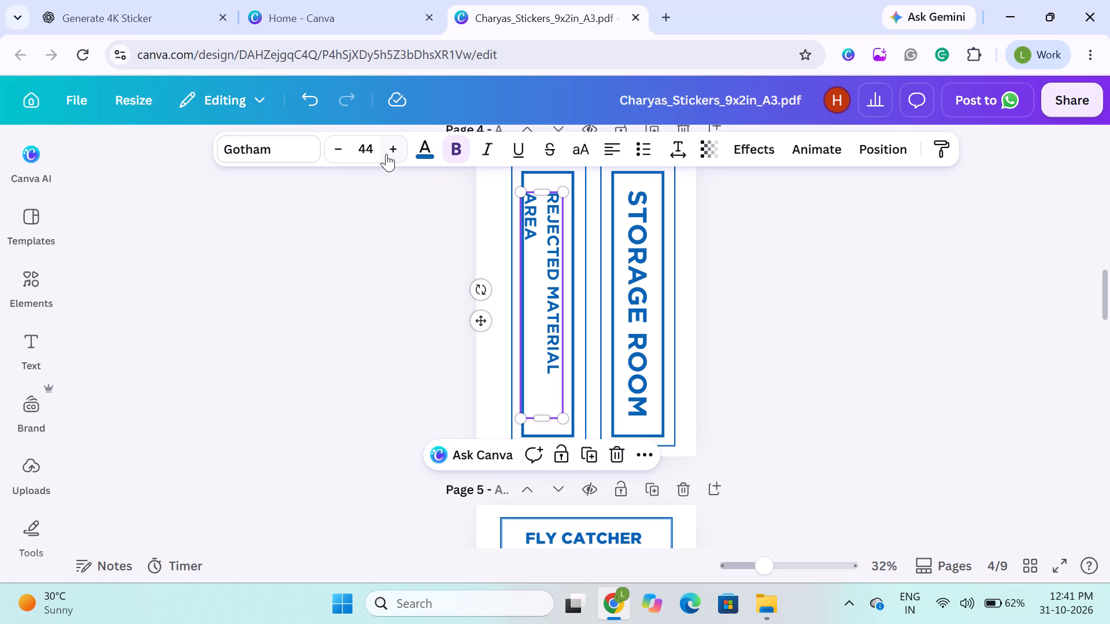
click(387, 150)
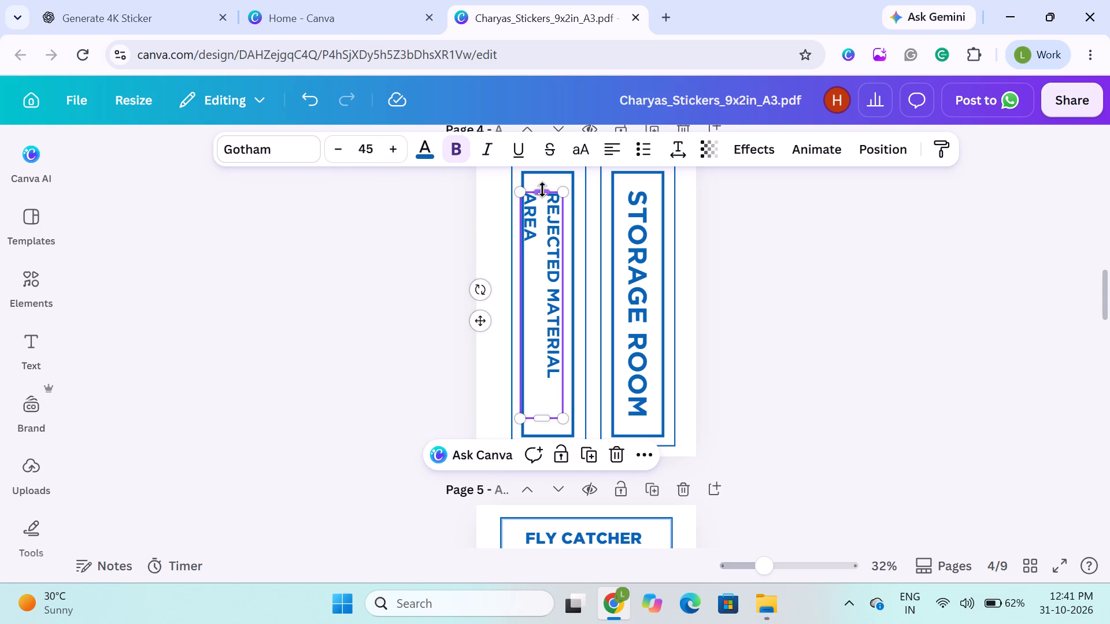
drag(542, 190, 542, 174)
click(394, 153)
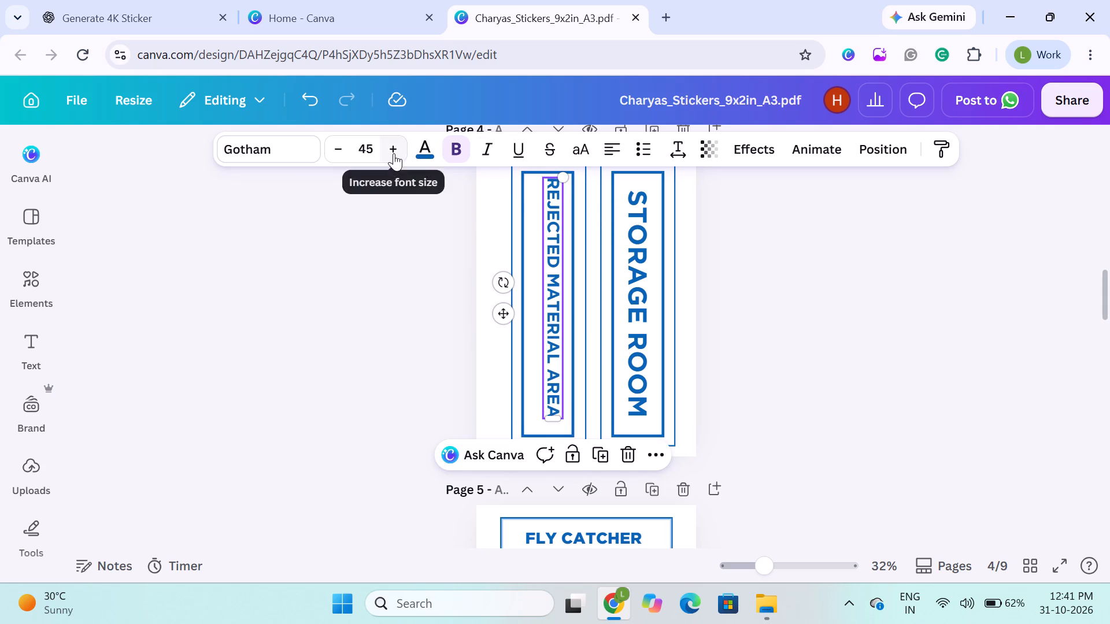
drag(545, 424, 548, 430)
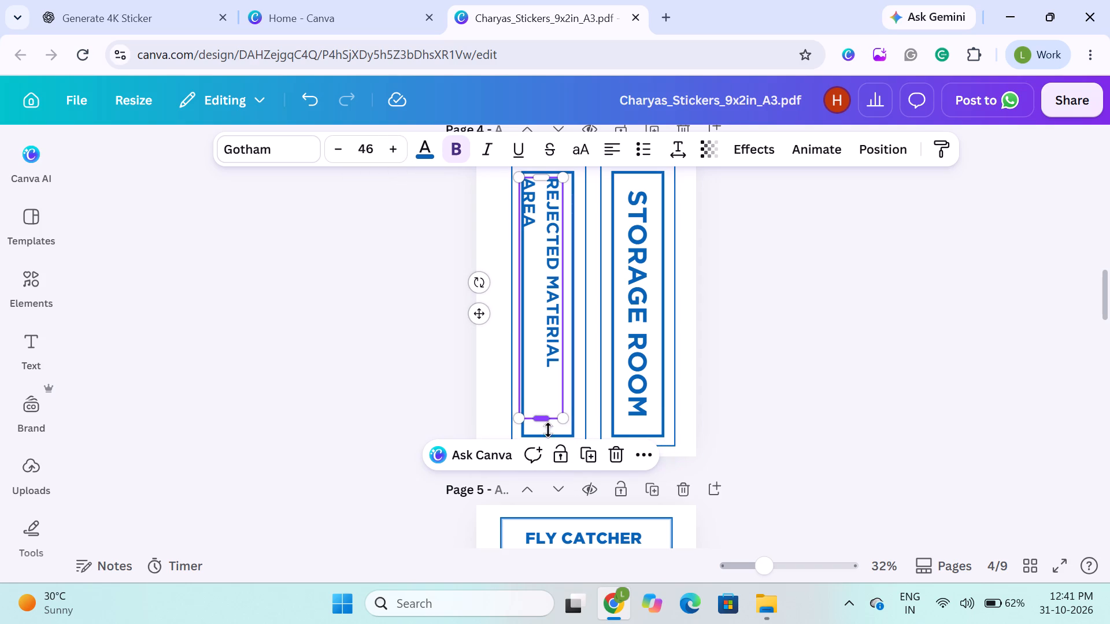
drag(548, 430, 548, 433)
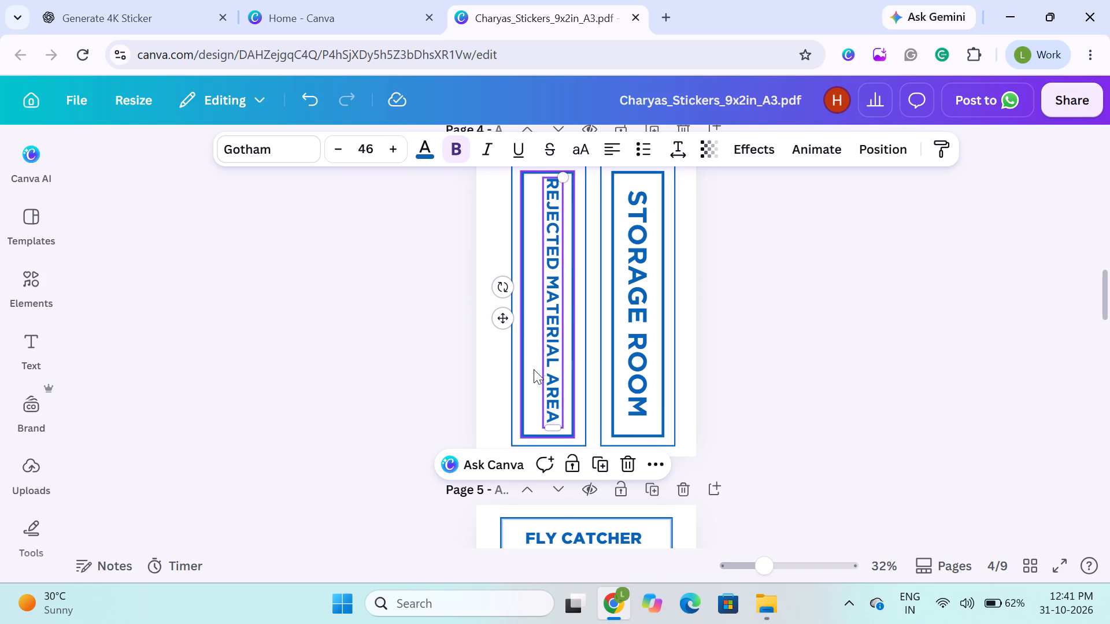
Align the REJECTED MATERIAL AREA text and its inner frame on page 4 to each other's centre and middle.
shift+click(534, 369)
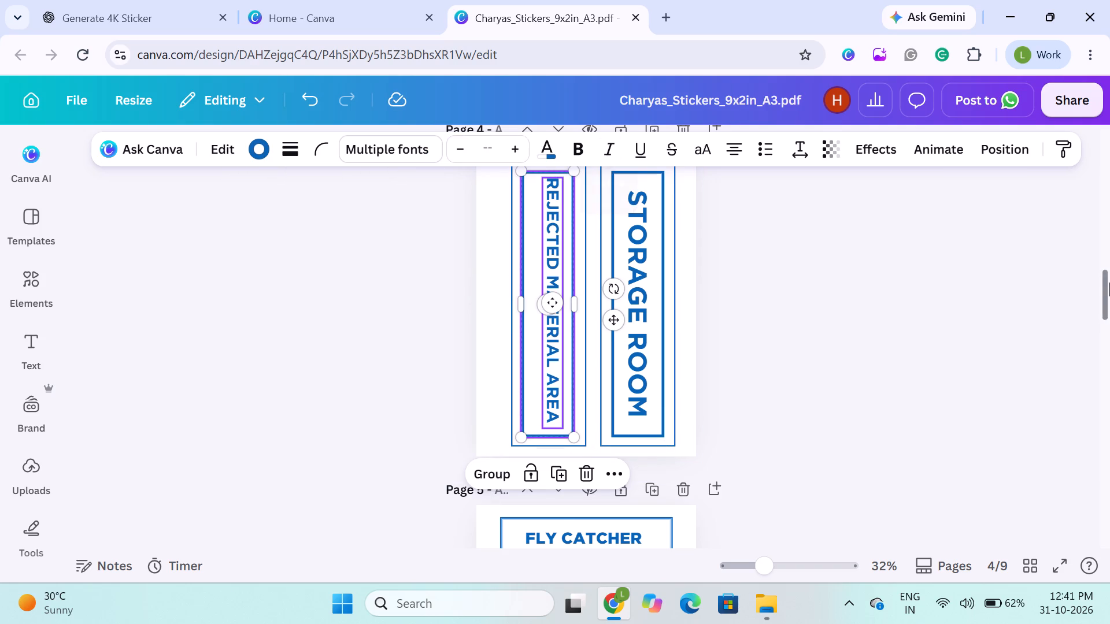
click(1015, 150)
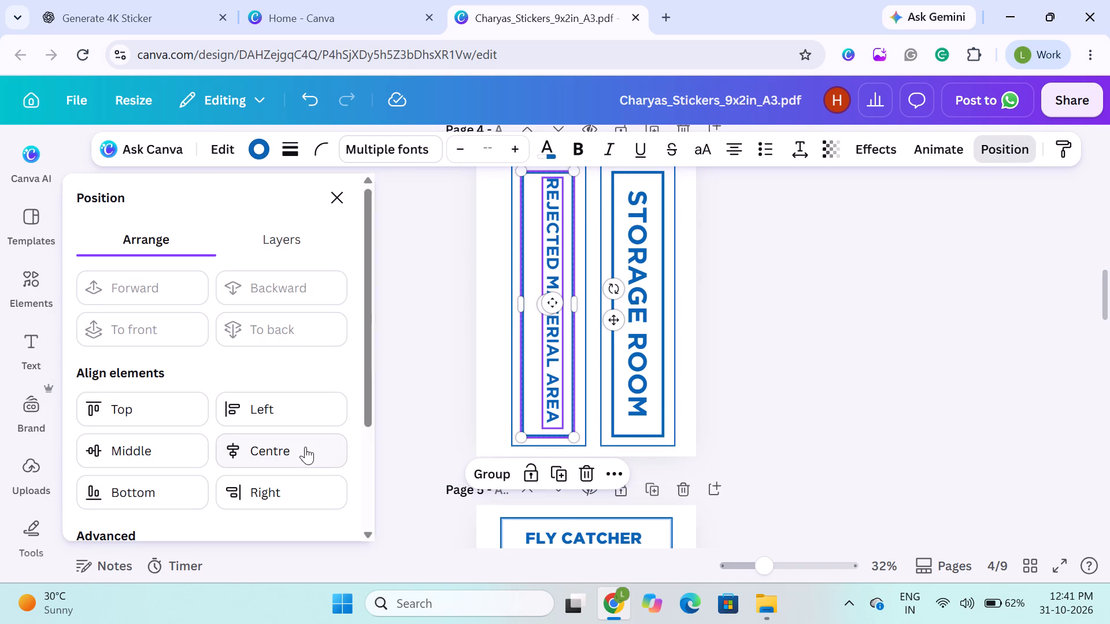
click(301, 447)
click(194, 446)
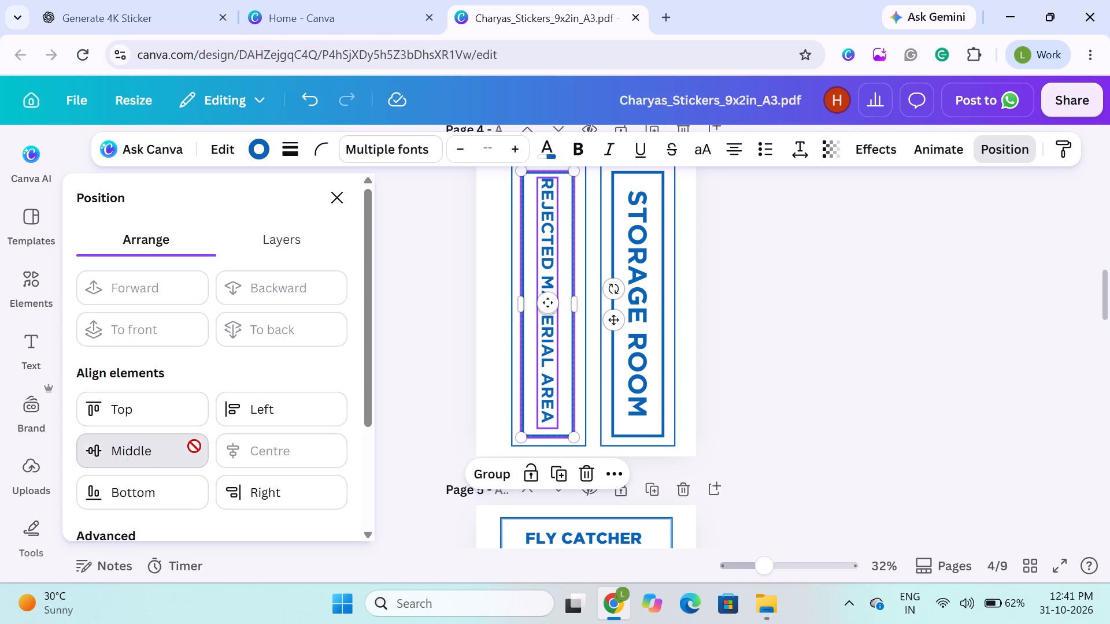
click(456, 318)
click(456, 318)
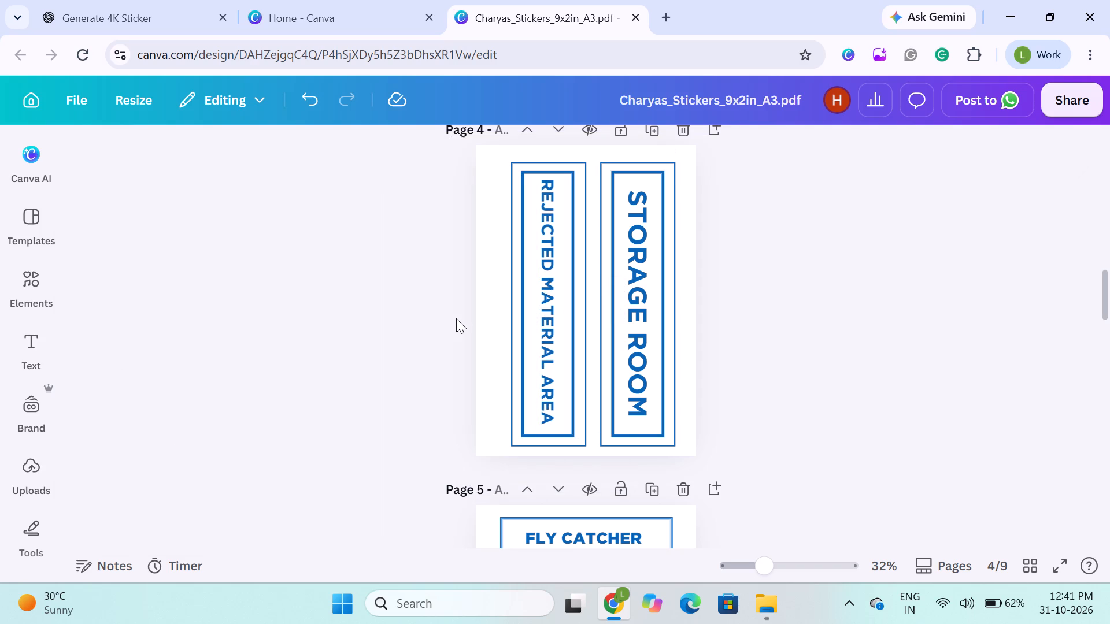
scroll(456, 318, down, 1)
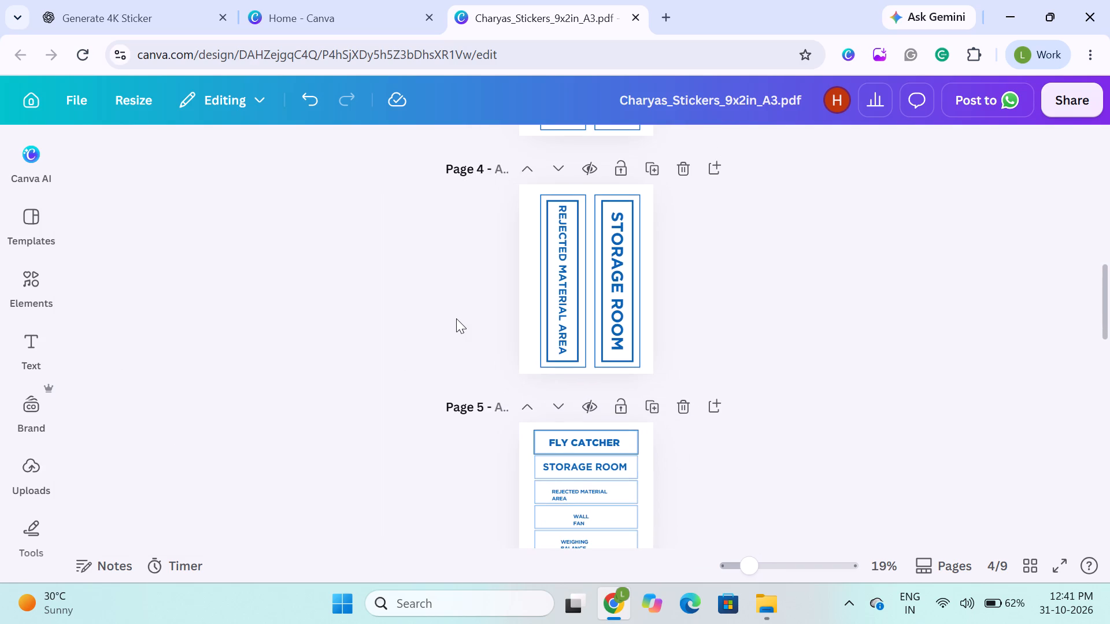
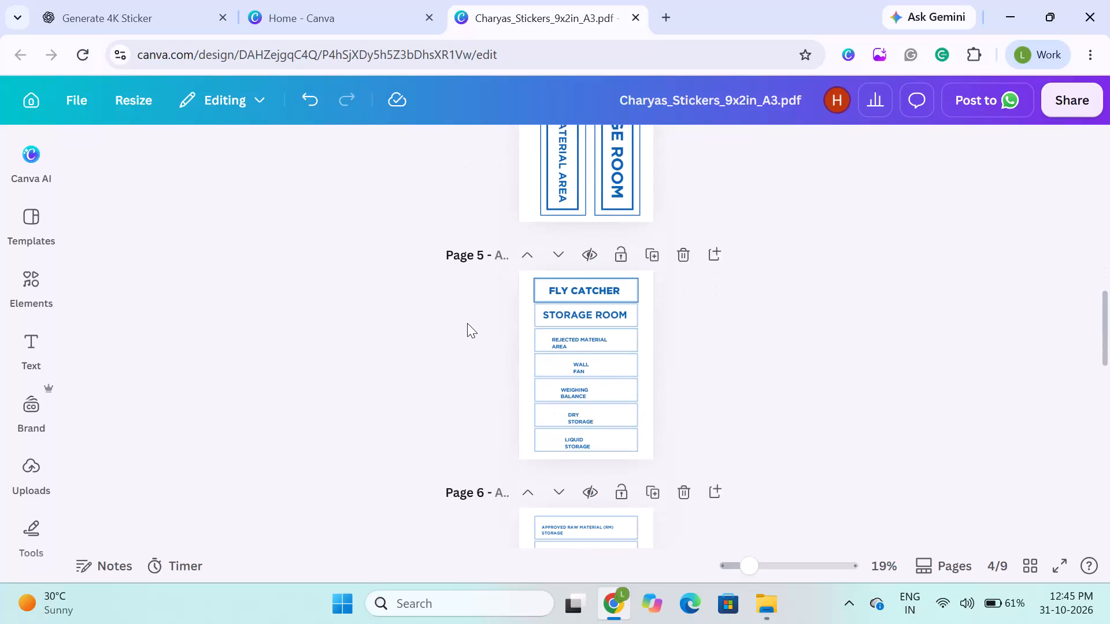
Duplicate page 4 with the vertical REJECTED MATERIAL AREA and STORAGE ROOM labels.
scroll(467, 323, up, 1)
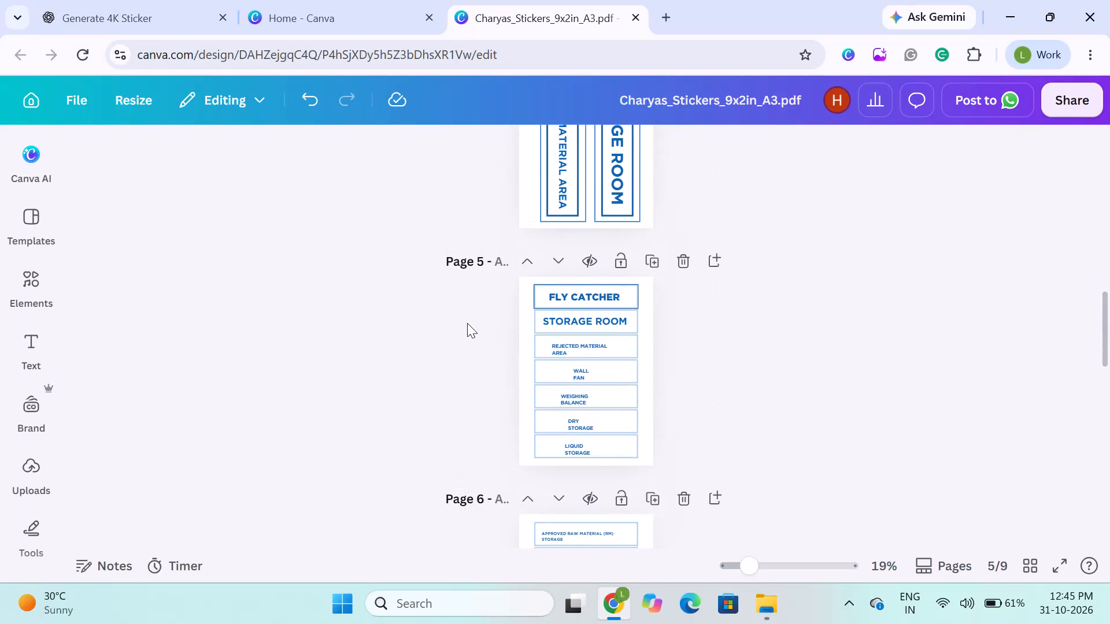
scroll(467, 323, up, 2)
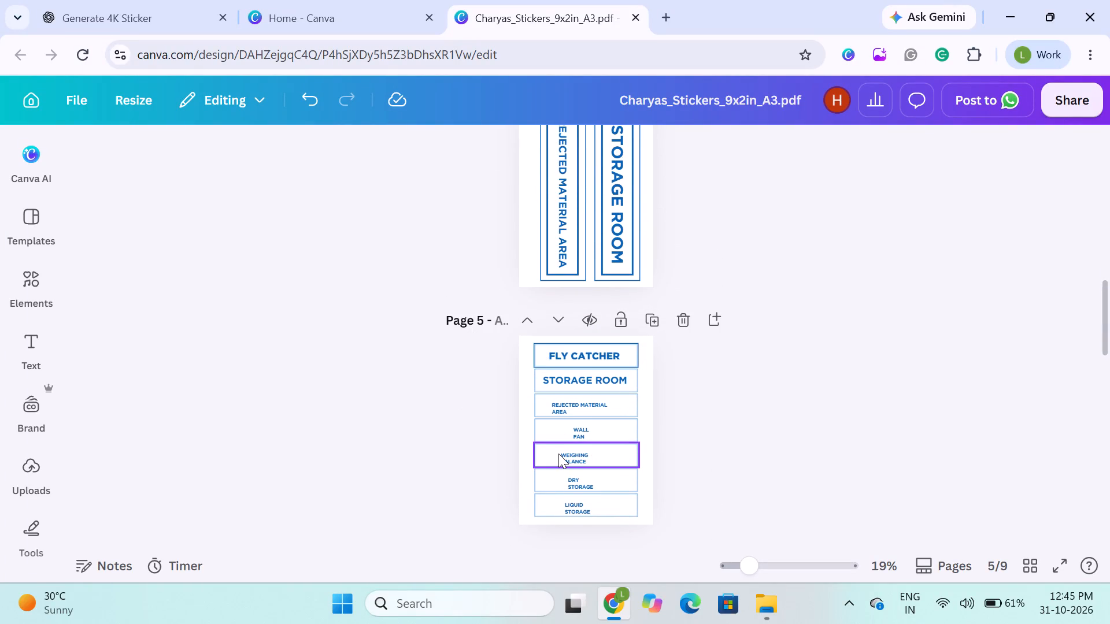
scroll(558, 454, down, 1)
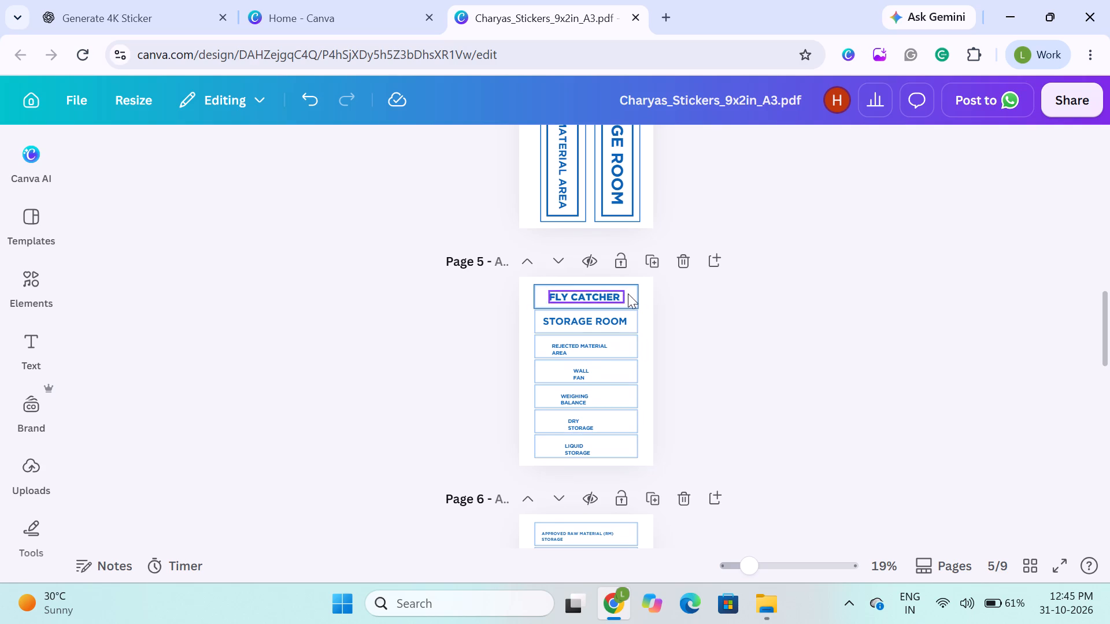
scroll(642, 227, up, 2)
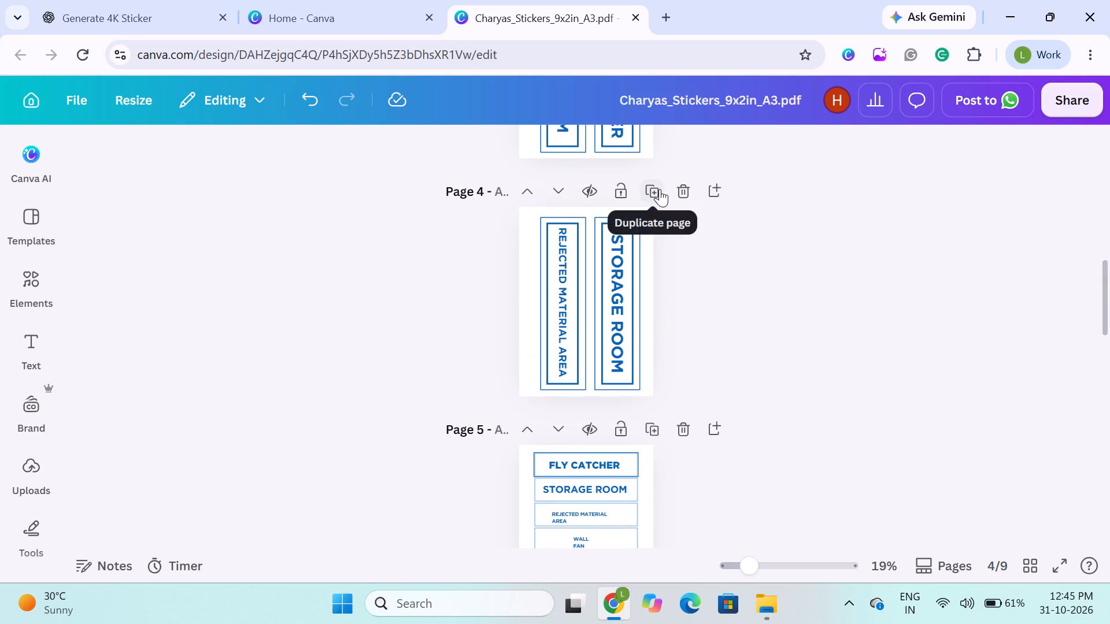
click(660, 189)
click(442, 322)
Replace the vertical STORAGE ROOM text on the duplicated page 5 with DRY STORAGE.
scroll(442, 322, down, 3)
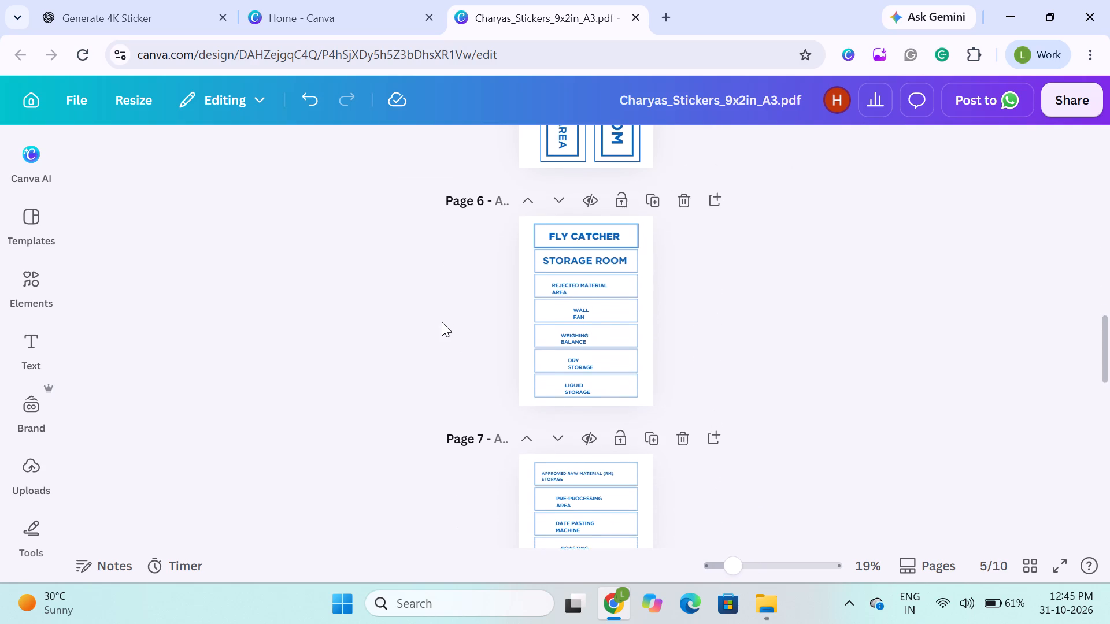
scroll(538, 214, up, 2)
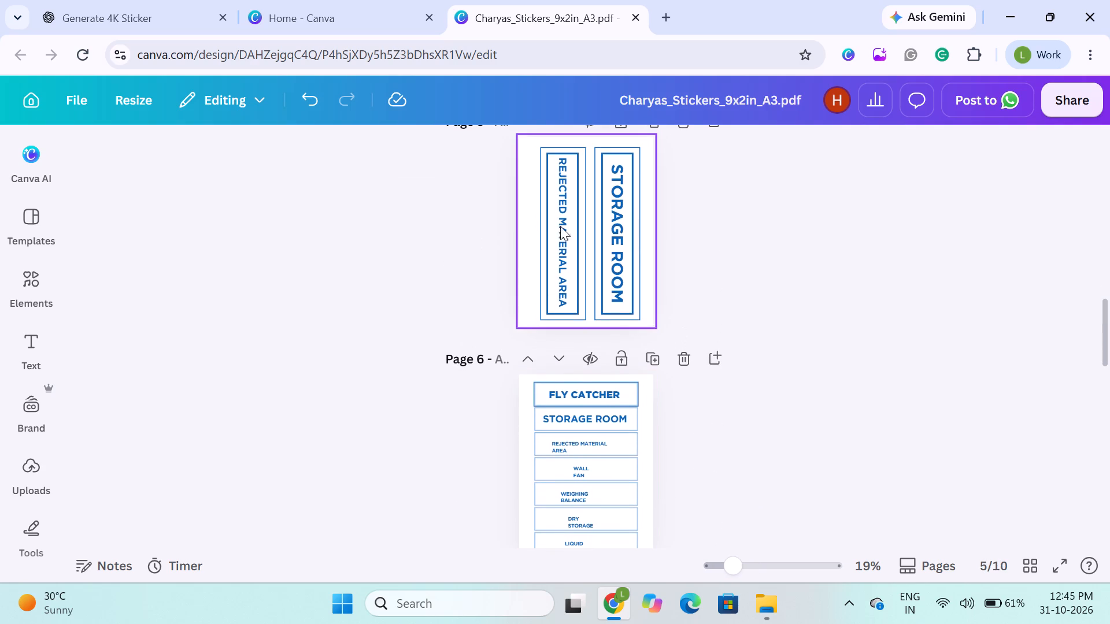
click(619, 230)
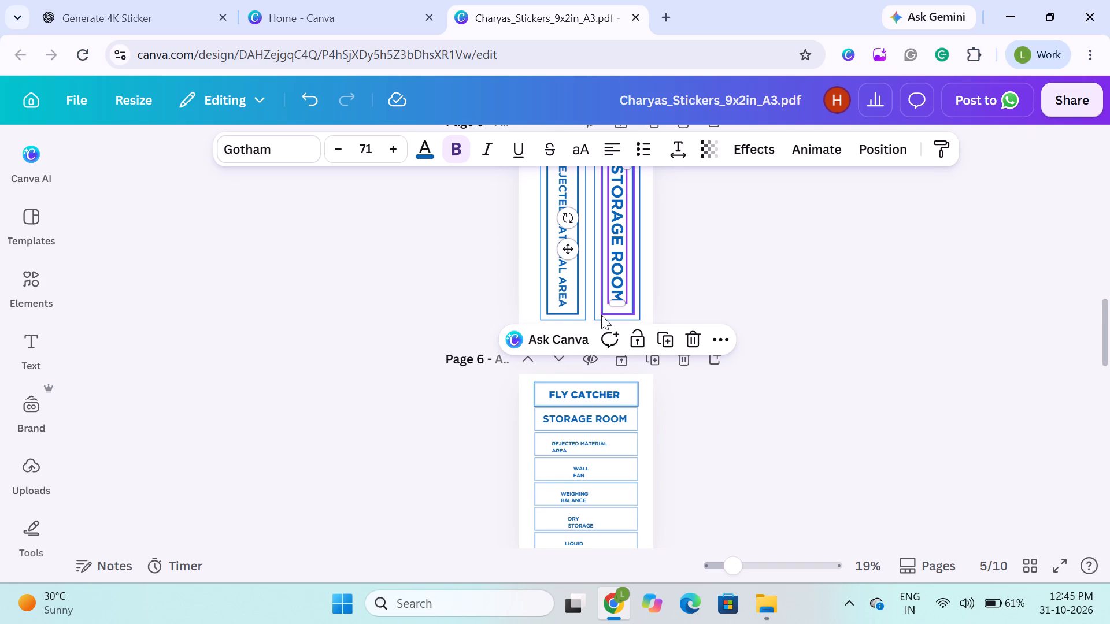
double_click(612, 280)
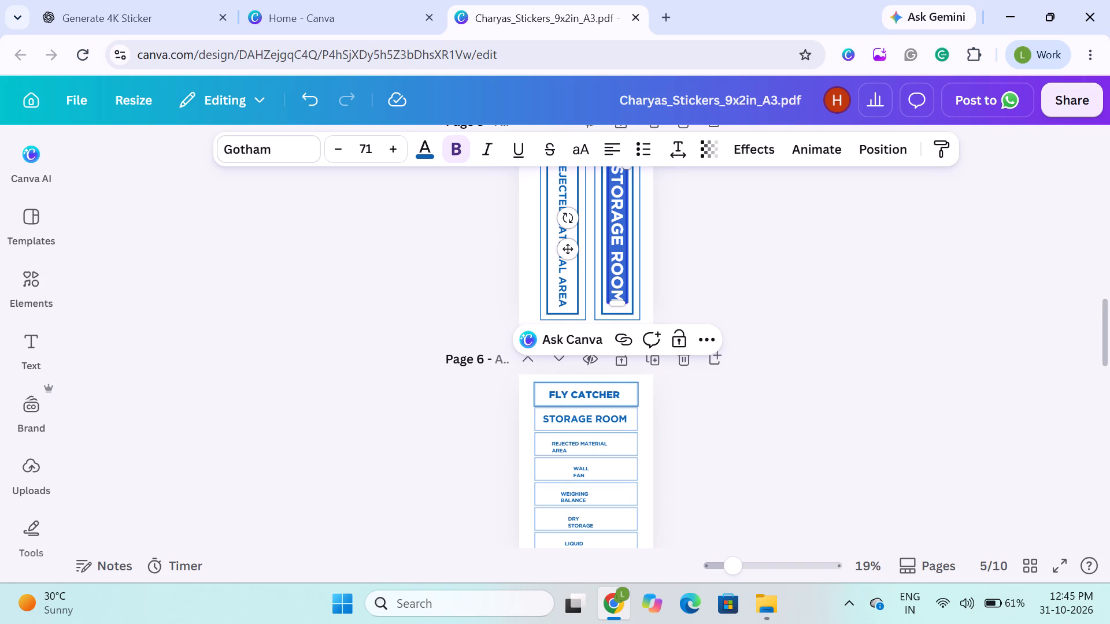
text(DR)
text(Y)
key(space)
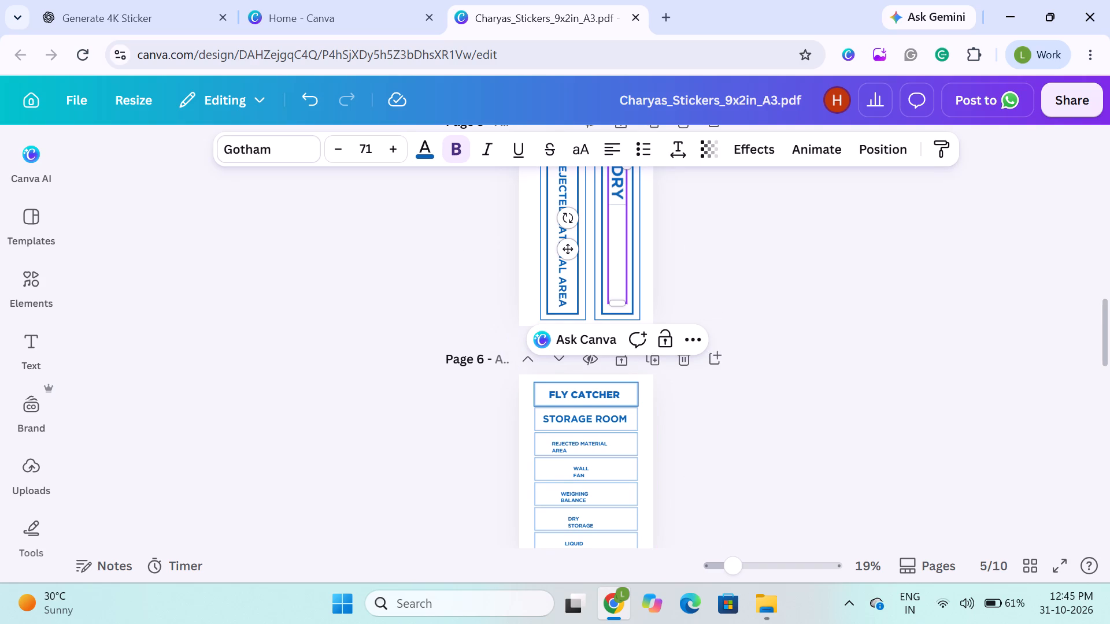
text(STO)
text(RAG)
key(space)
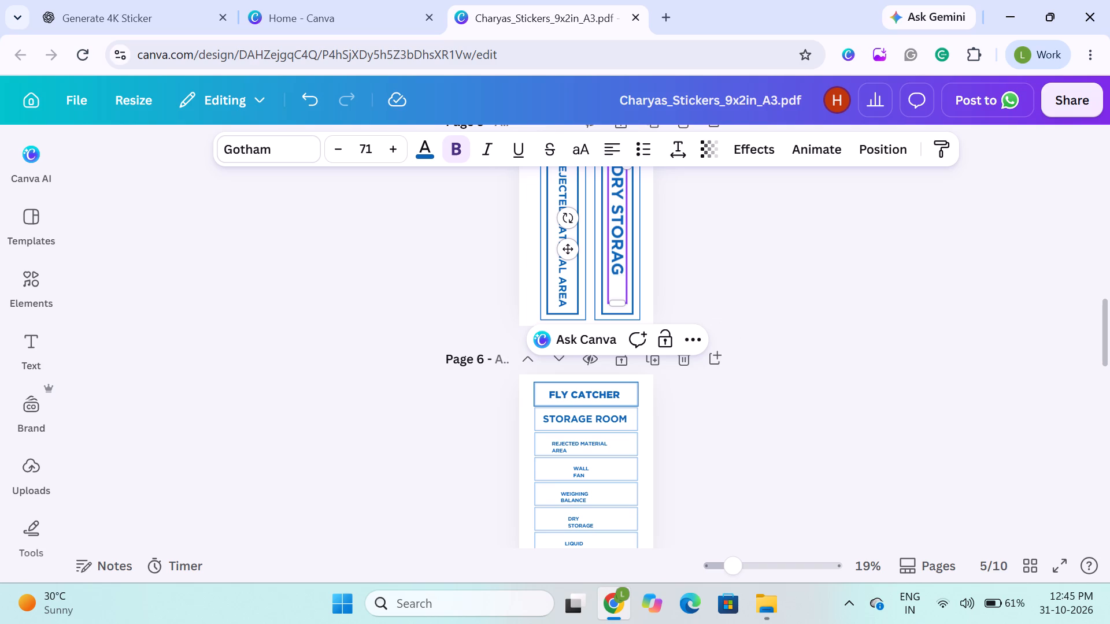
key(BackSpace)
key(e)
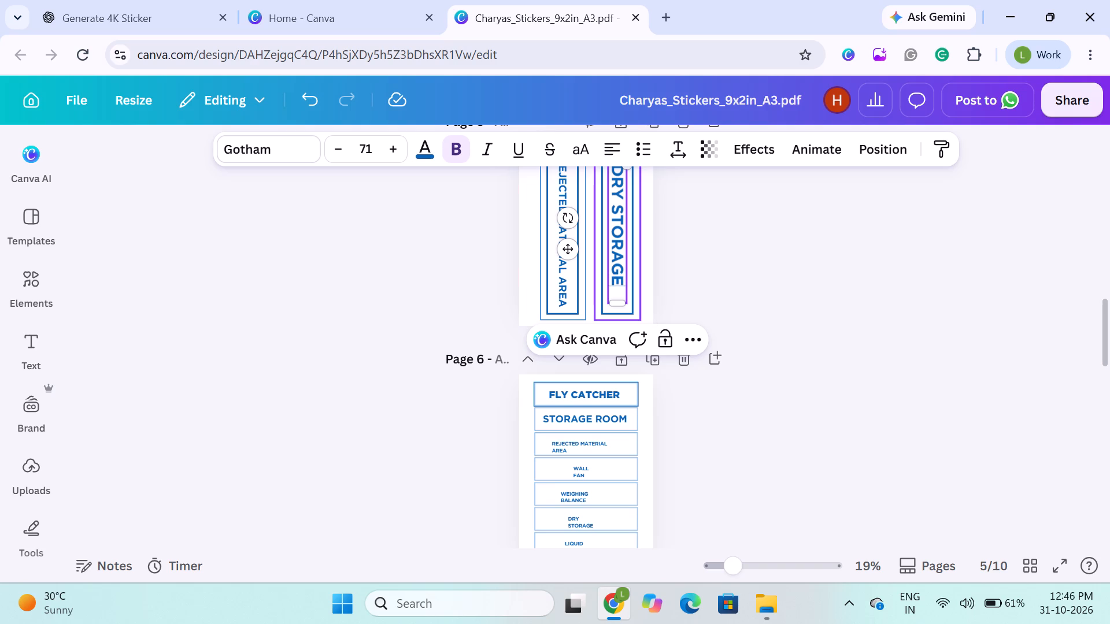
Shorten the vertical DRY STORAGE text box on page 5 so it ends just past the last letter.
drag(626, 307, 625, 285)
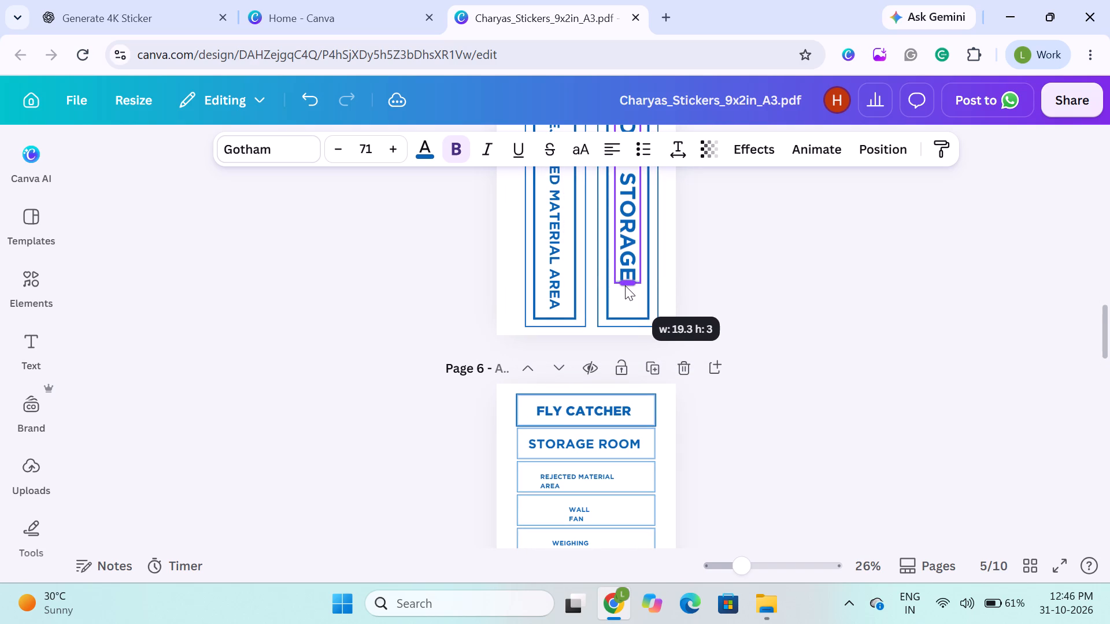
drag(625, 285, 625, 284)
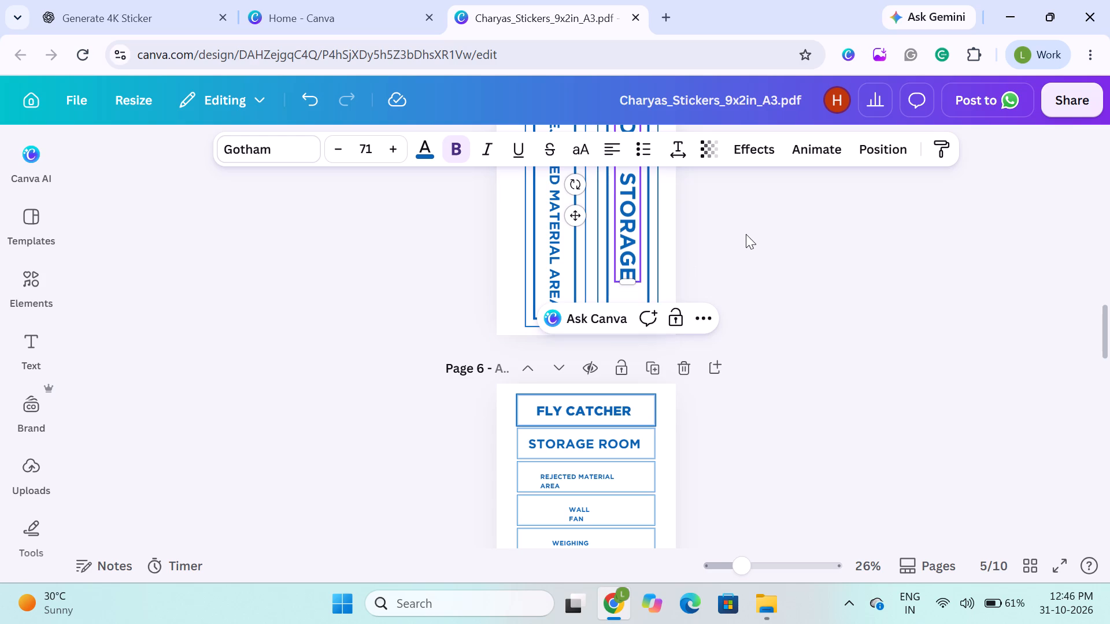
click(746, 234)
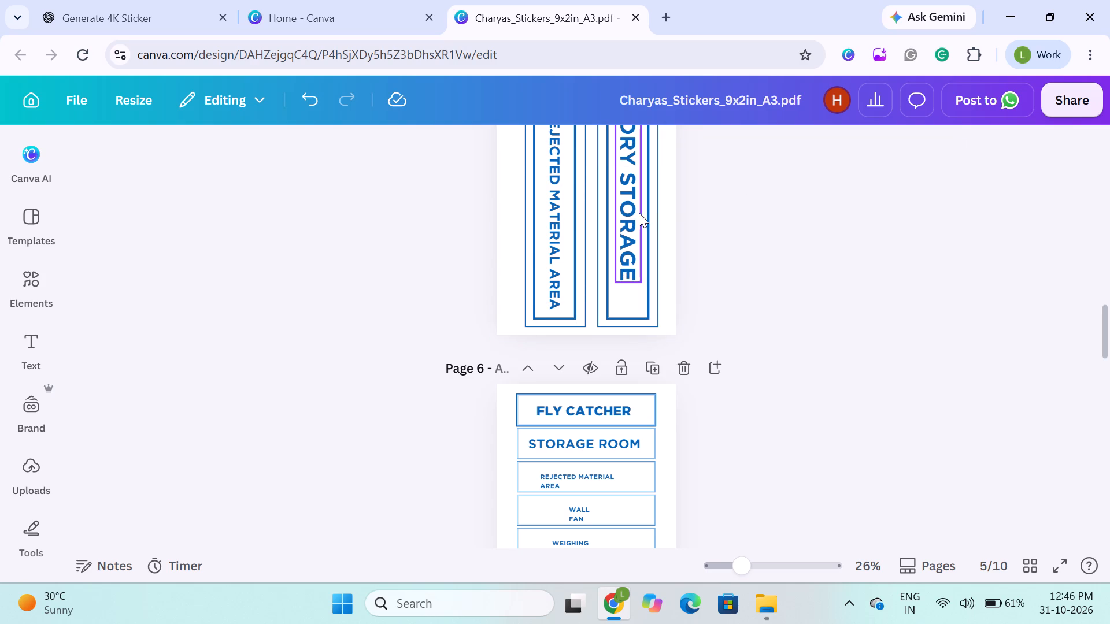
click(631, 212)
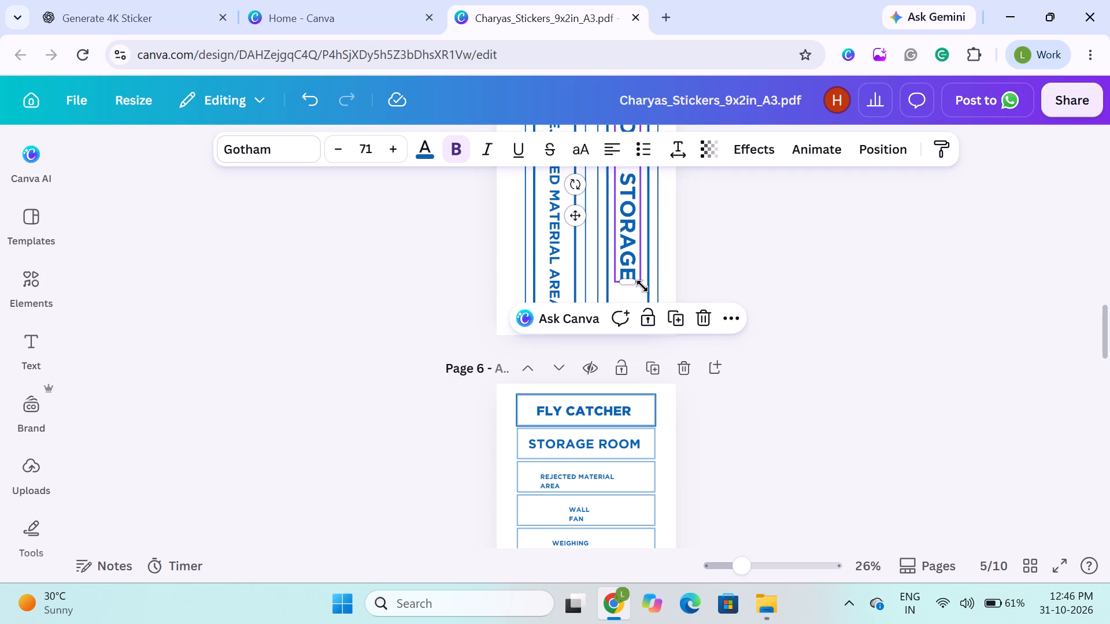
shift+click(642, 286)
click(702, 248)
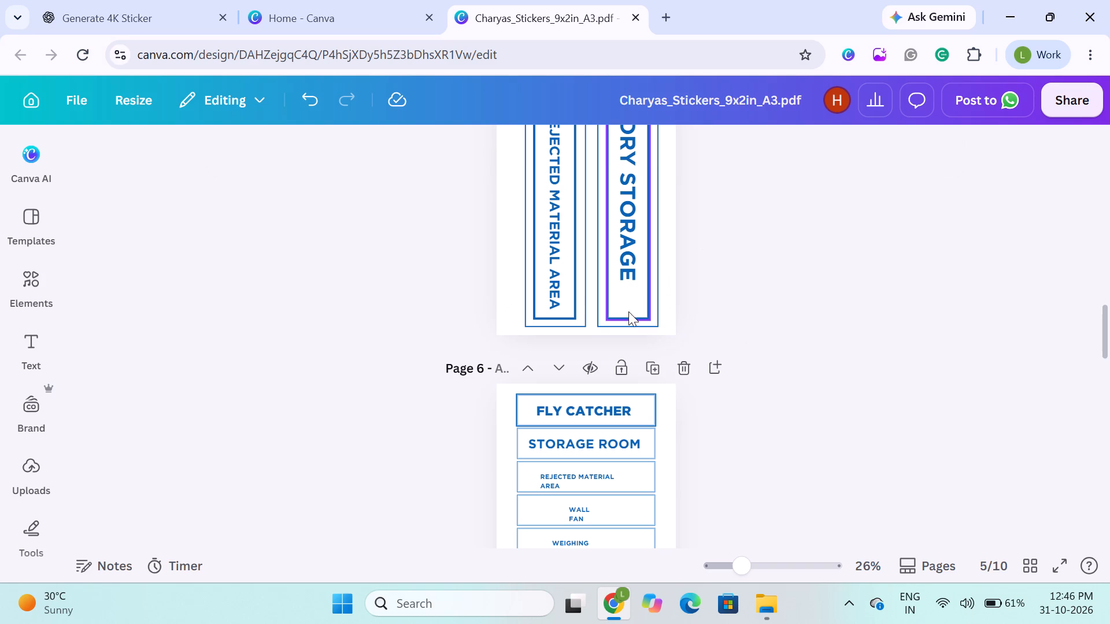
Align the DRY STORAGE text and its inner frame on page 5 to each other's middle.
click(628, 309)
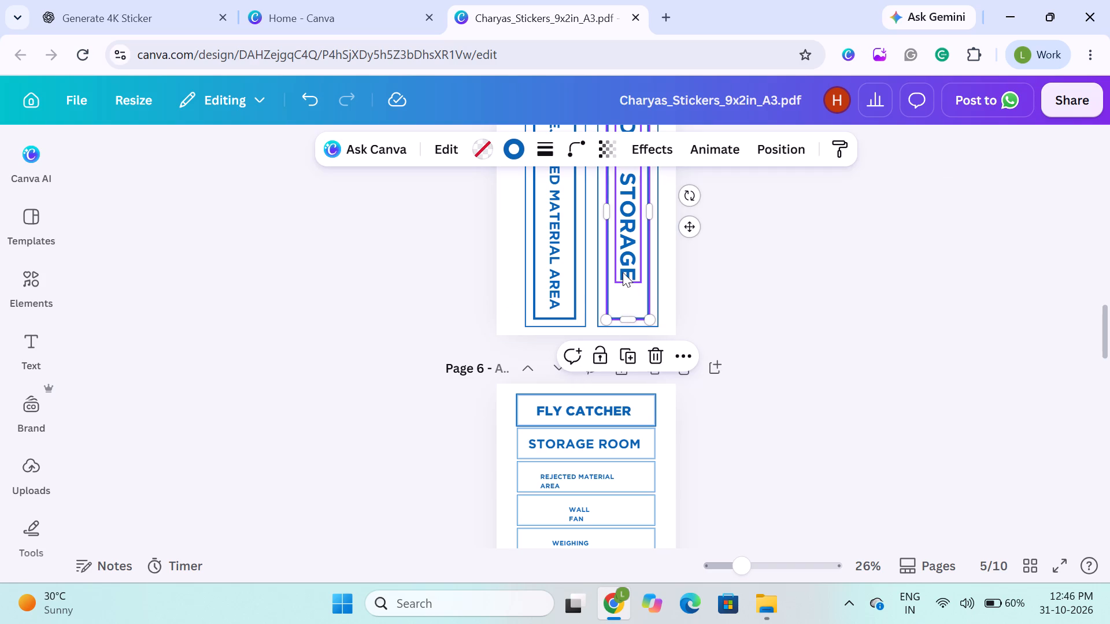
shift+click(623, 272)
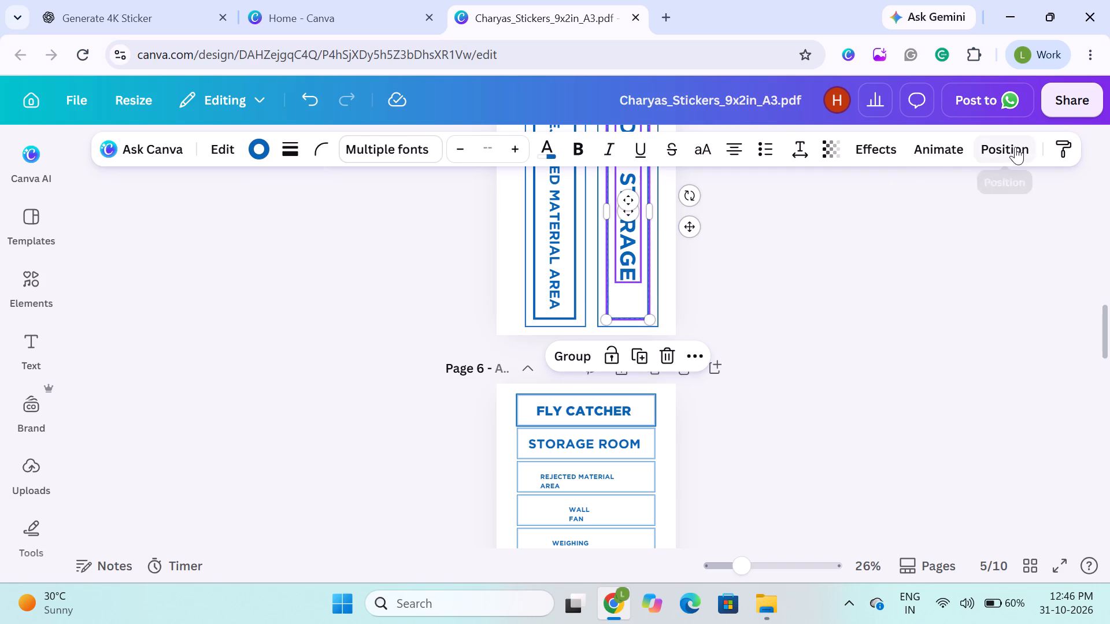
click(1015, 147)
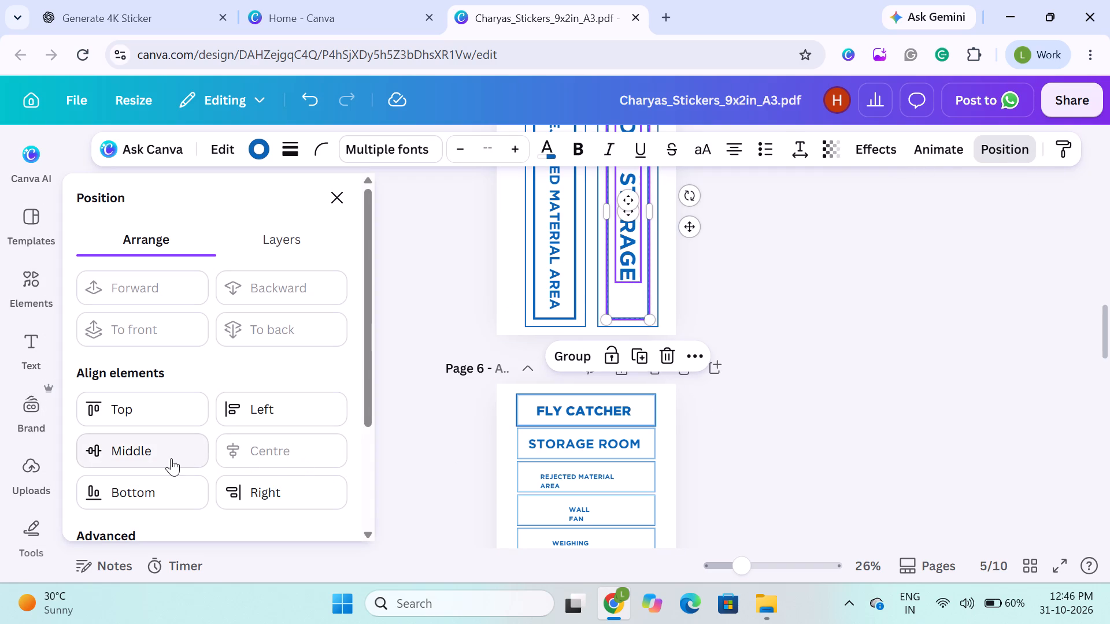
click(171, 458)
click(409, 337)
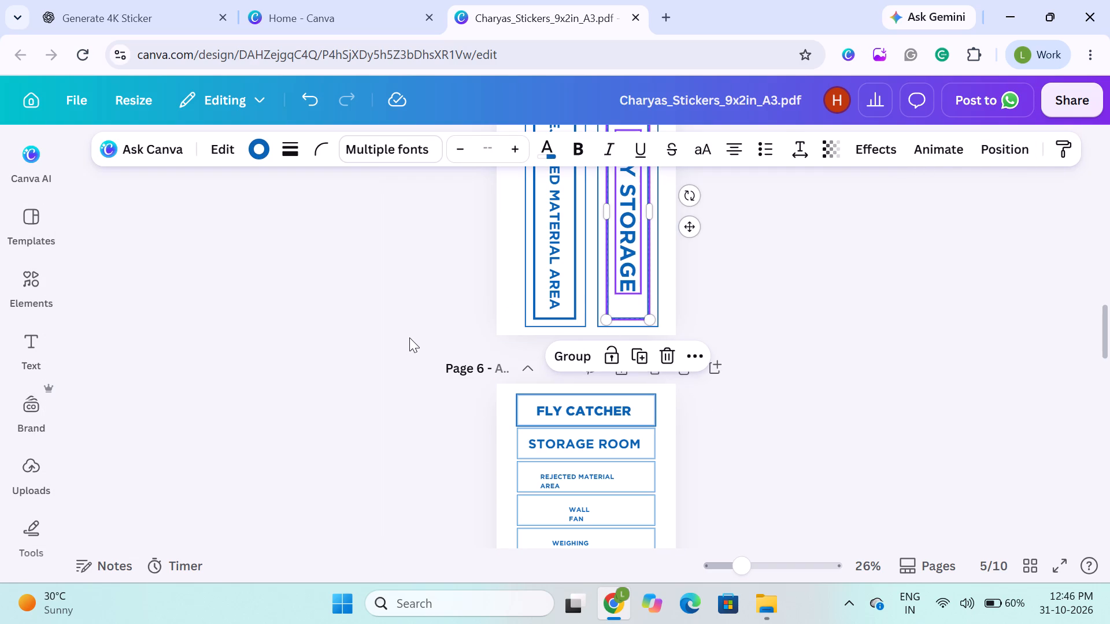
click(409, 337)
scroll(409, 337, down, 1)
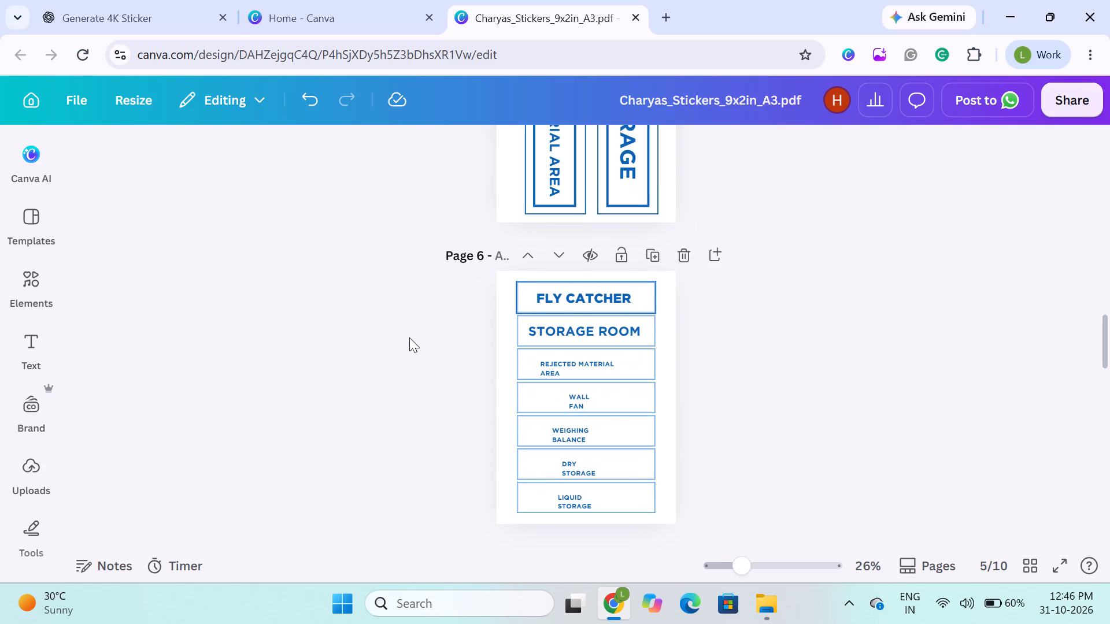
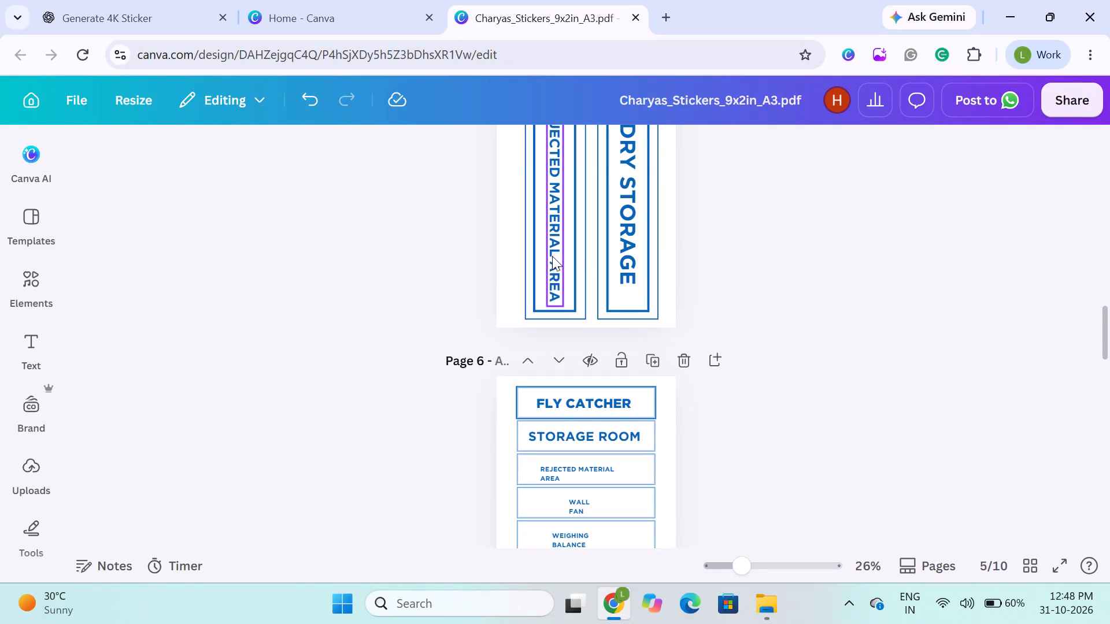
Delete the vertical REJECTED MATERIAL AREA text from its frame on page 5.
double_click(552, 256)
click(364, 318)
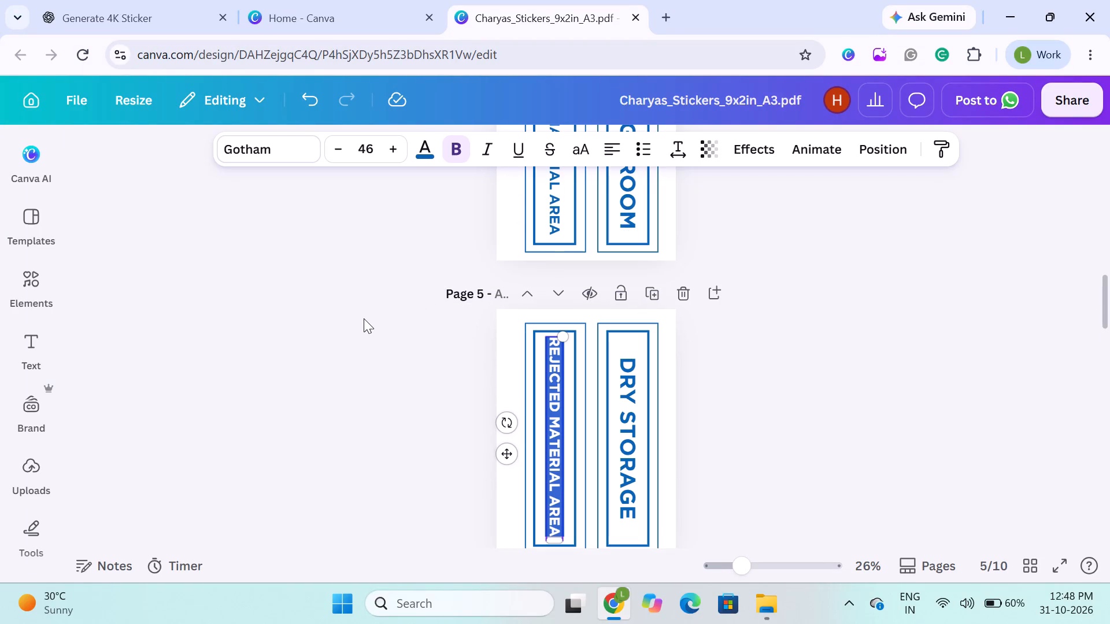
scroll(498, 223, up, 2)
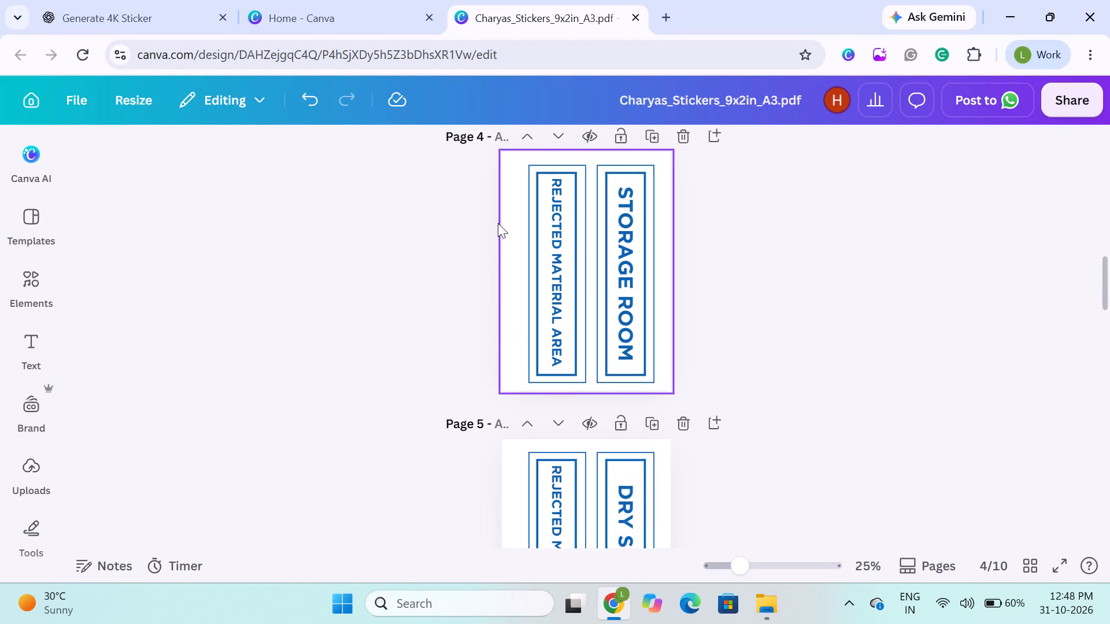
scroll(498, 223, down, 2)
scroll(498, 223, left, 1)
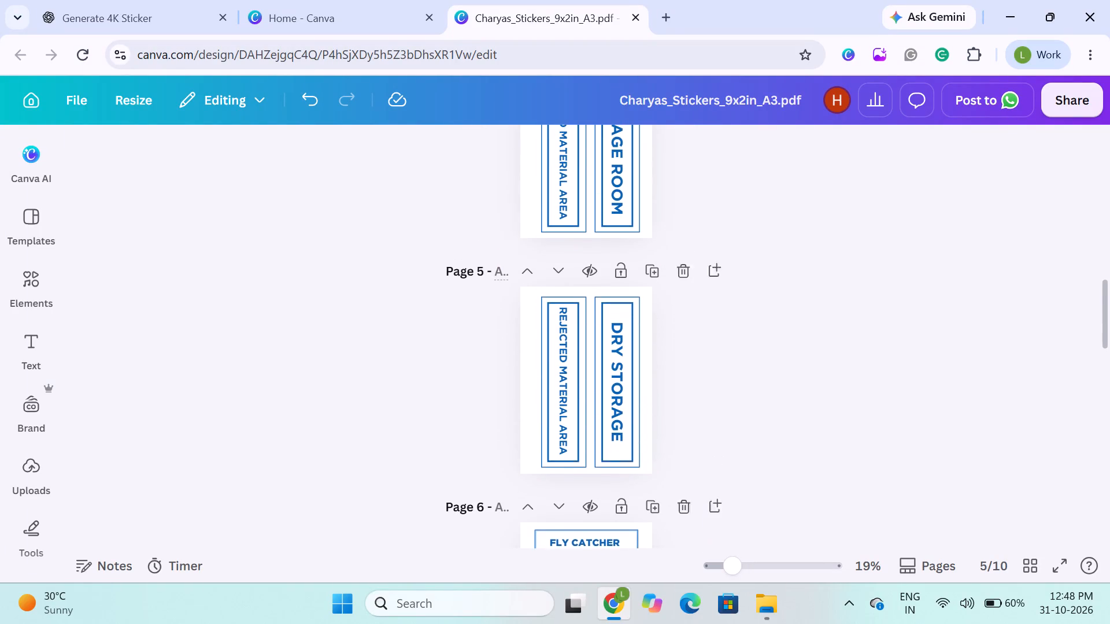
scroll(498, 223, left, 1)
scroll(498, 223, up, 1)
scroll(498, 223, down, 4)
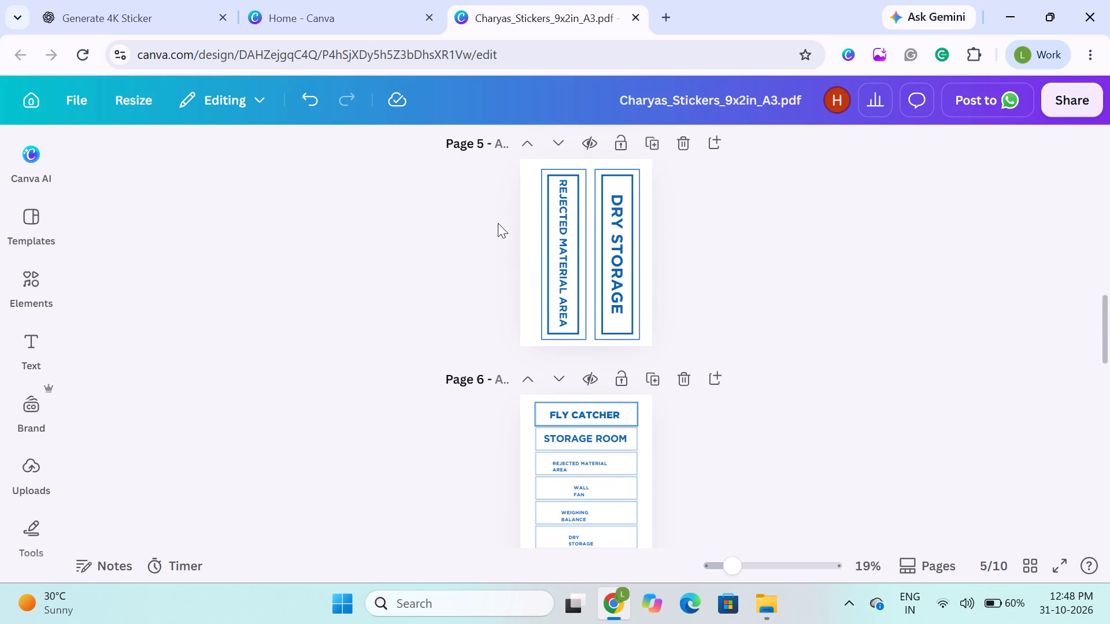
click(558, 236)
key(BackSpace)
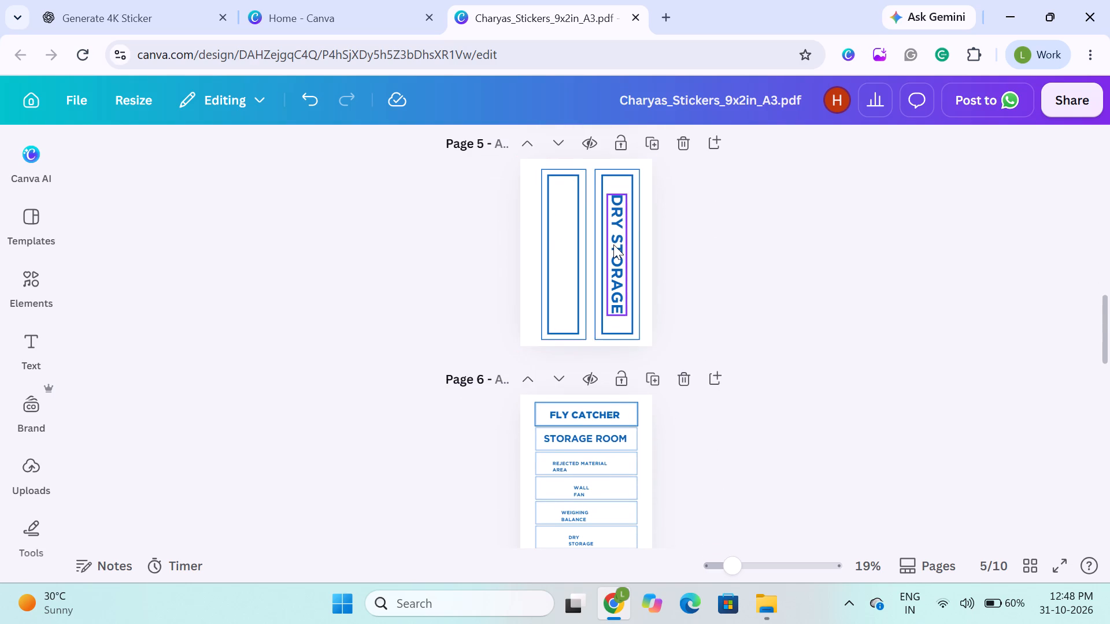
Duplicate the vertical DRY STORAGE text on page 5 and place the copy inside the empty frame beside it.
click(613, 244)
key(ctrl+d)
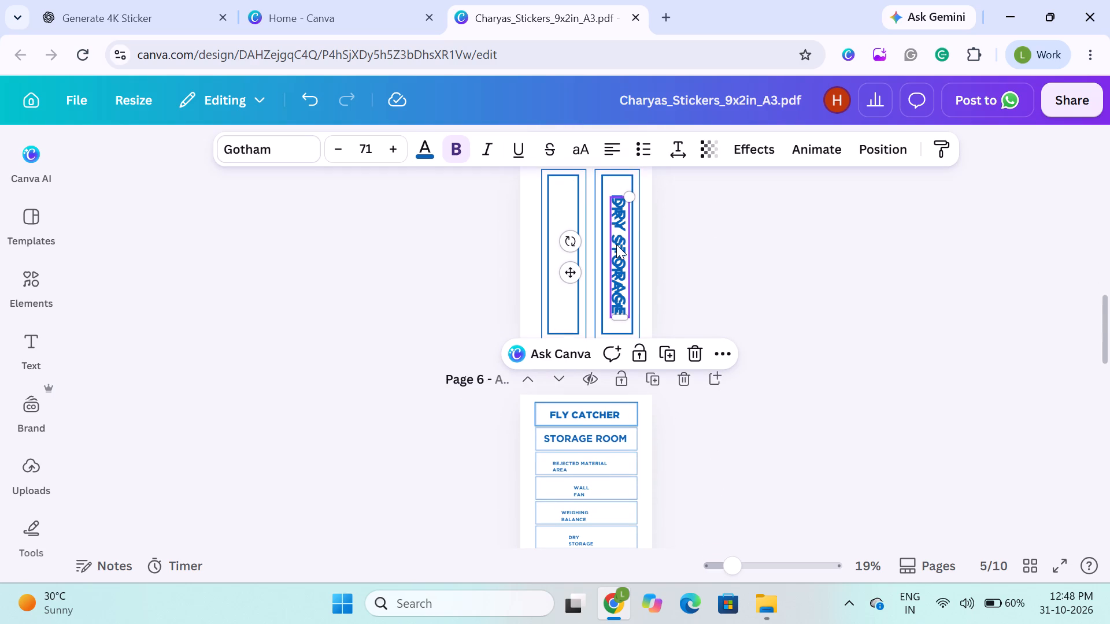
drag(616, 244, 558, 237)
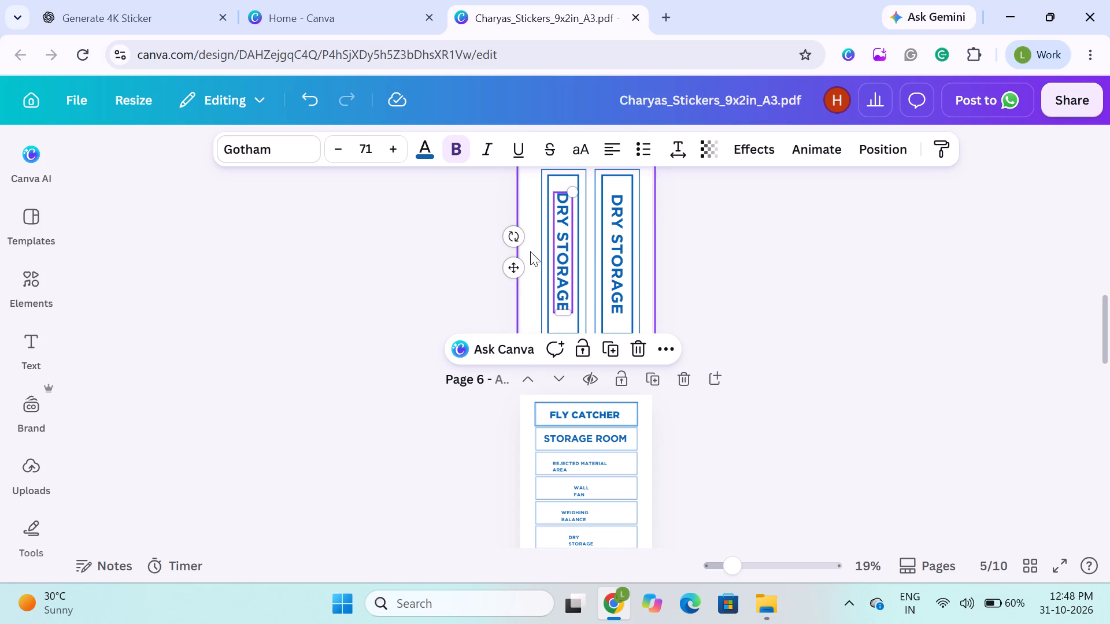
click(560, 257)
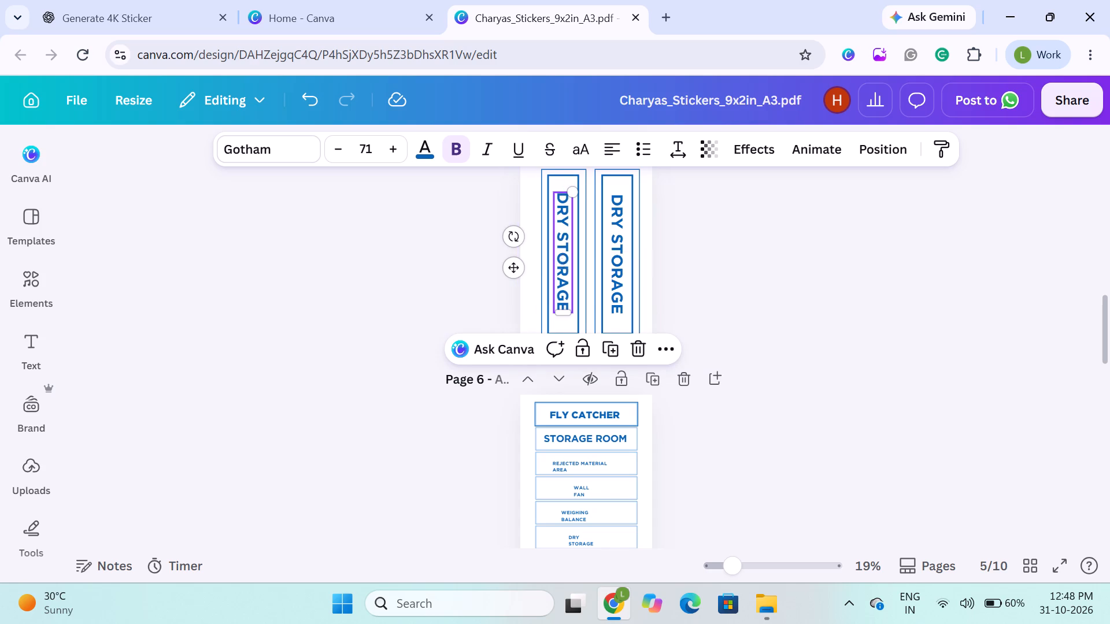
Look through the small label lists on pages 6 and 7 for the next label text.
scroll(474, 294, down, 1)
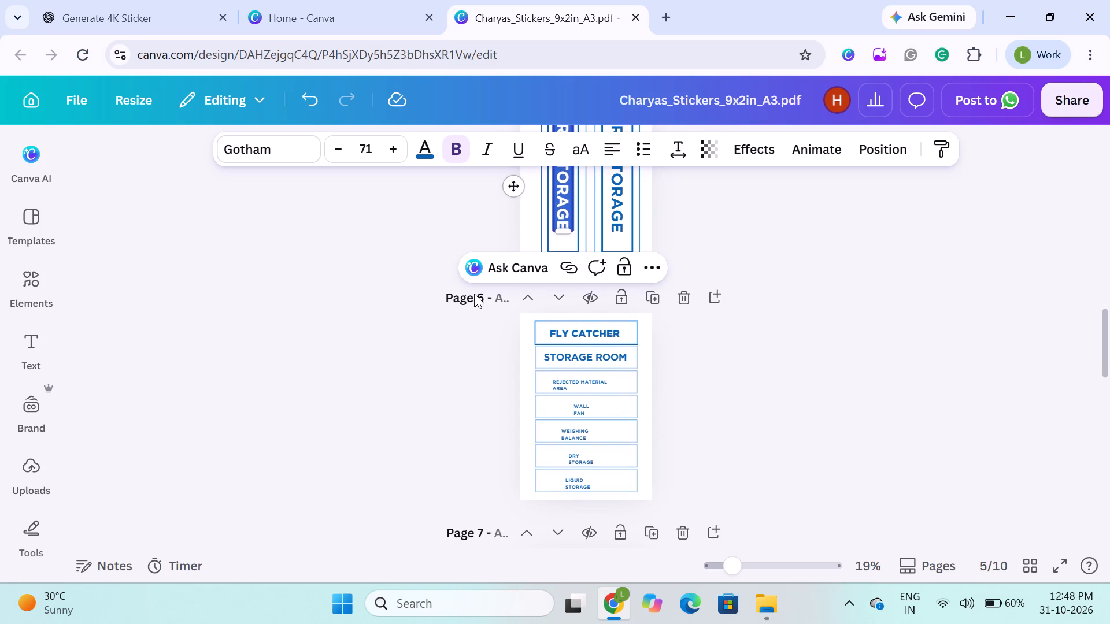
scroll(474, 294, up, 2)
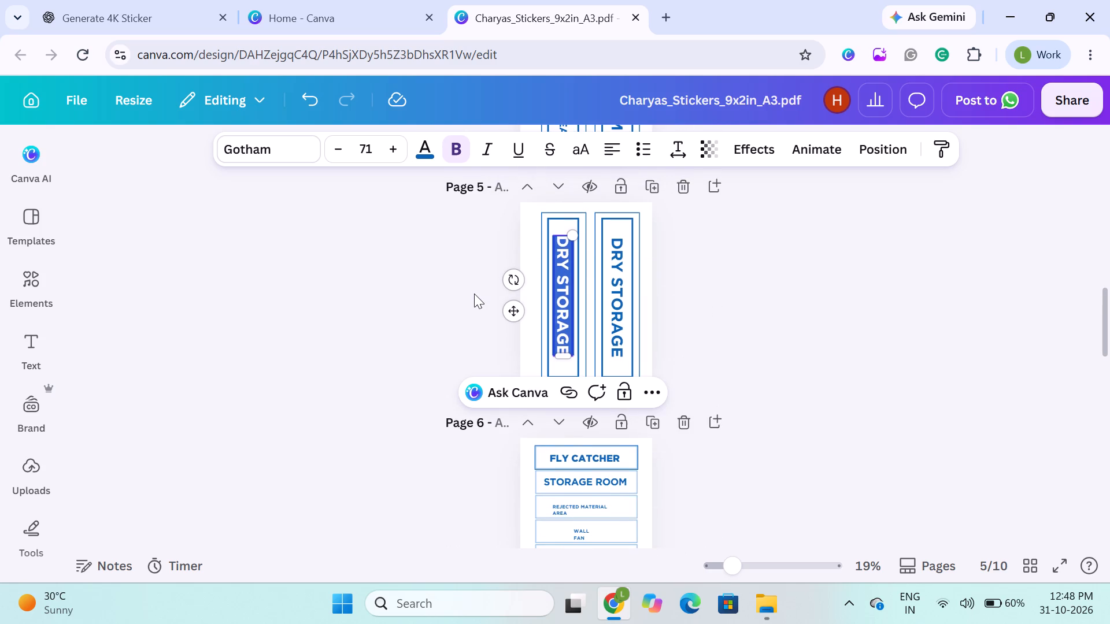
click(408, 349)
scroll(408, 349, down, 2)
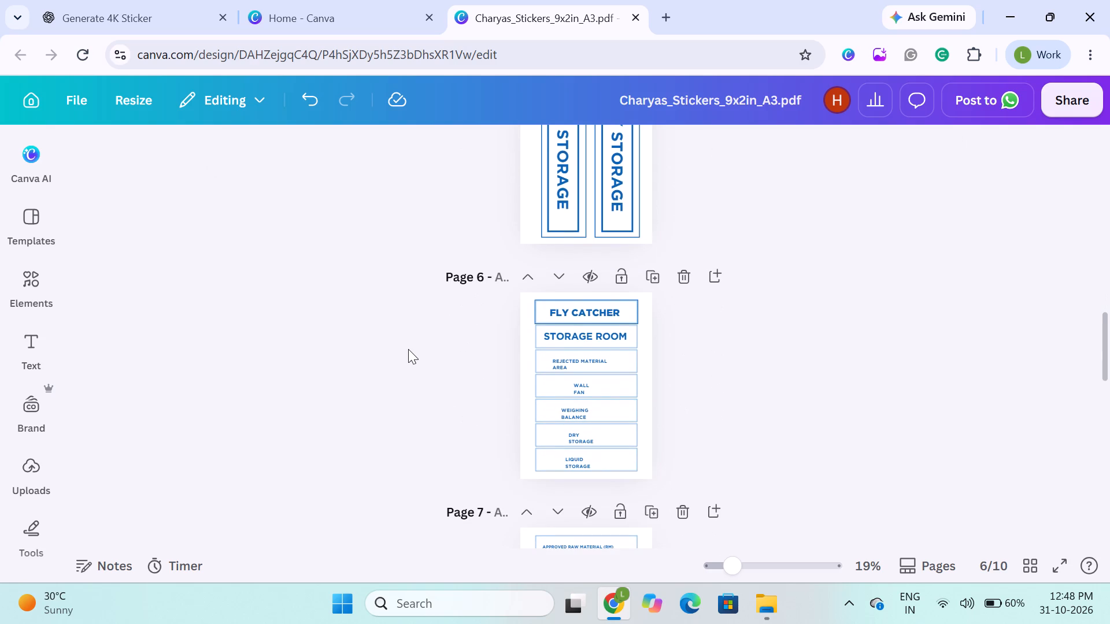
scroll(408, 349, up, 1)
scroll(408, 349, down, 1)
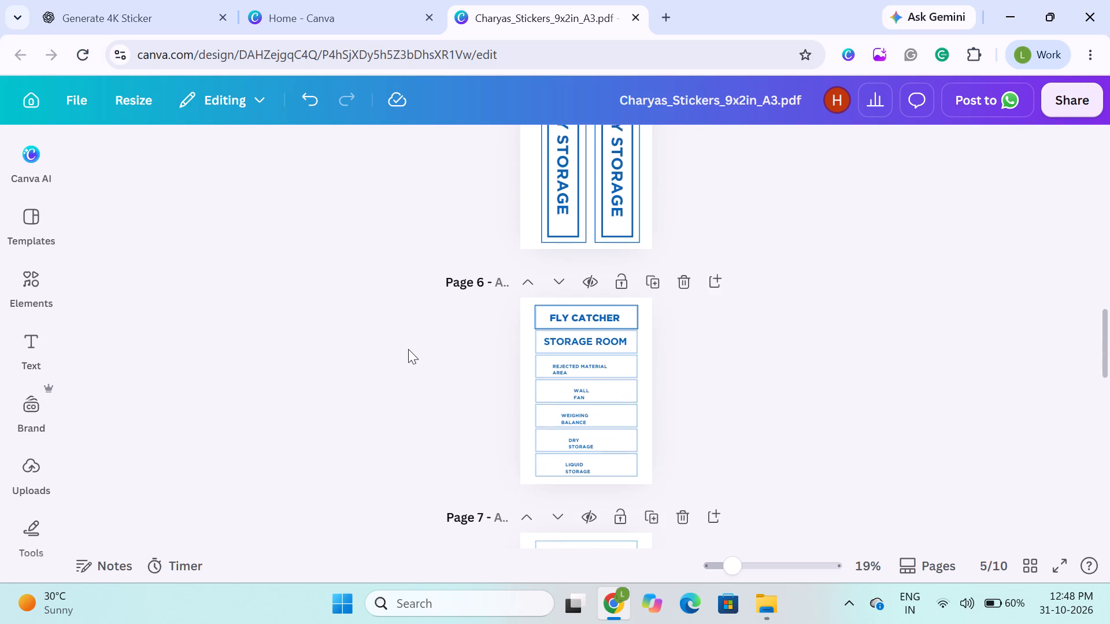
scroll(408, 349, down, 3)
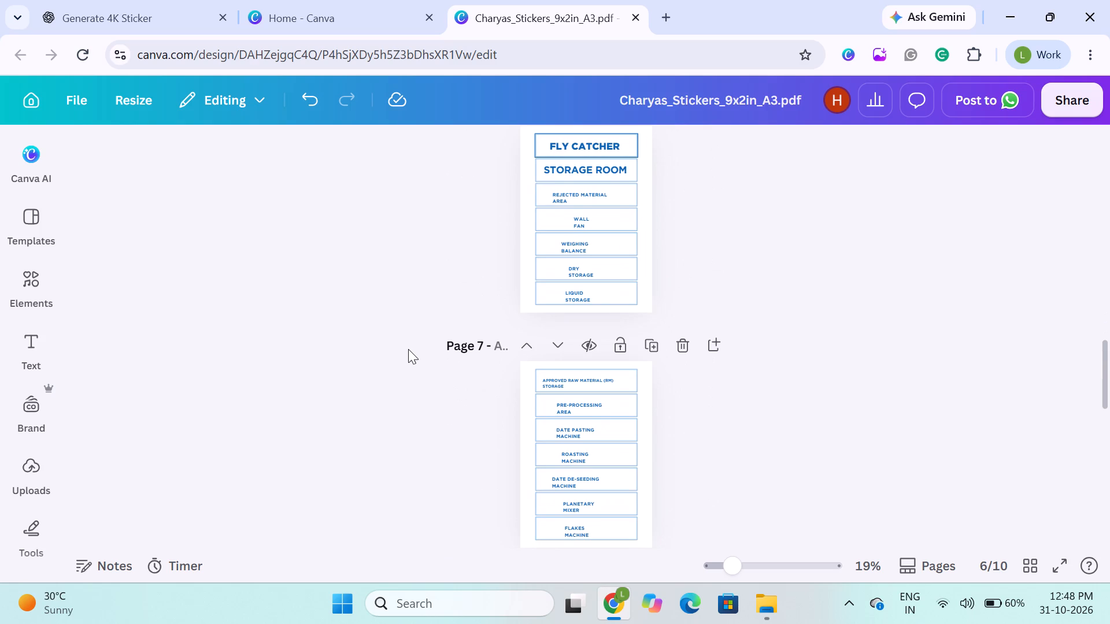
click(416, 405)
scroll(416, 405, up, 1)
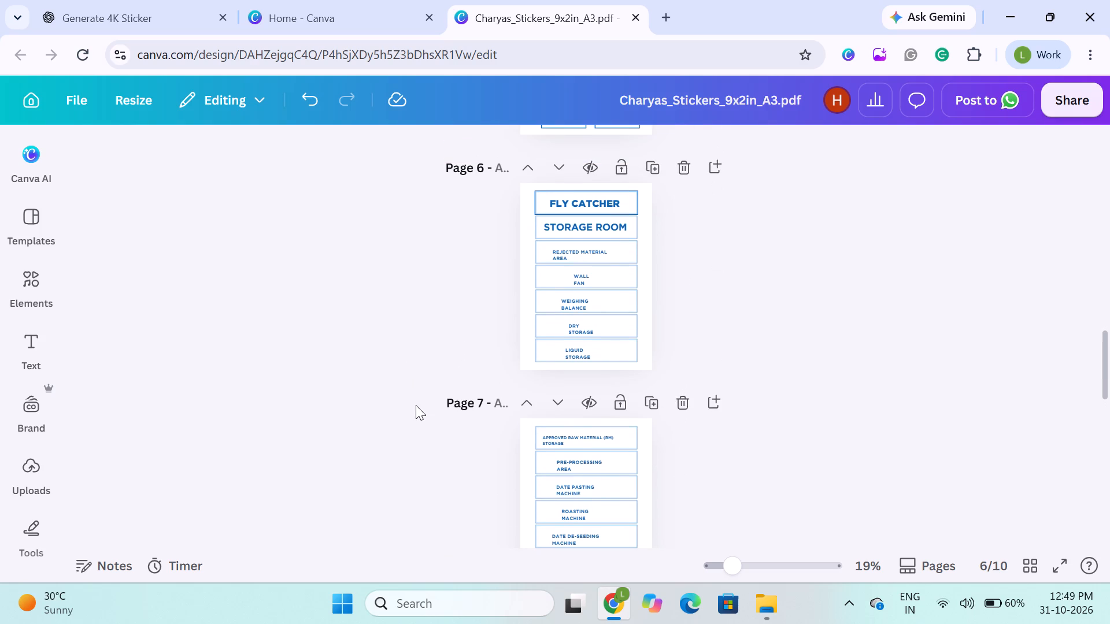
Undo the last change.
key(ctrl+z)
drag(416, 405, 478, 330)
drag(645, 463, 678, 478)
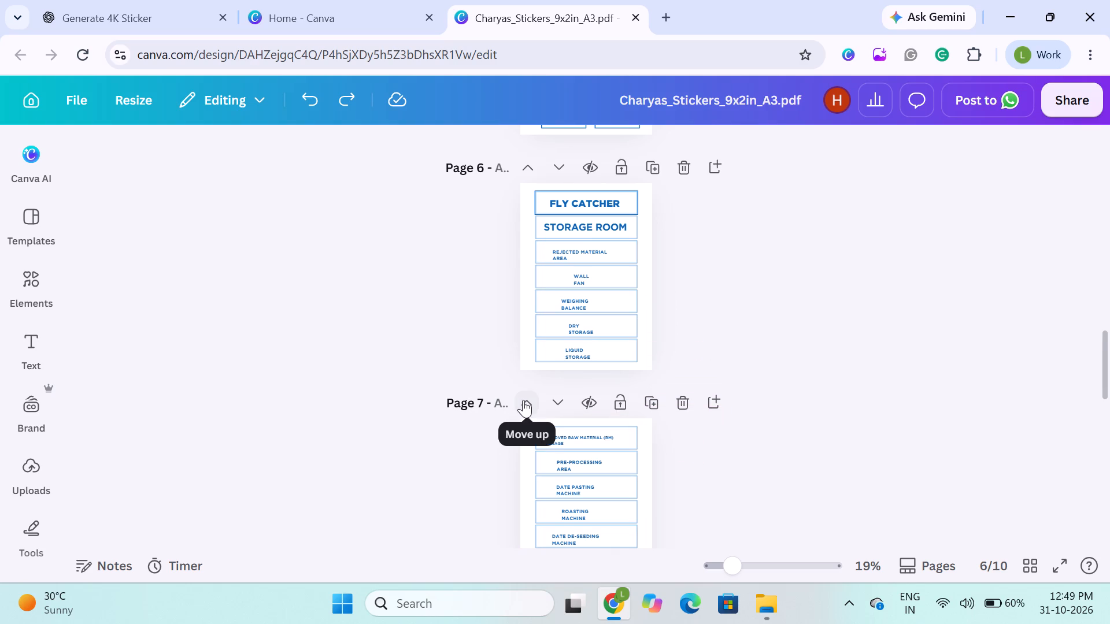
Move page 7, which starts with APPROVED RAW MATERIAL (RM) STORAGE, up one place ahead of the FLY CATCHER page.
click(523, 400)
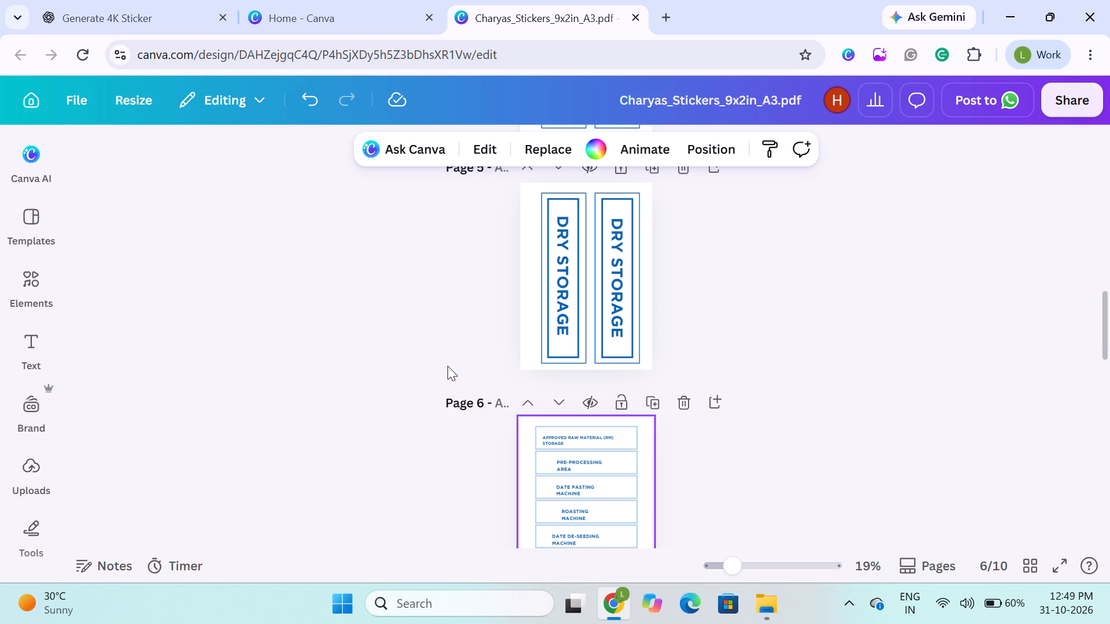
click(447, 366)
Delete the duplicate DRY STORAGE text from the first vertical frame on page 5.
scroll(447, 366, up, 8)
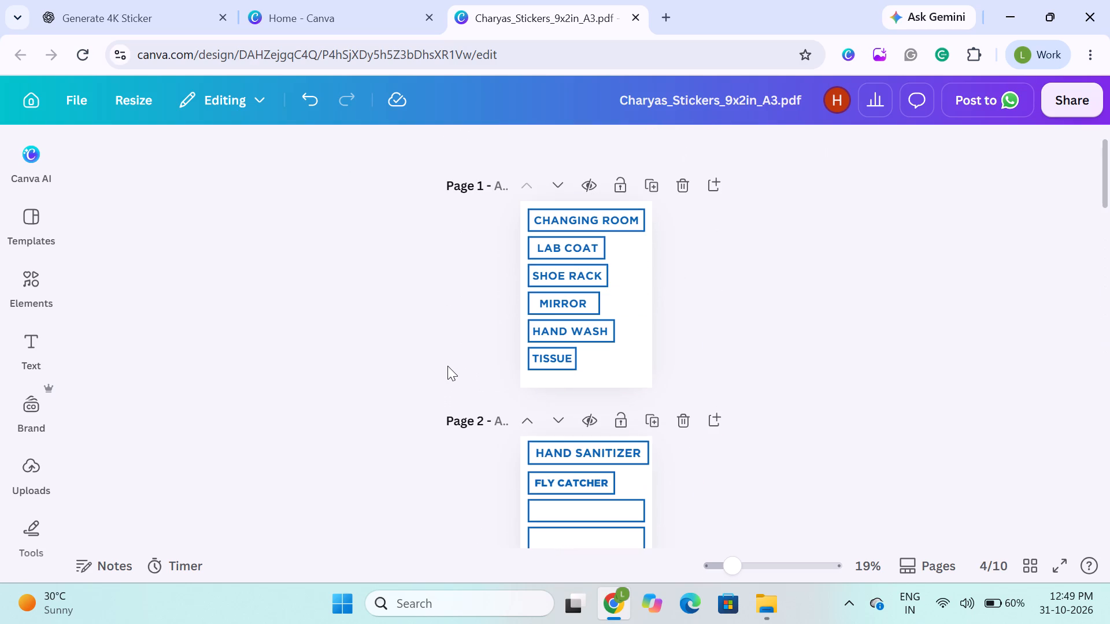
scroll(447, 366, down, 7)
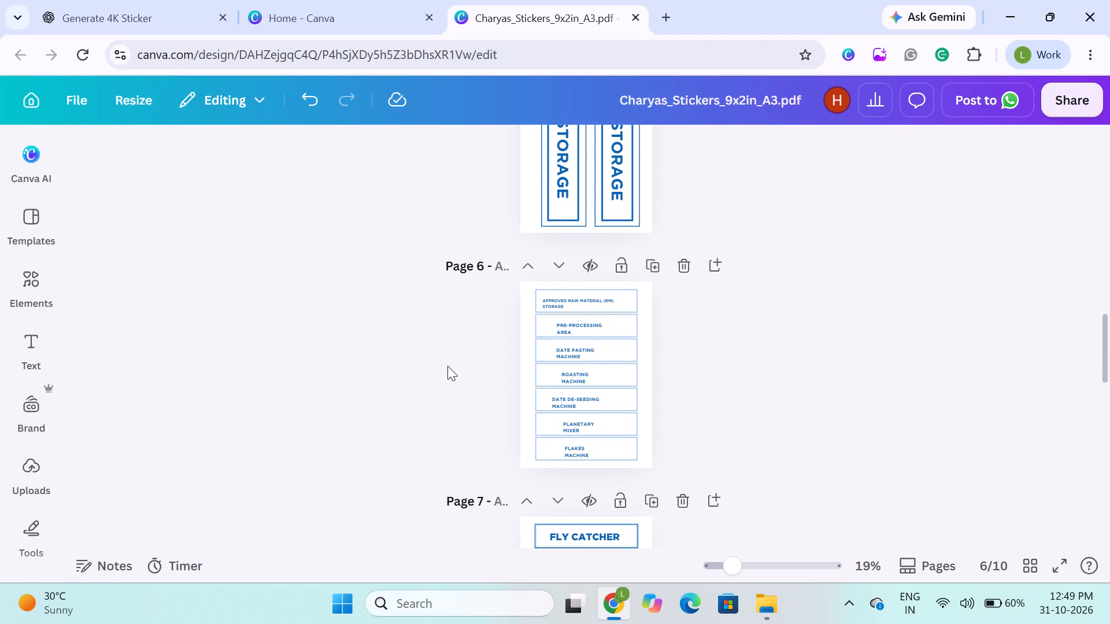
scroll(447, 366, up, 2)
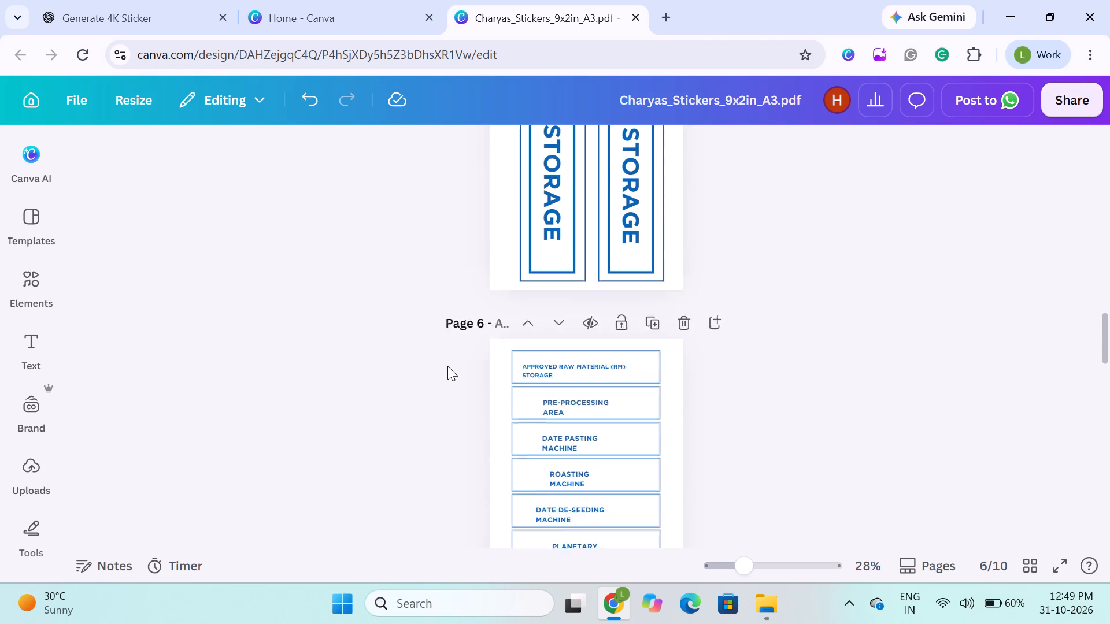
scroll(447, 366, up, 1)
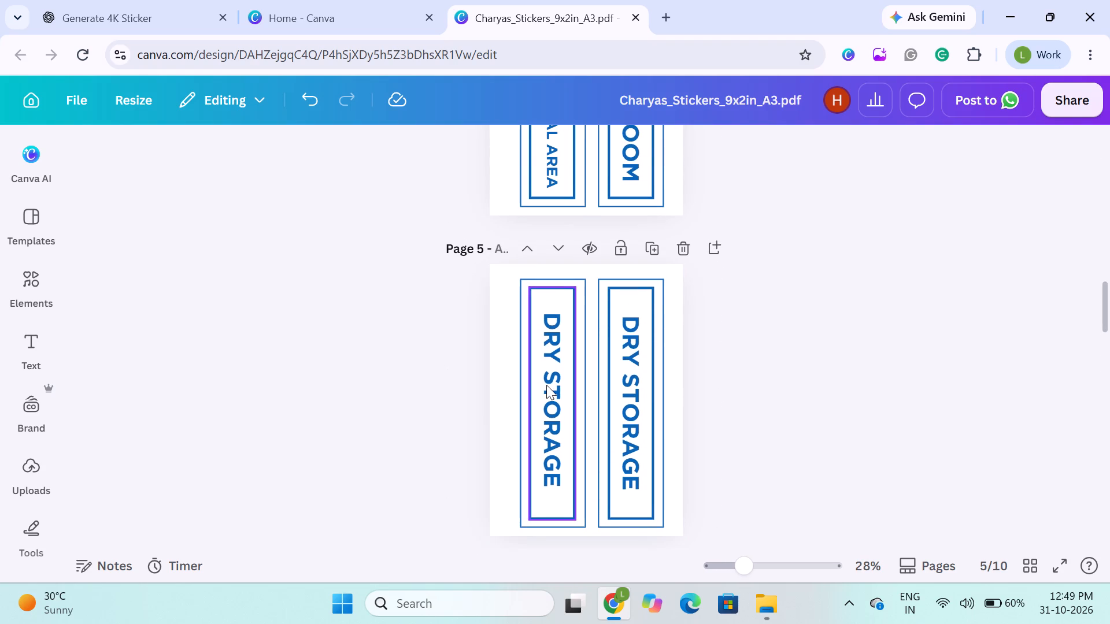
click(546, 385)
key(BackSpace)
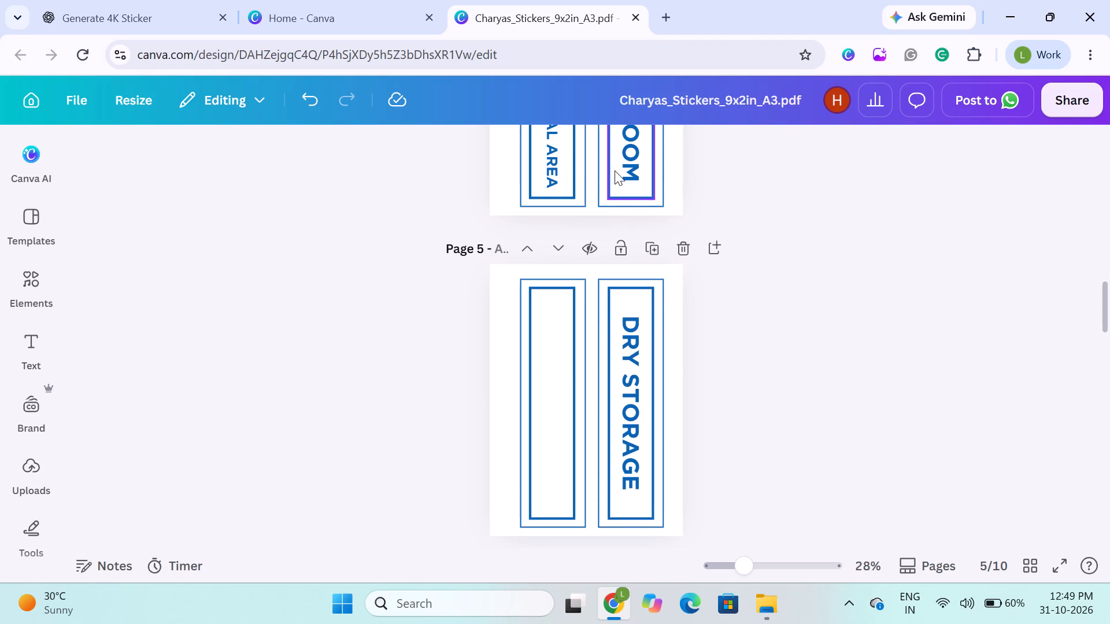
Duplicate the vertical REJECTED MATERIAL AREA text from page 4 and place the copy inside the empty frame on page 5.
click(567, 173)
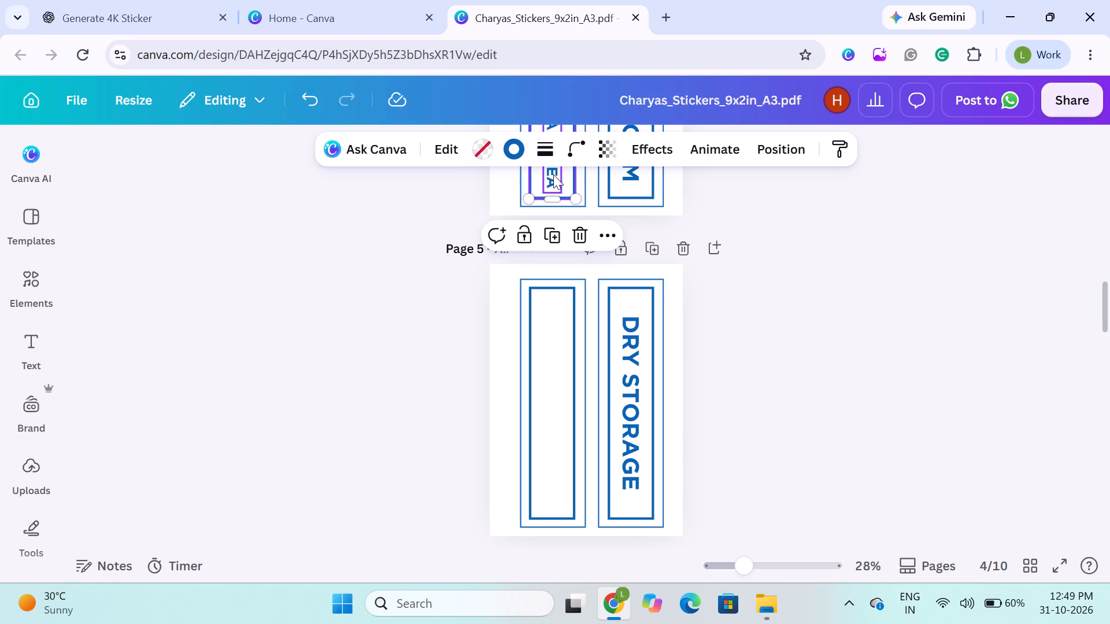
click(553, 174)
key(ctrl+d)
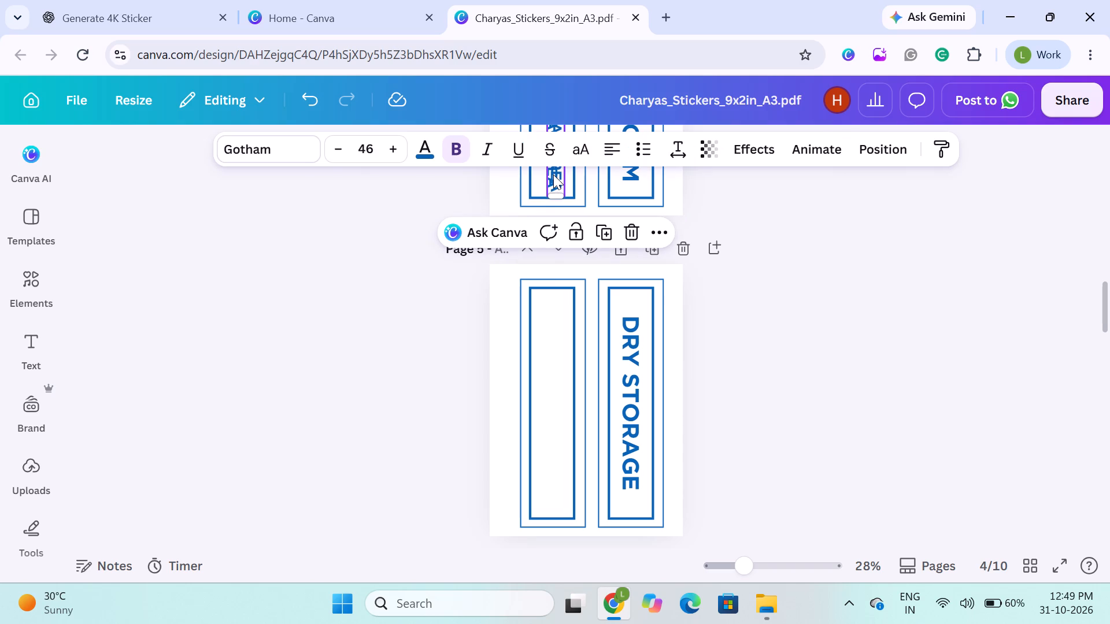
drag(553, 174, 546, 530)
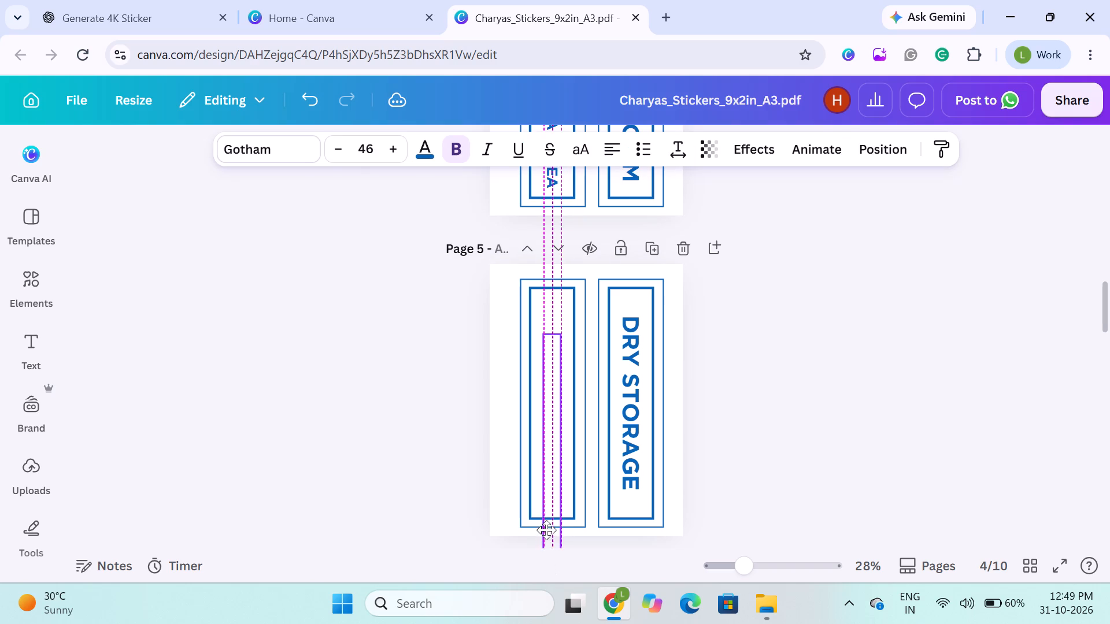
drag(546, 530, 549, 488)
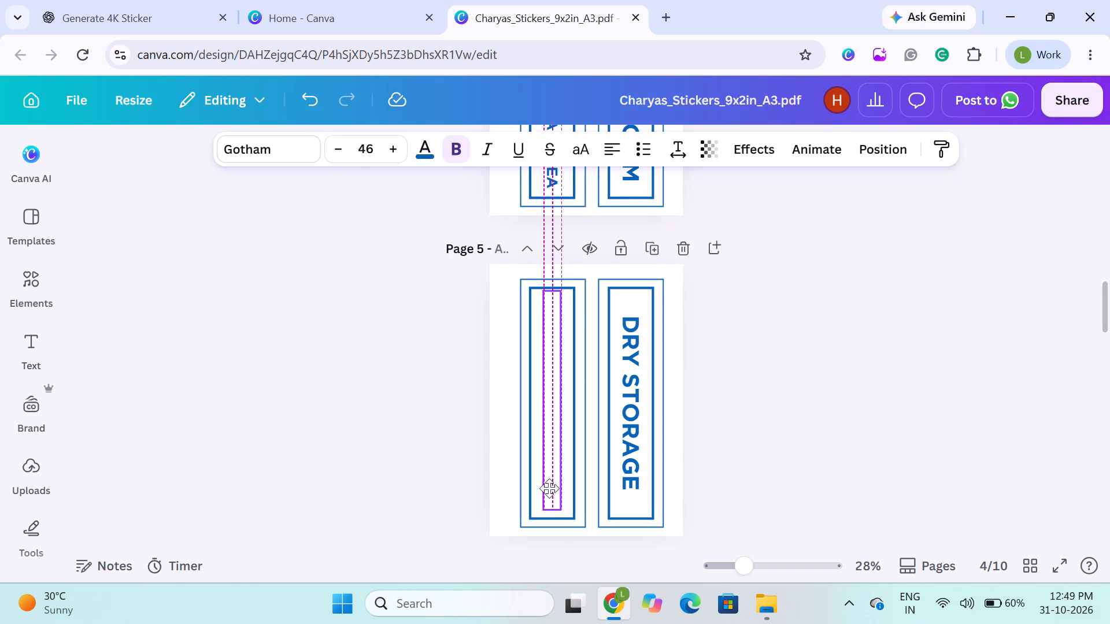
drag(549, 488, 549, 489)
Replace the copied text in the first vertical frame on page 5 with APPROVED RAW MATERIAL (RM) STORAGE.
double_click(549, 489)
scroll(549, 489, down, 3)
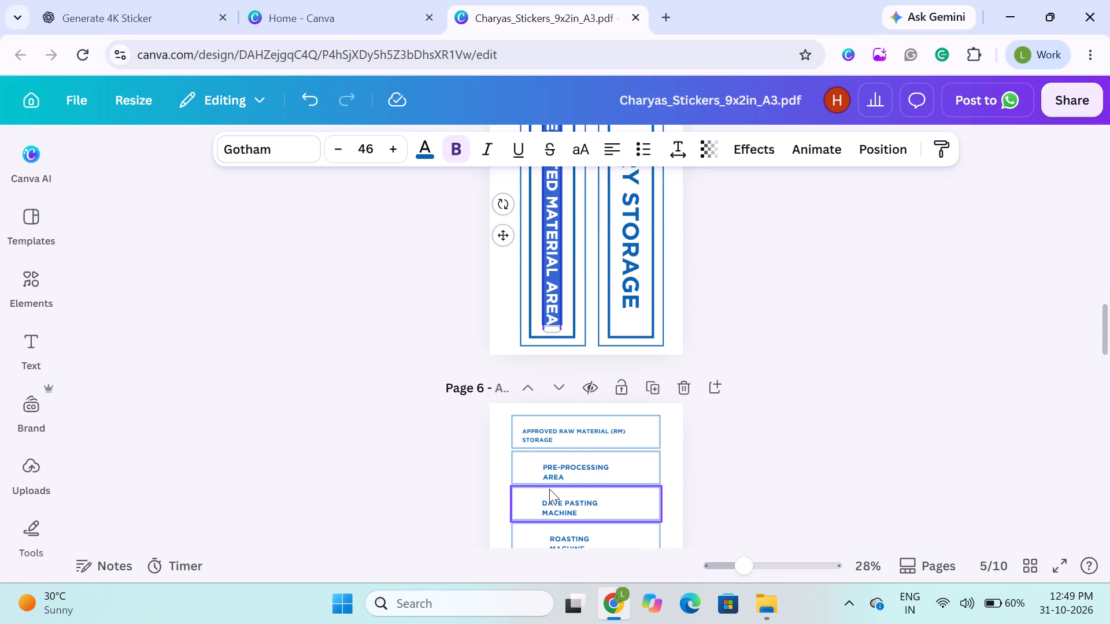
text(APP)
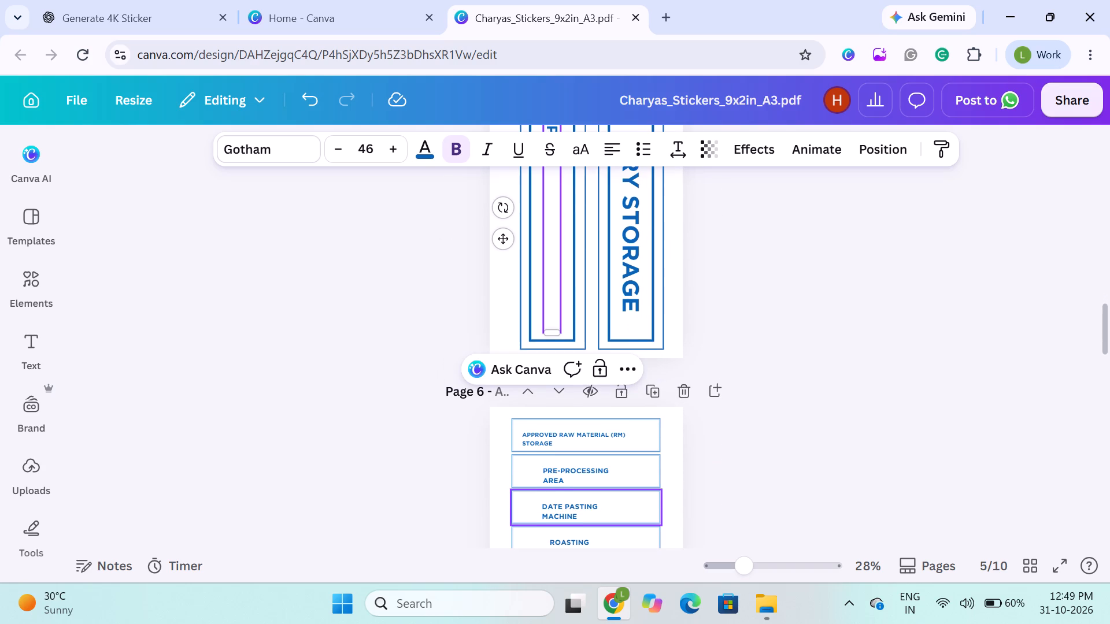
scroll(549, 489, up, 1)
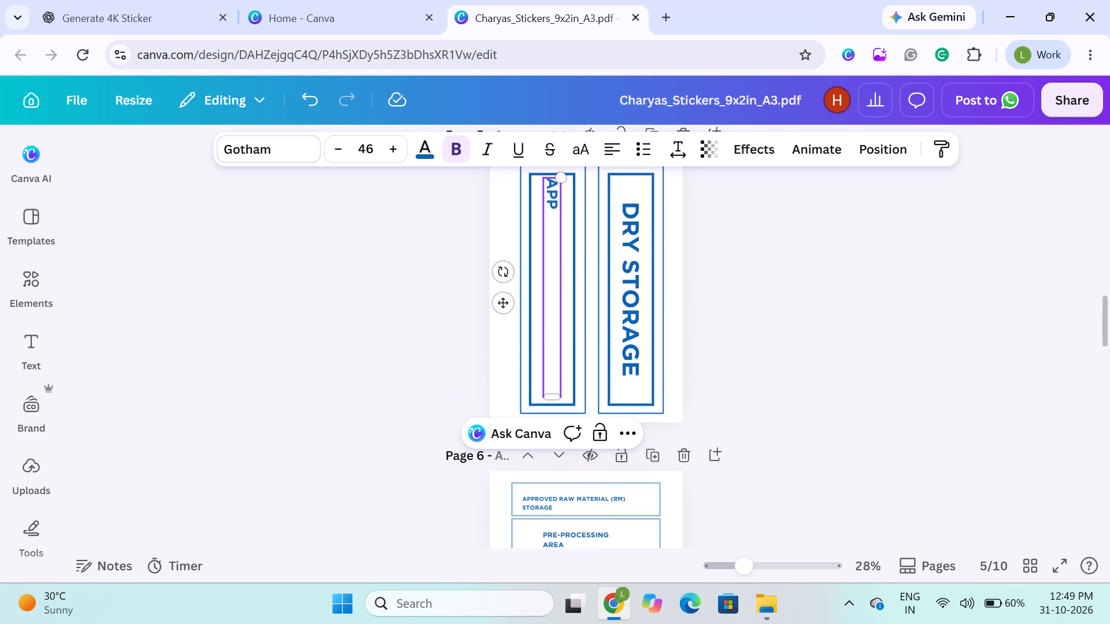
scroll(549, 489, down, 1)
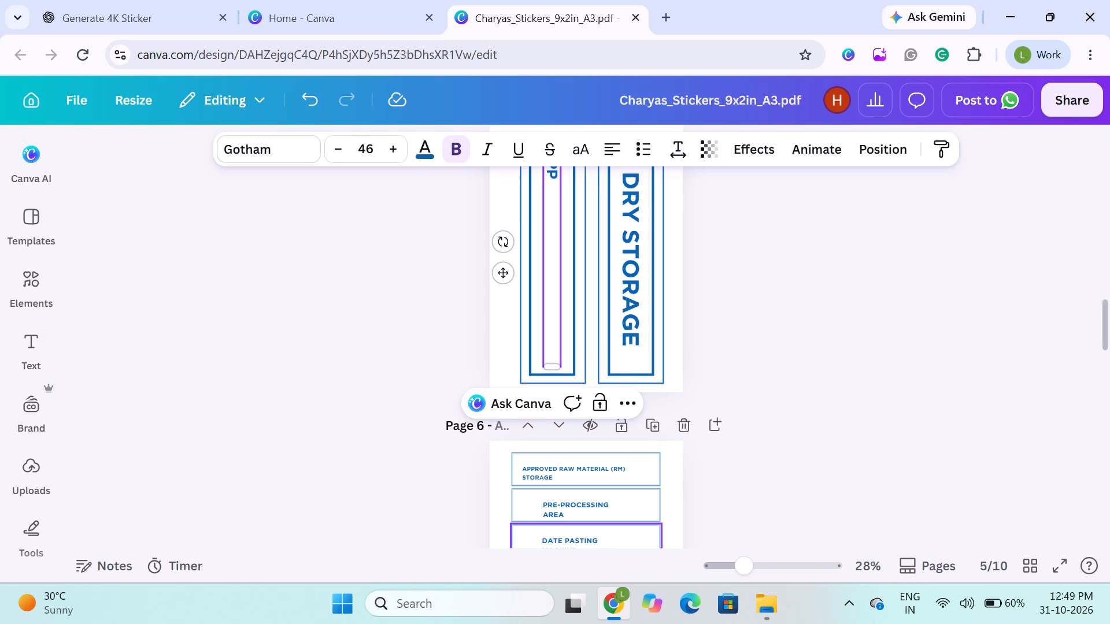
text(ROVAL)
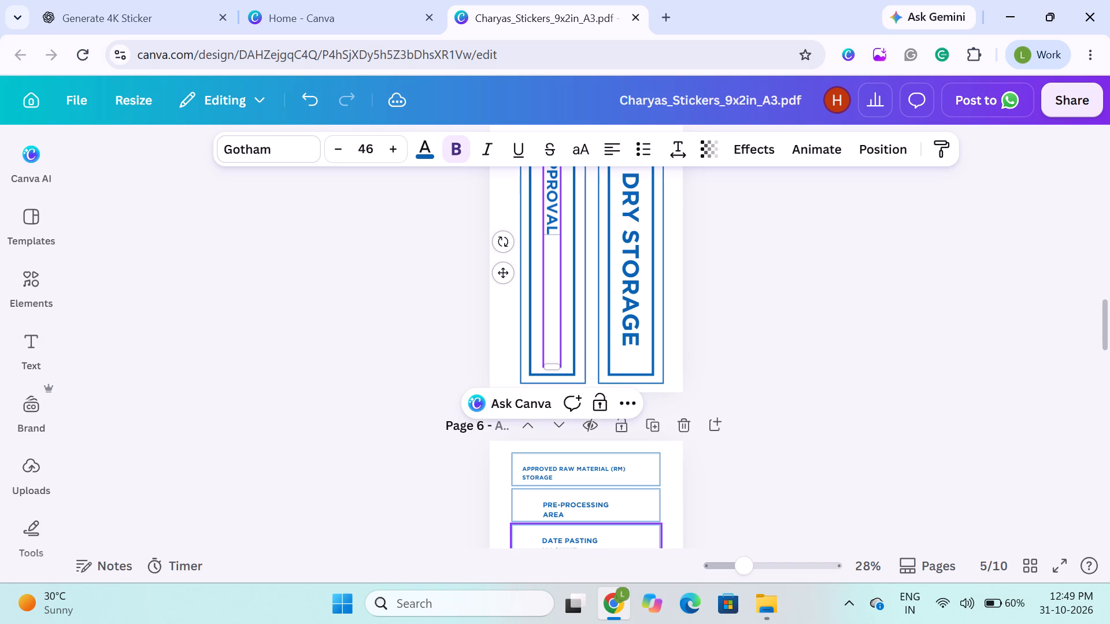
scroll(549, 489, up, 1)
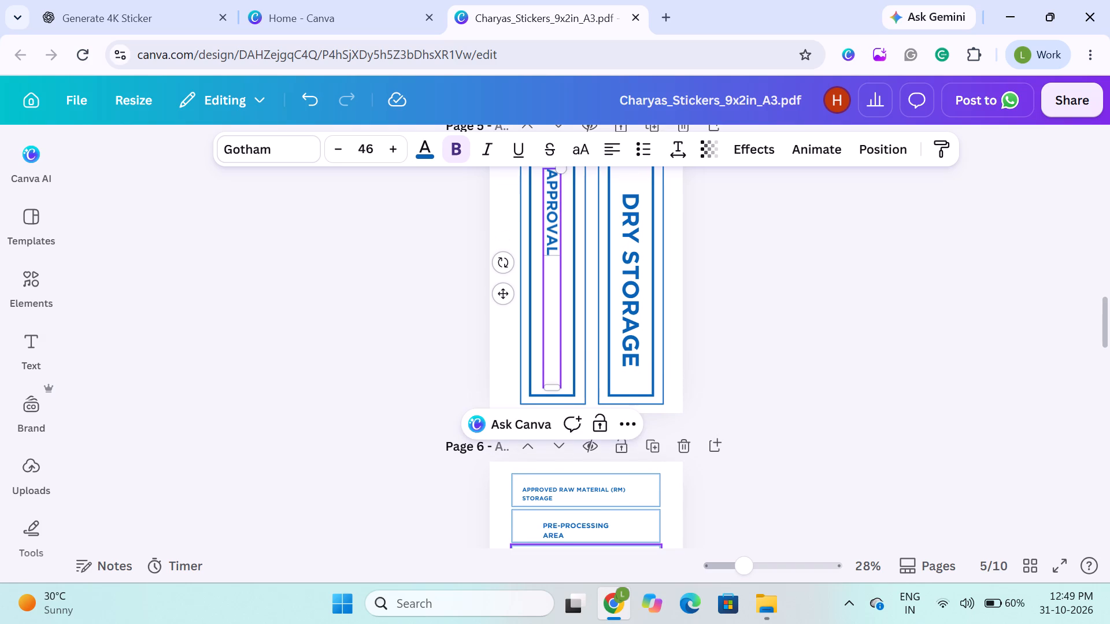
scroll(549, 489, down, 1)
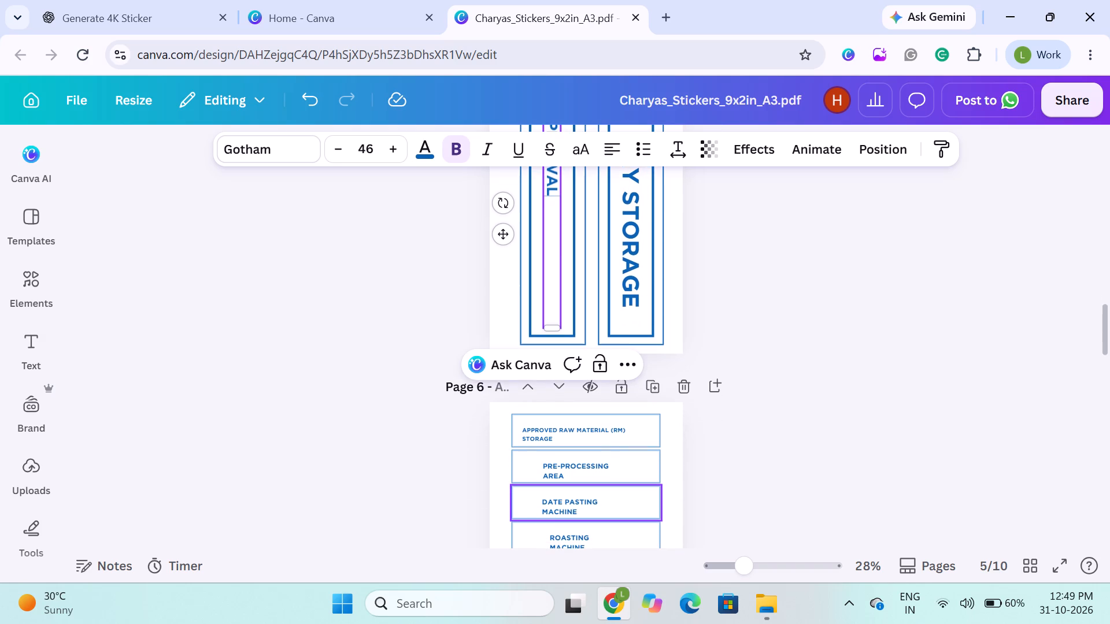
scroll(549, 489, up, 1)
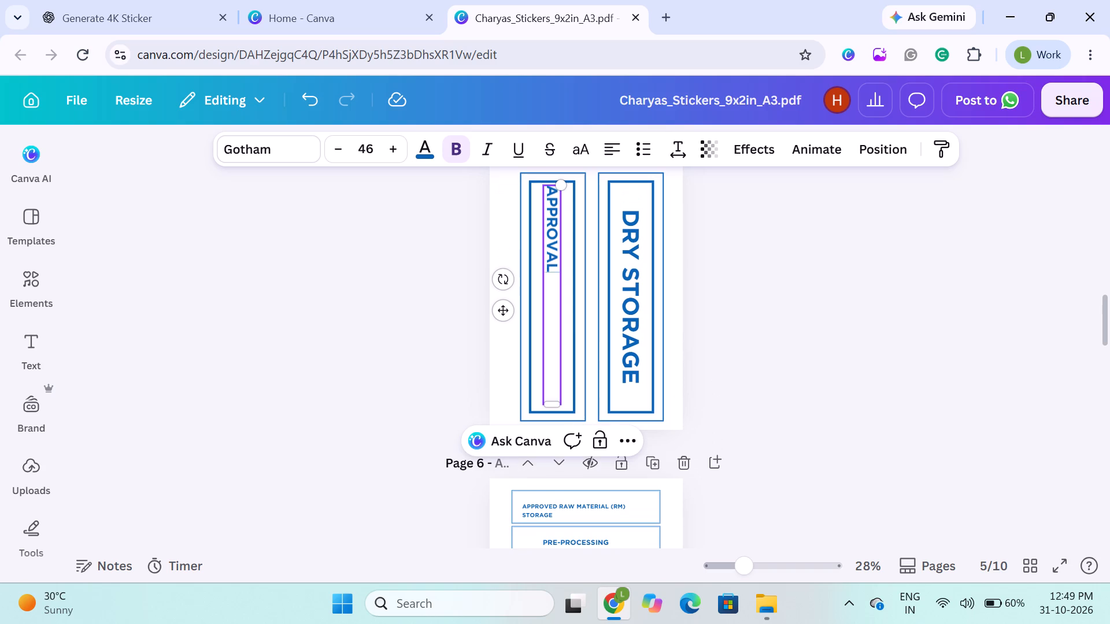
key(BackSpace)
scroll(549, 489, down, 1)
scroll(549, 489, up, 1)
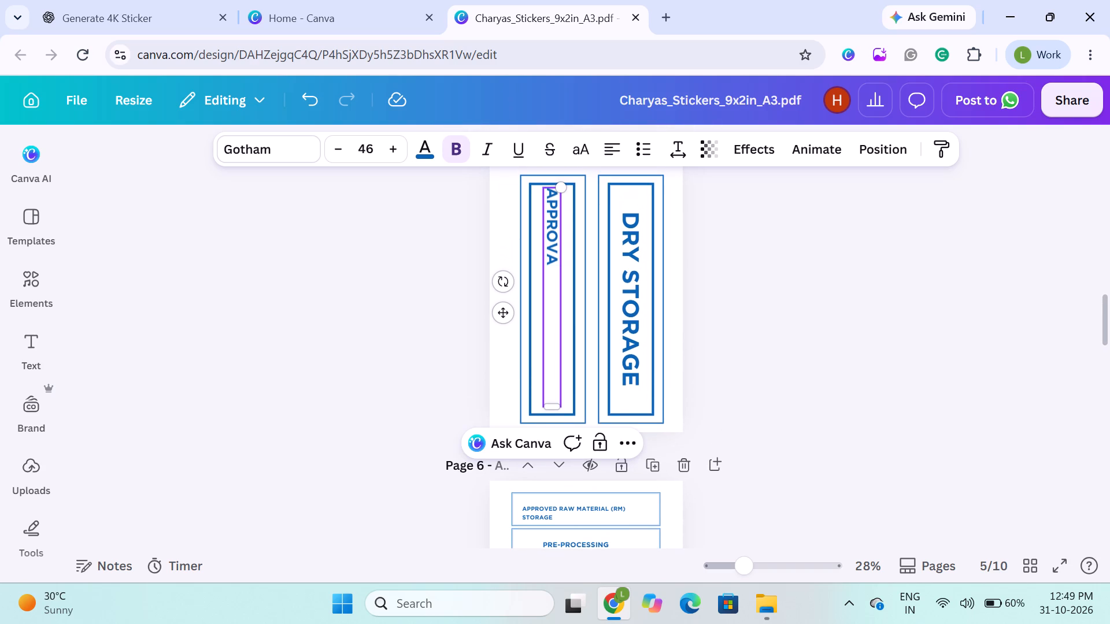
key(BackSpace)
text(ED)
key(space)
text(RAW)
key(space)
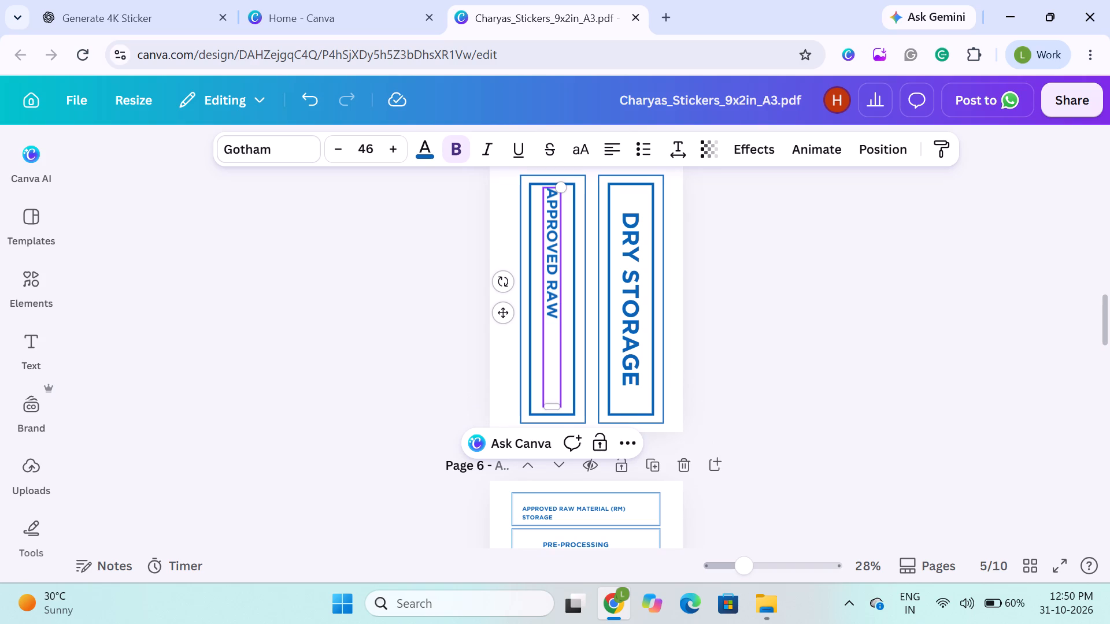
key(m)
text(AT)
text(ERIAL)
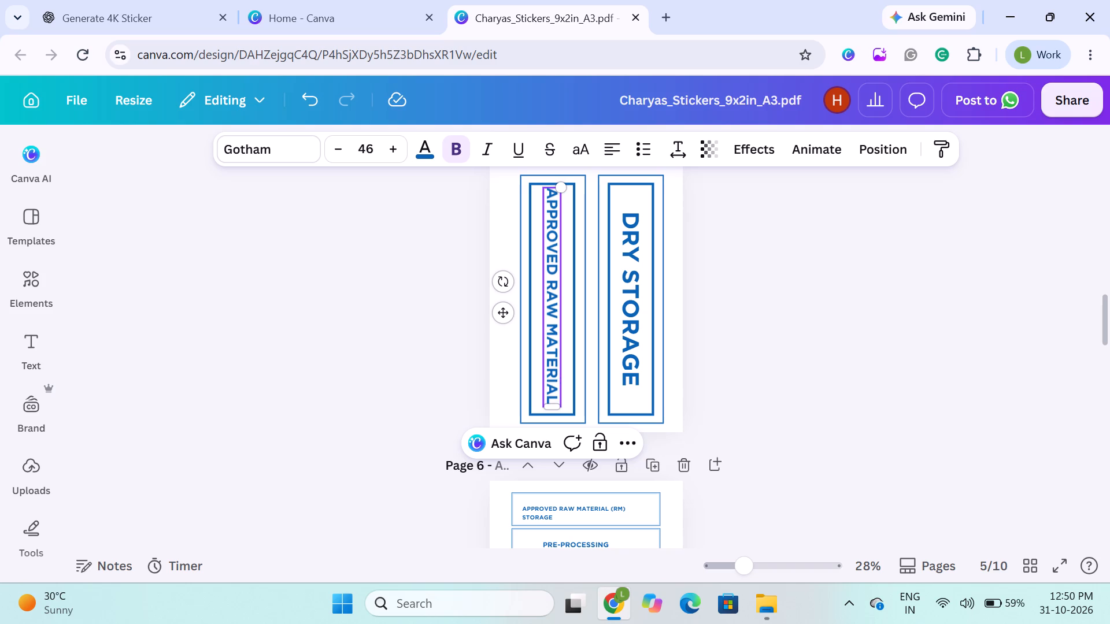
key(space)
key(shift+parenleft)
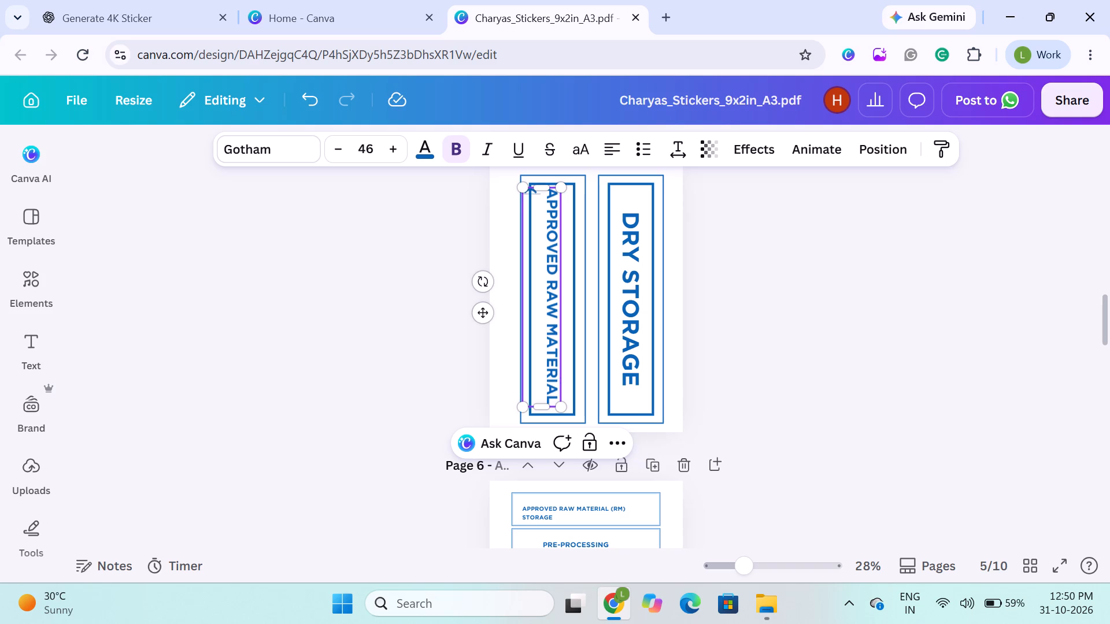
text(RM)
key(shift+parenright)
key(space)
text(STORA)
text(GE)
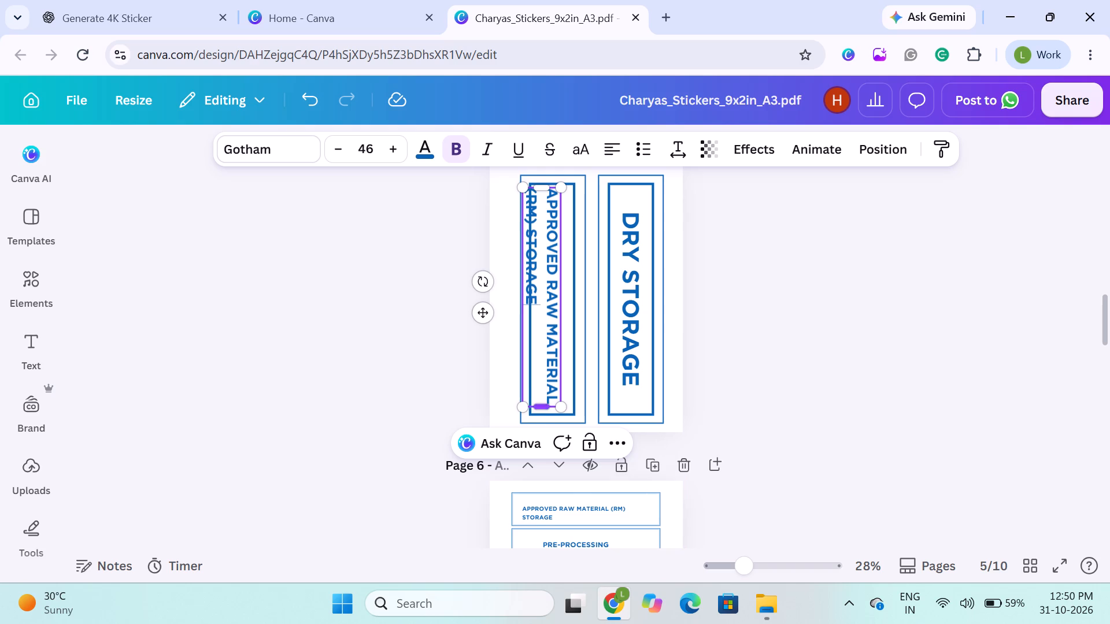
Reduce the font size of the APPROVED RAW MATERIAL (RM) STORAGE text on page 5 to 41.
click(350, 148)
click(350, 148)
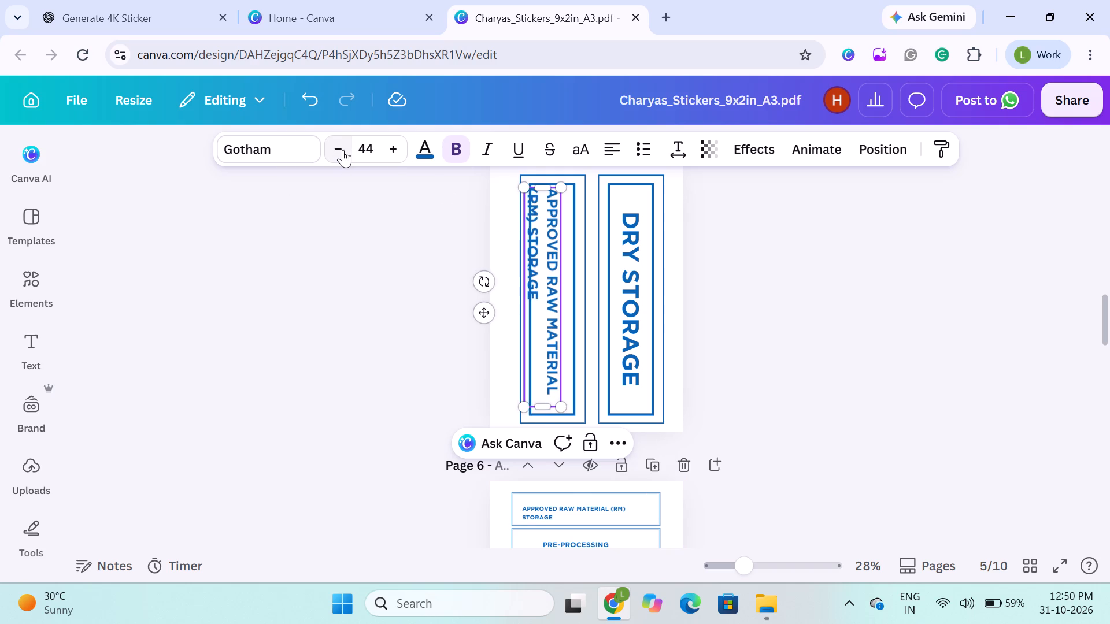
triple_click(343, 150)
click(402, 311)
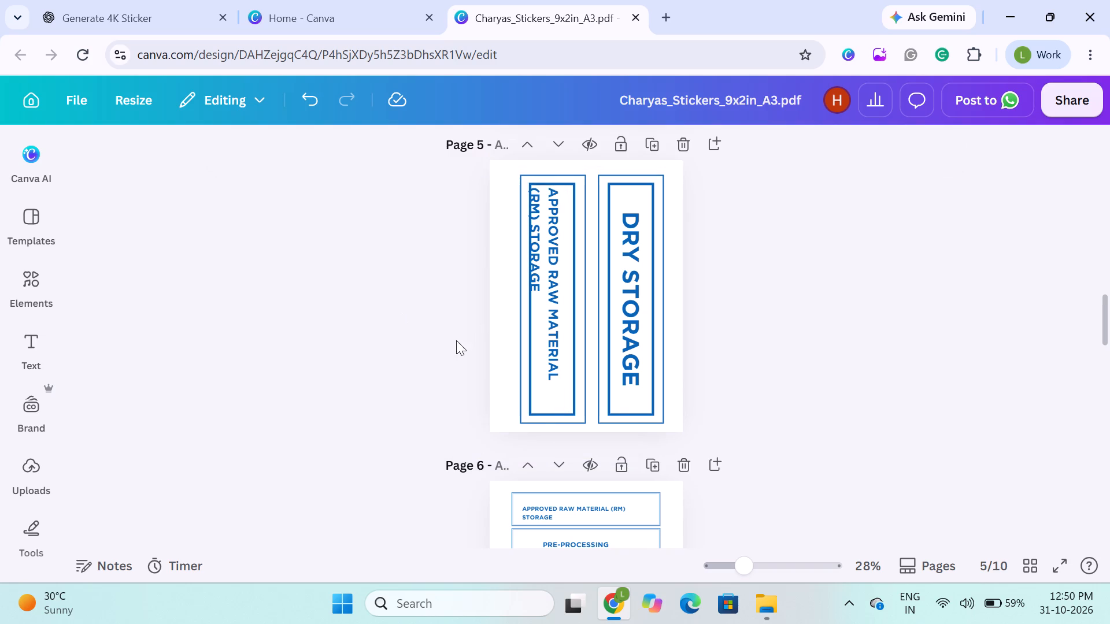
Lengthen the APPROVED RAW MATERIAL (RM) STORAGE text box past the bottom of page 5 so its wording runs on a single line.
click(538, 388)
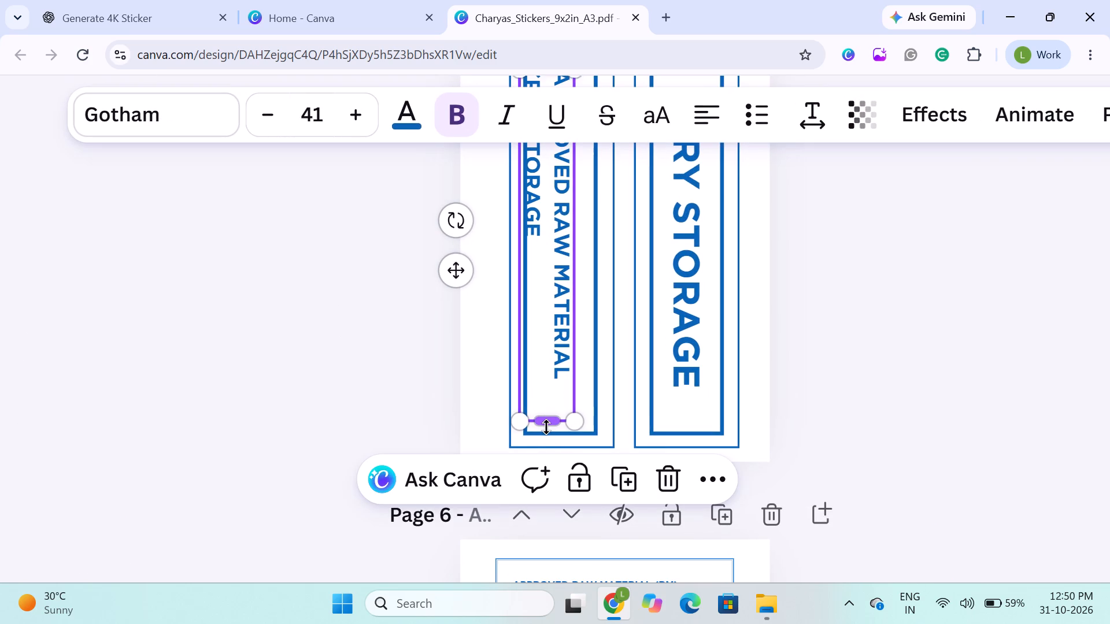
drag(546, 427, 556, 527)
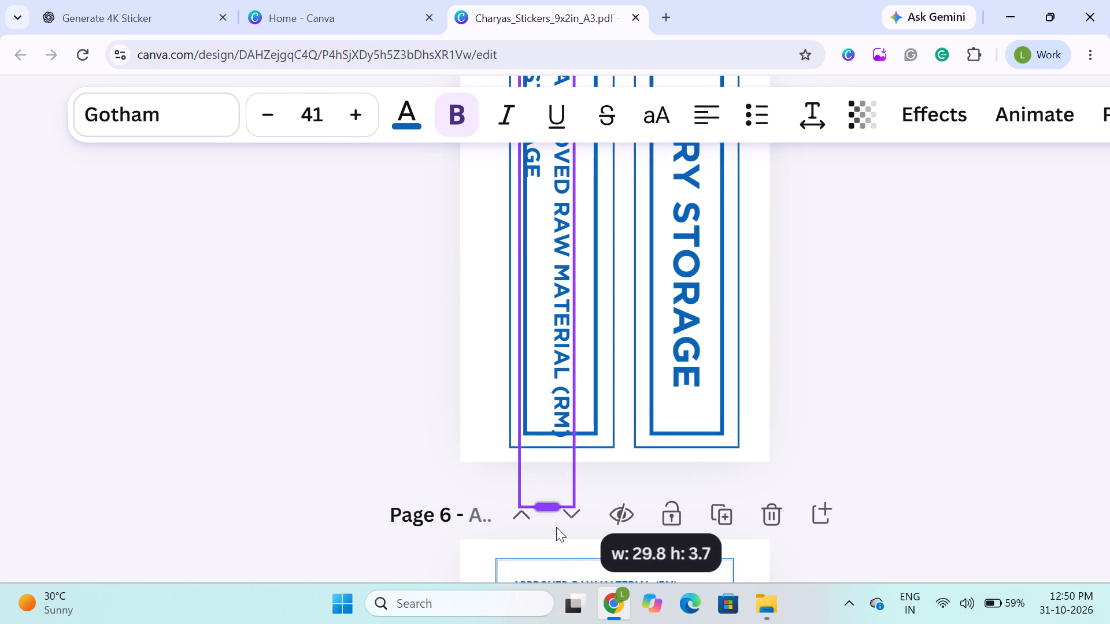
drag(556, 527, 562, 520)
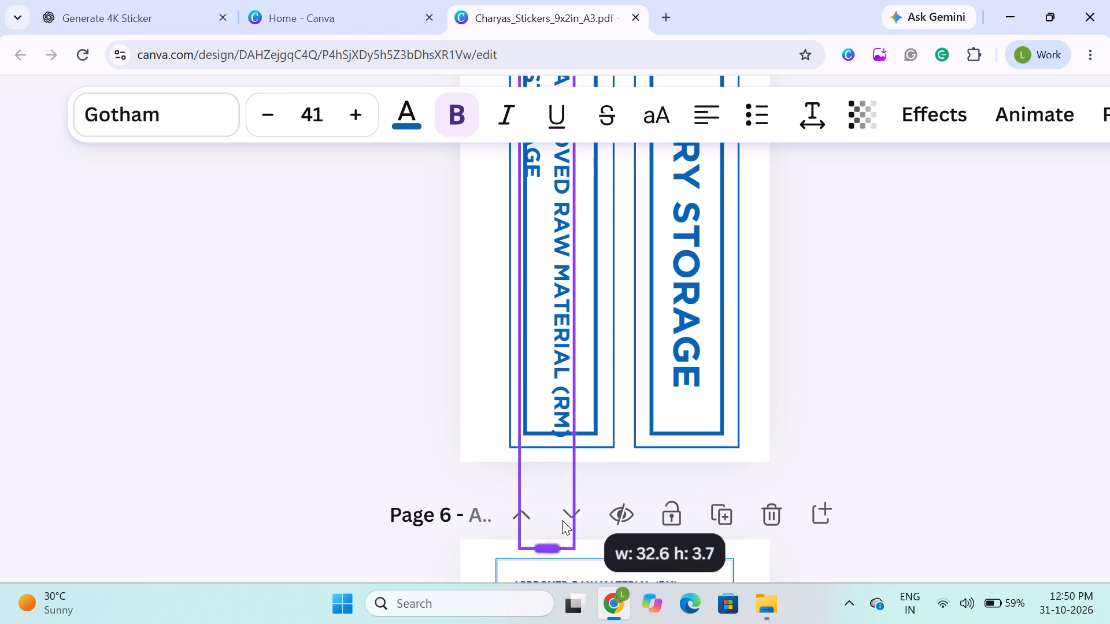
drag(562, 520, 576, 623)
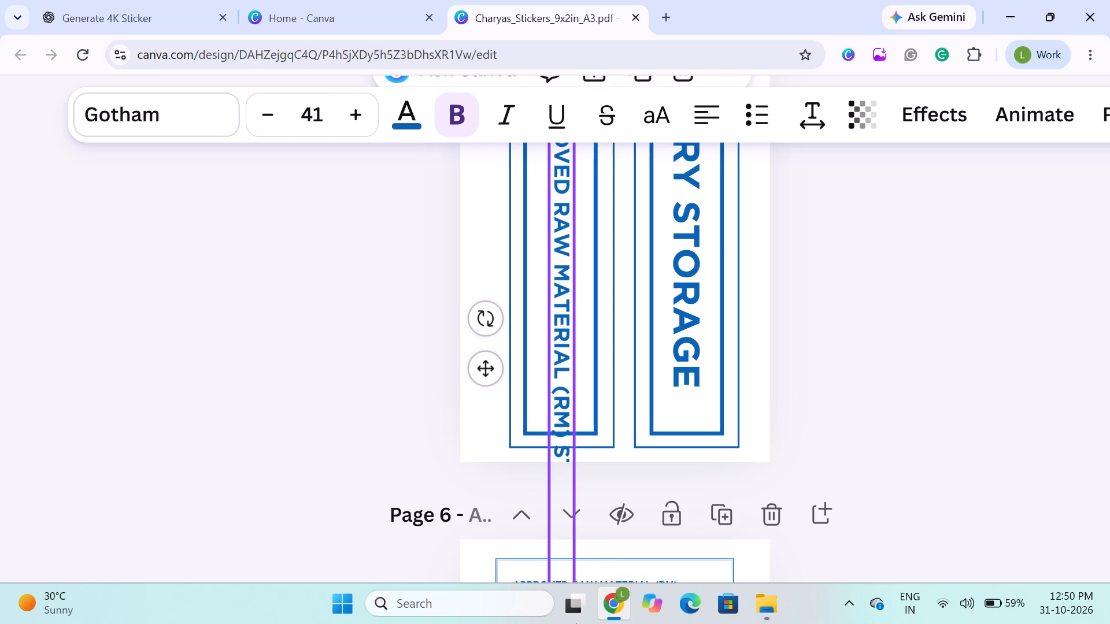
scroll(532, 440, down, 1)
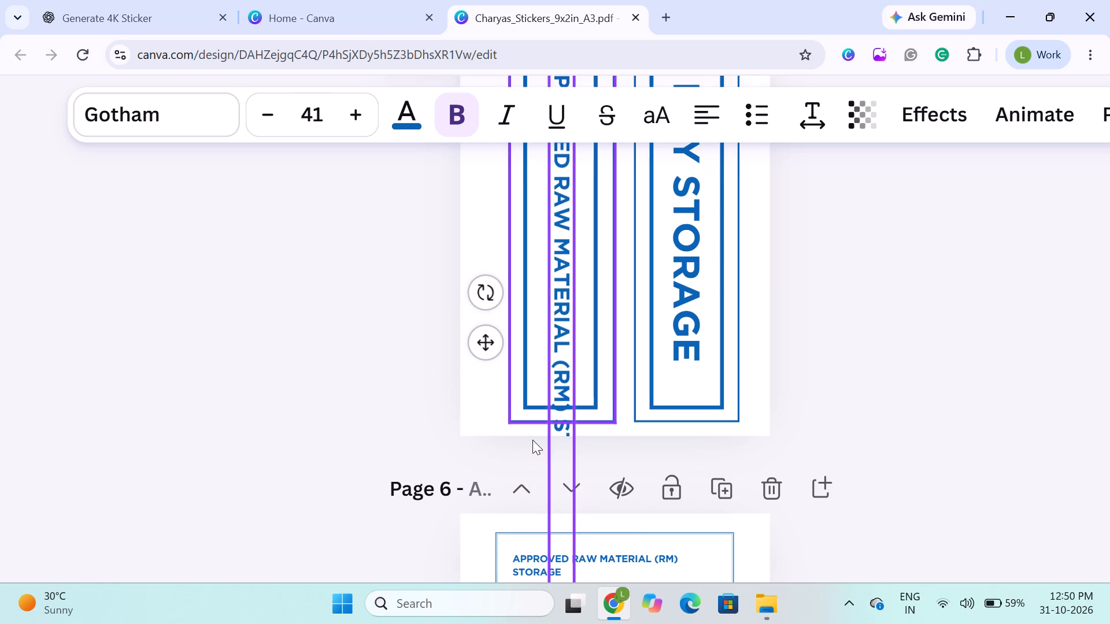
scroll(532, 440, down, 1)
scroll(580, 496, down, 1)
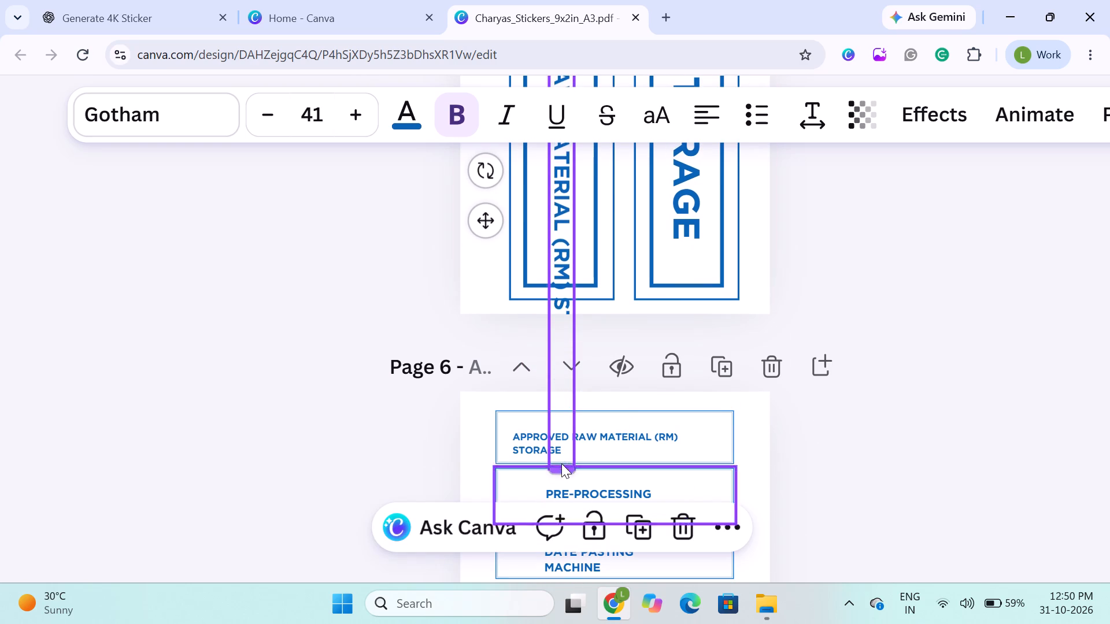
drag(563, 473, 570, 405)
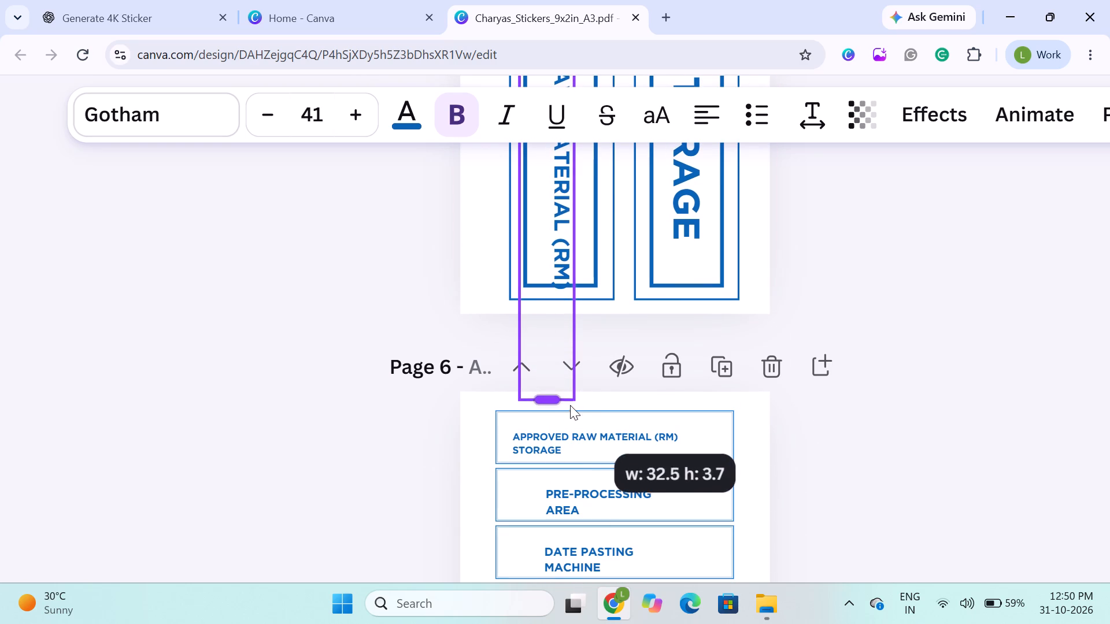
drag(570, 405, 570, 407)
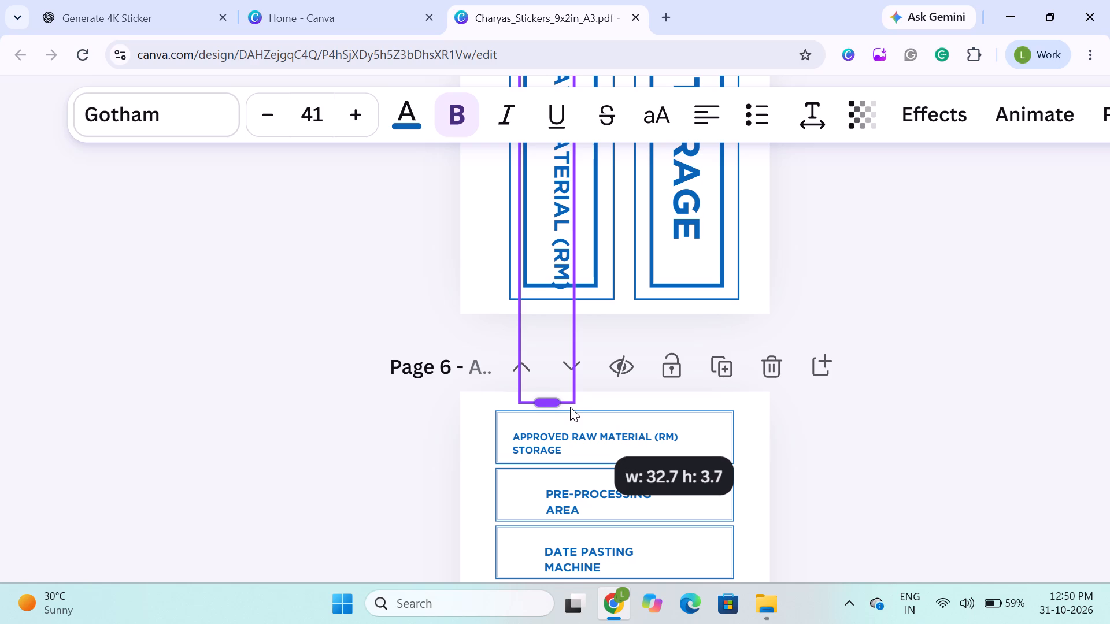
drag(570, 407, 570, 411)
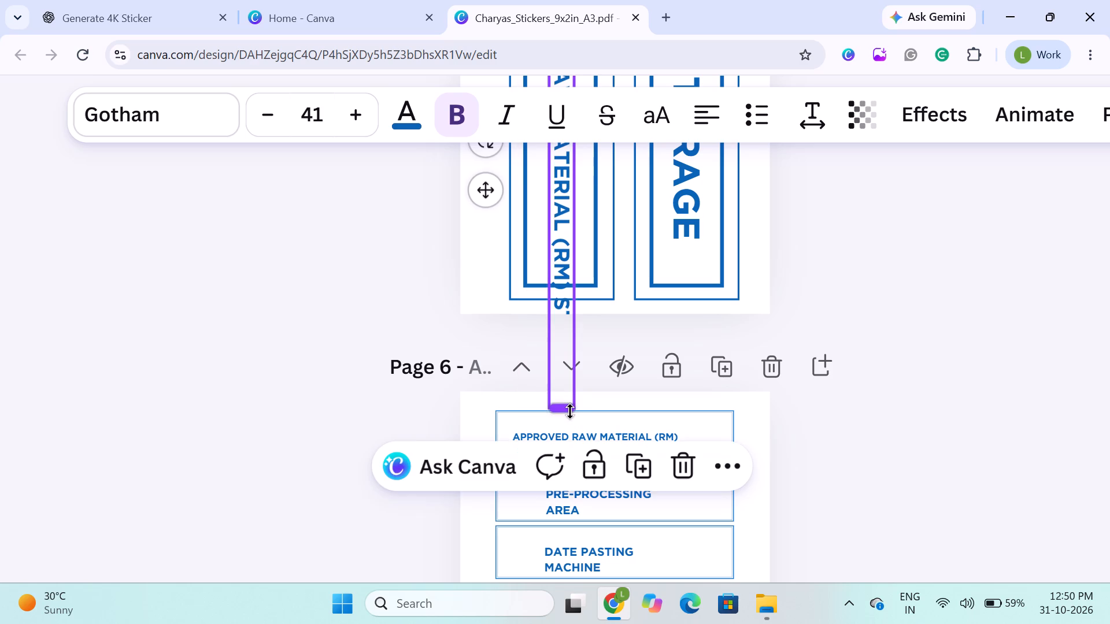
Reduce the APPROVED RAW MATERIAL (RM) STORAGE text to font size 30 so it fits inside its frame on page 5.
scroll(570, 411, up, 2)
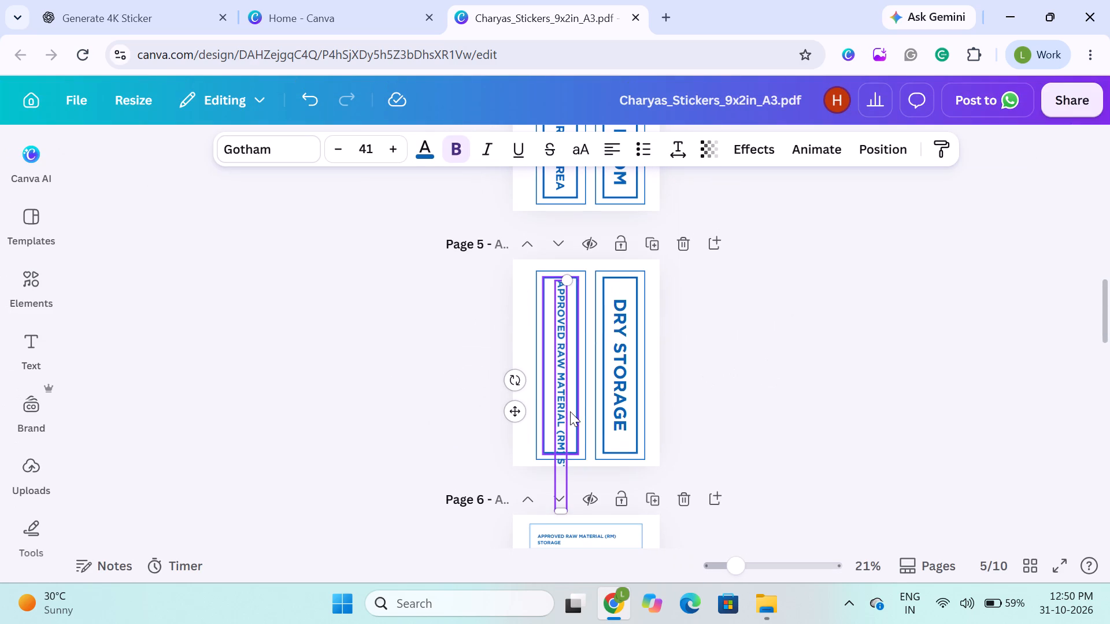
triple_click(336, 148)
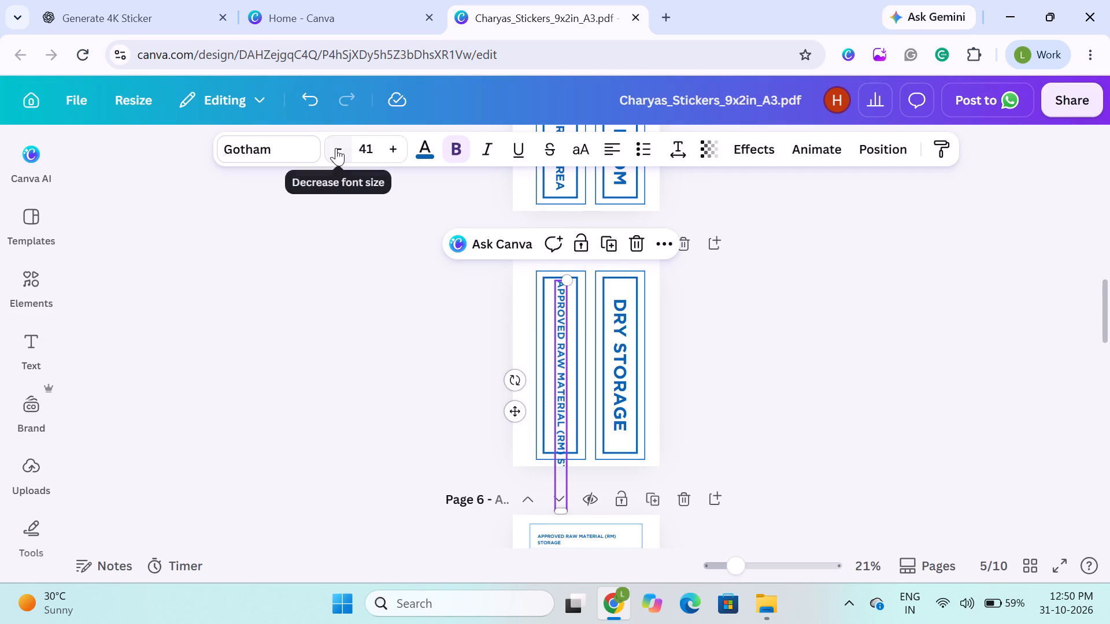
triple_click(336, 148)
triple_click(336, 148)
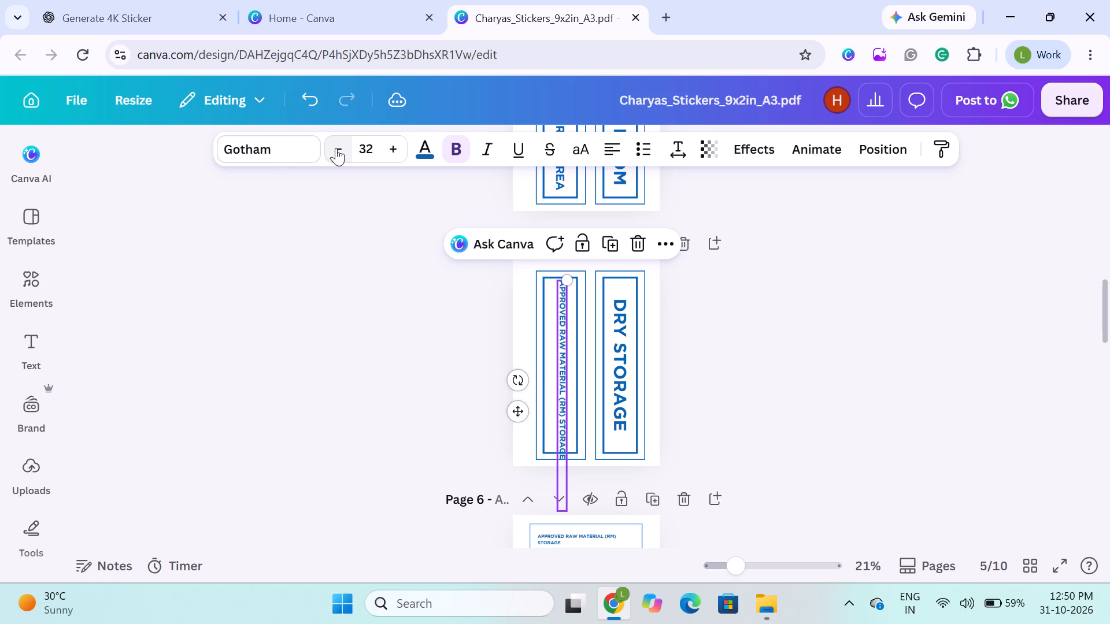
click(336, 148)
click(336, 148)
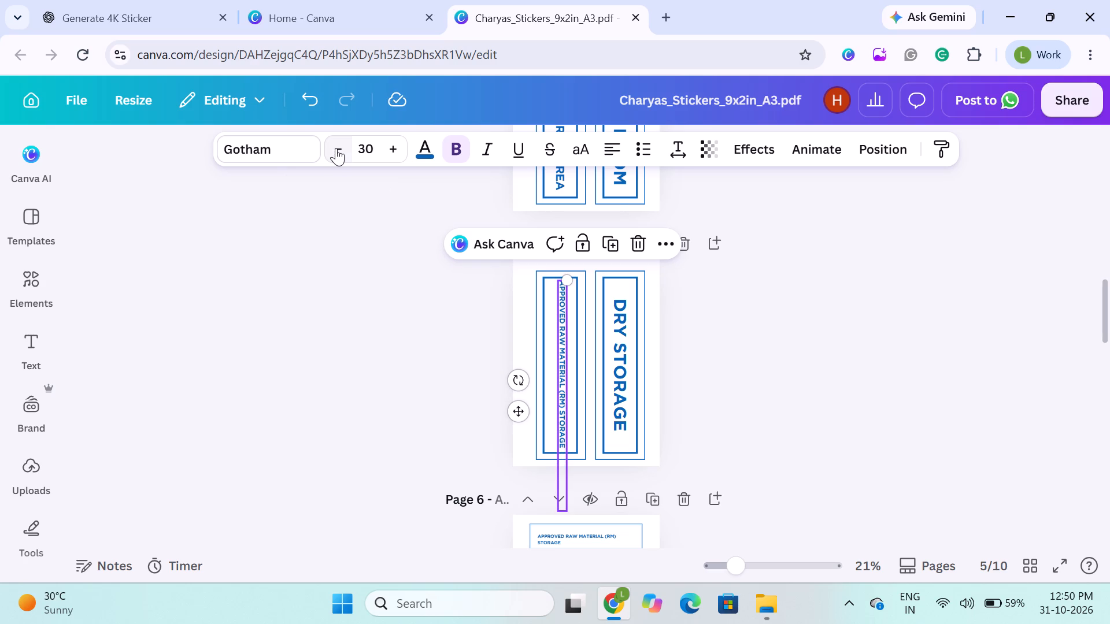
click(351, 223)
Shorten the APPROVED RAW MATERIAL (RM) STORAGE text box so it ends at the inner frame's bottom edge on page 5.
scroll(491, 314, down, 1)
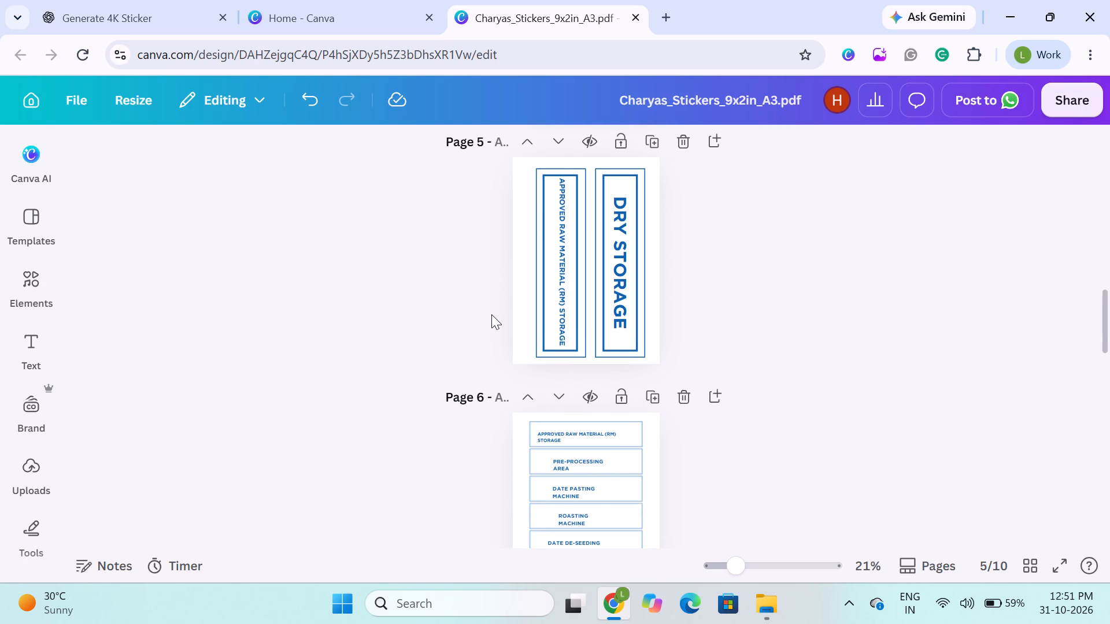
scroll(491, 314, up, 1)
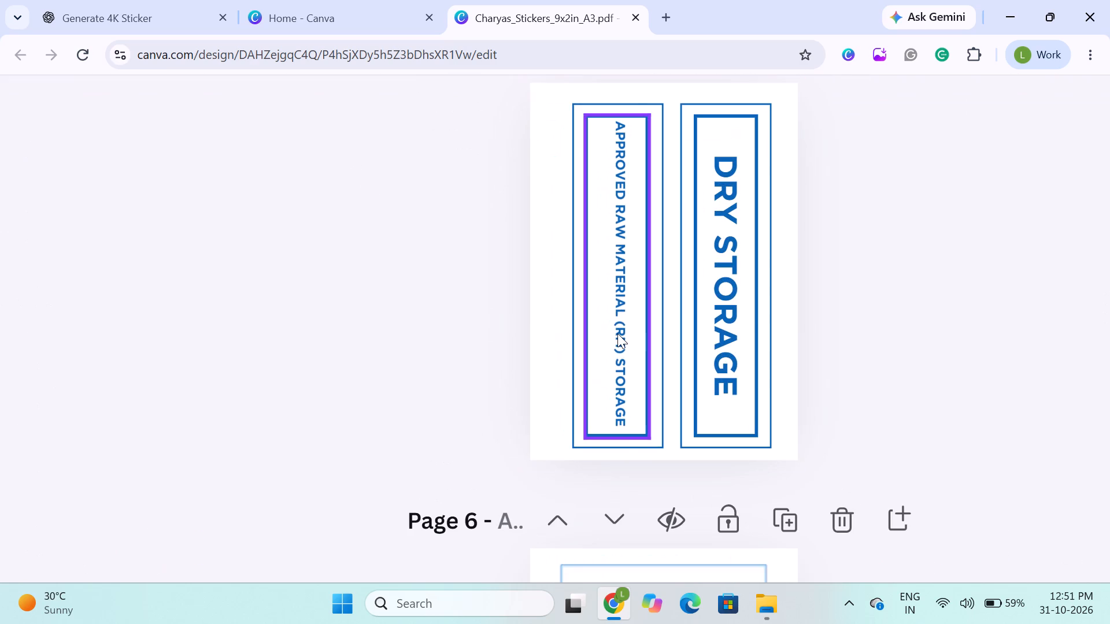
click(617, 333)
scroll(624, 537, down, 1)
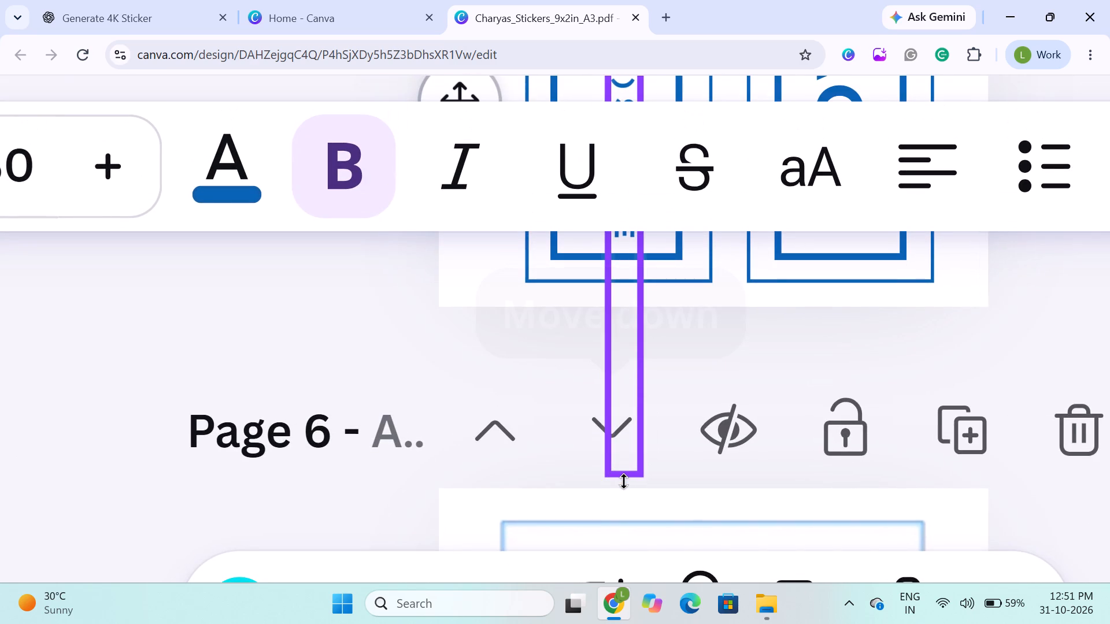
drag(624, 478, 636, 311)
scroll(636, 311, up, 1)
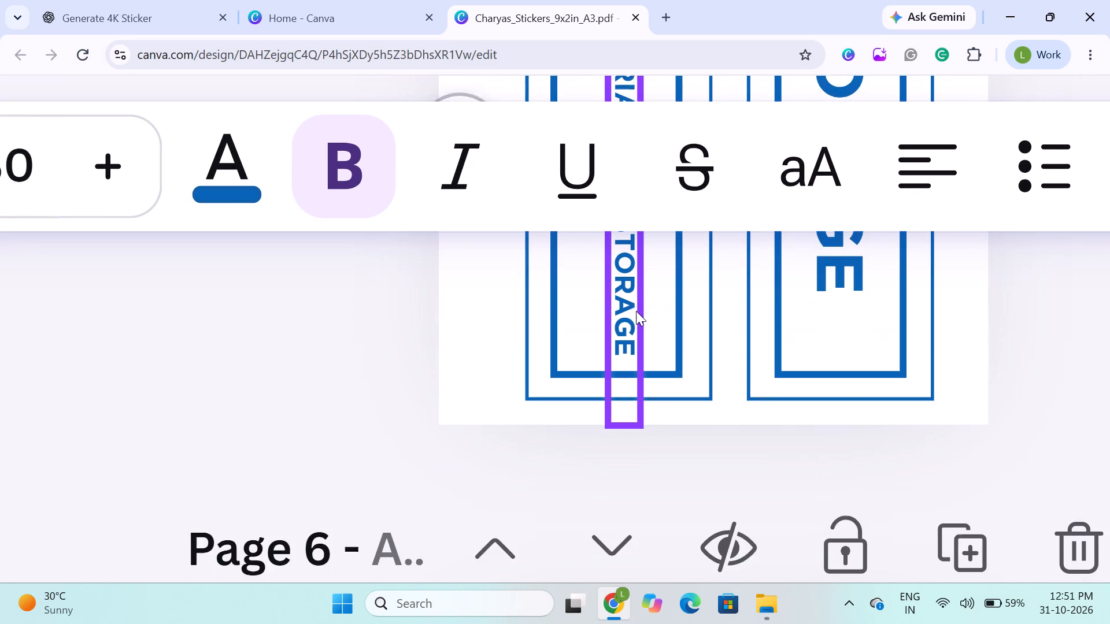
scroll(636, 311, up, 1)
drag(627, 437, 630, 363)
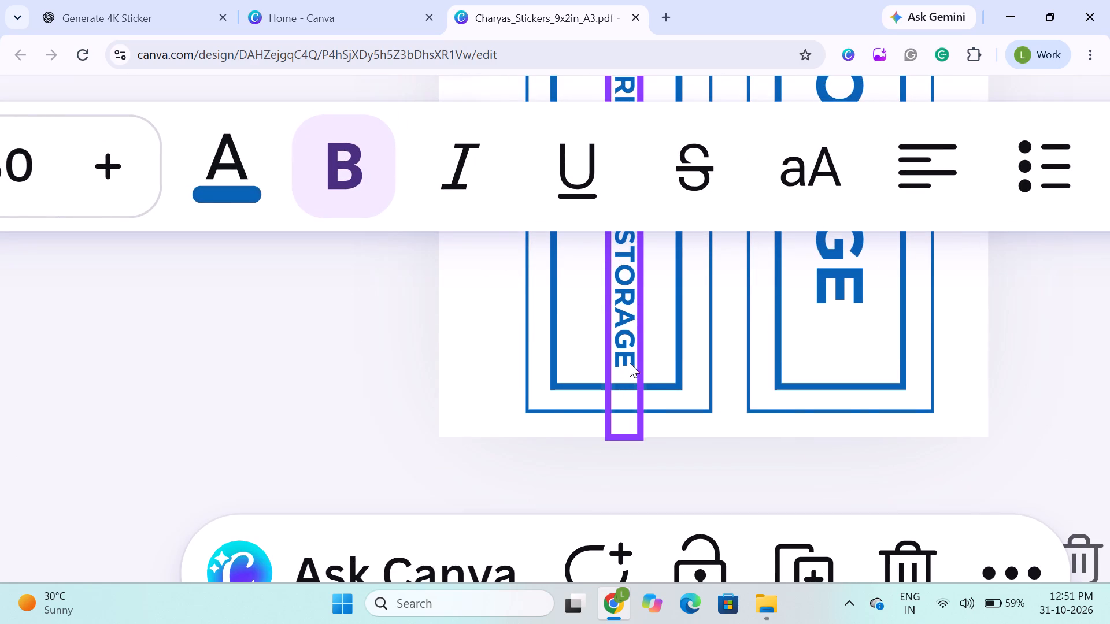
drag(630, 363, 628, 374)
click(358, 371)
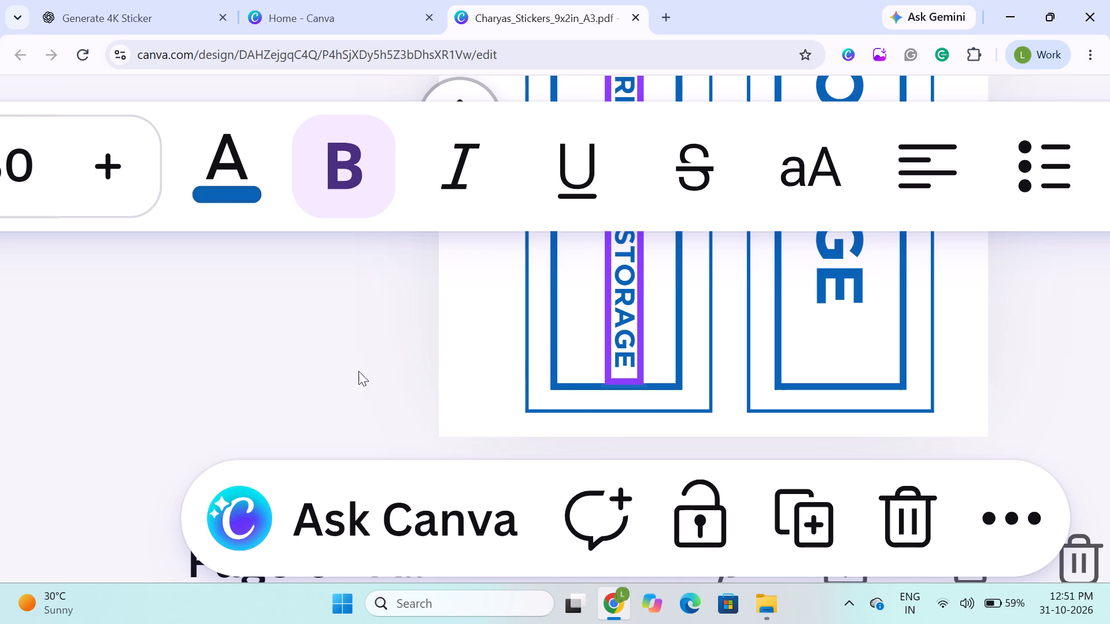
Align the APPROVED RAW MATERIAL (RM) STORAGE text and its inner frame on page 5 to each other's centre and middle.
scroll(358, 371, up, 2)
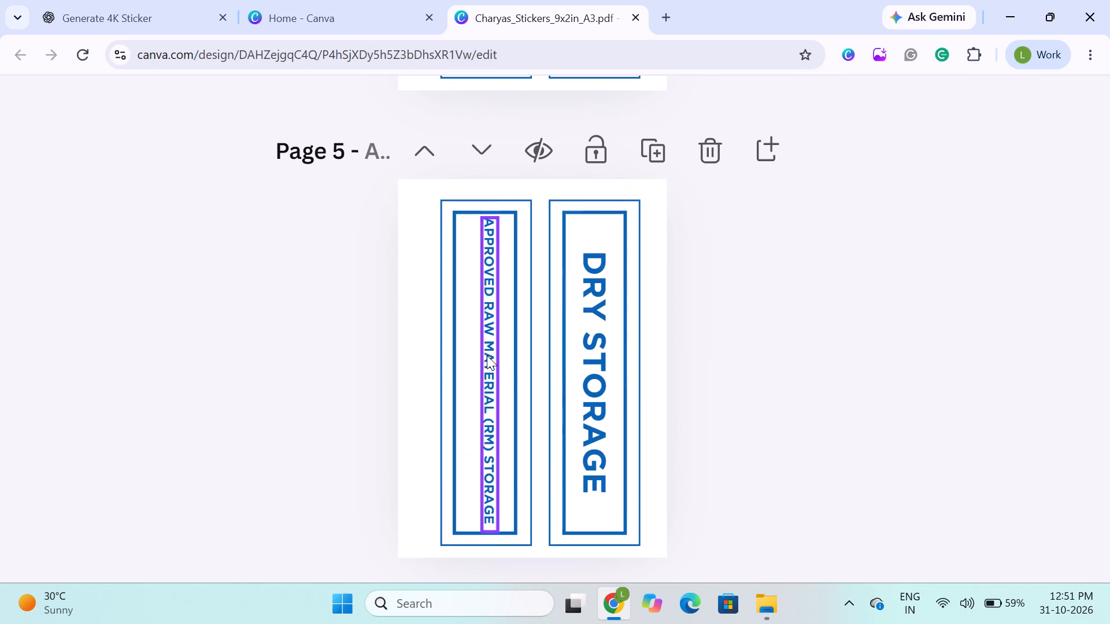
click(487, 355)
shift+click(509, 358)
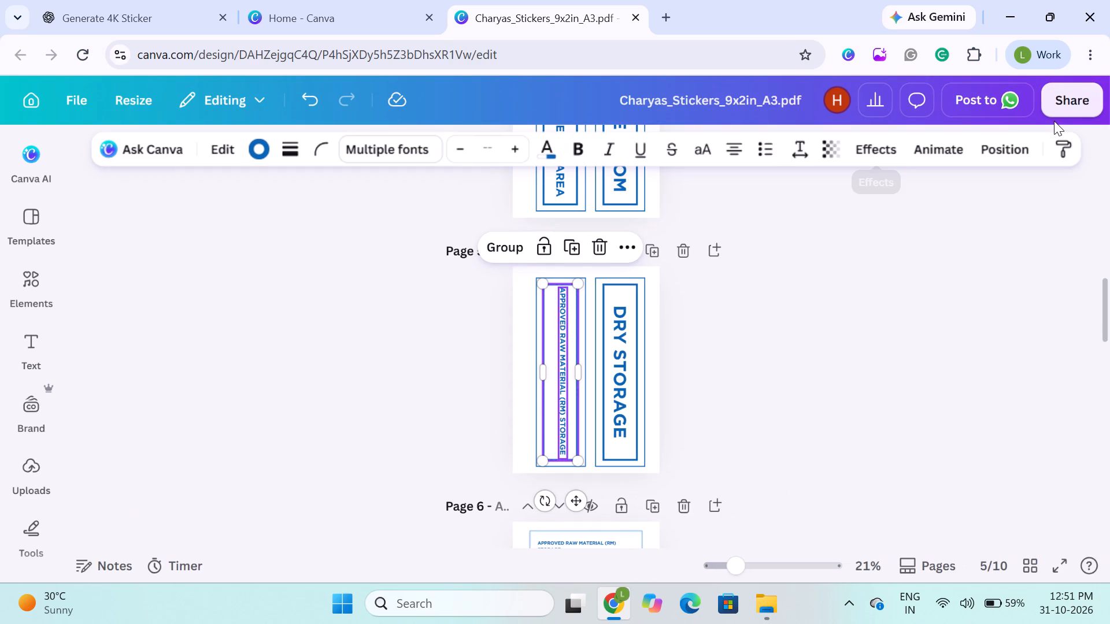
click(1000, 146)
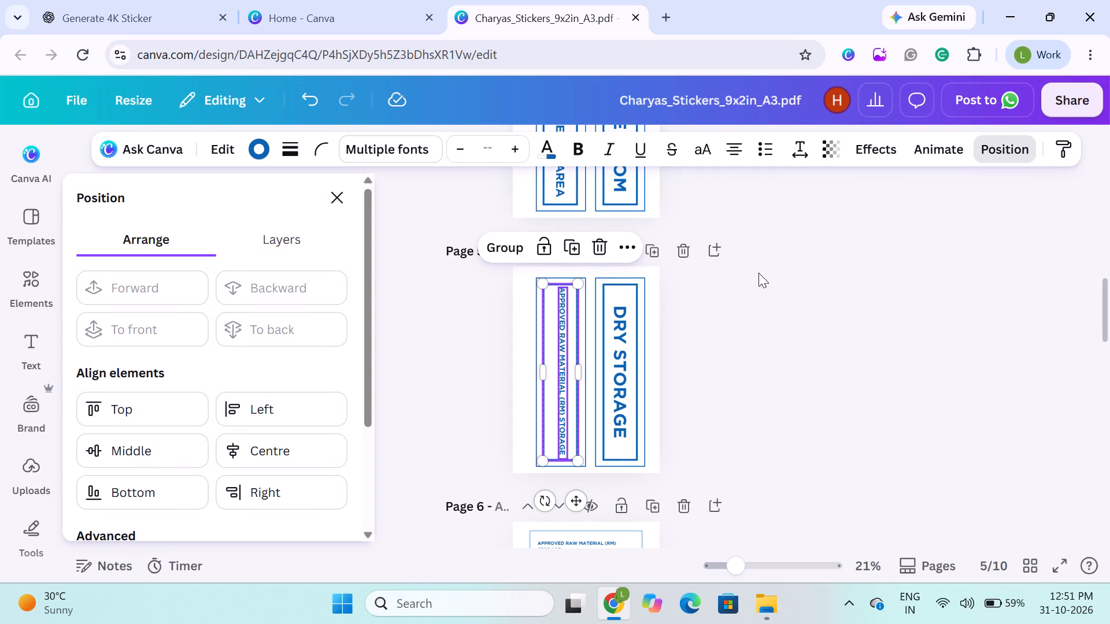
click(253, 450)
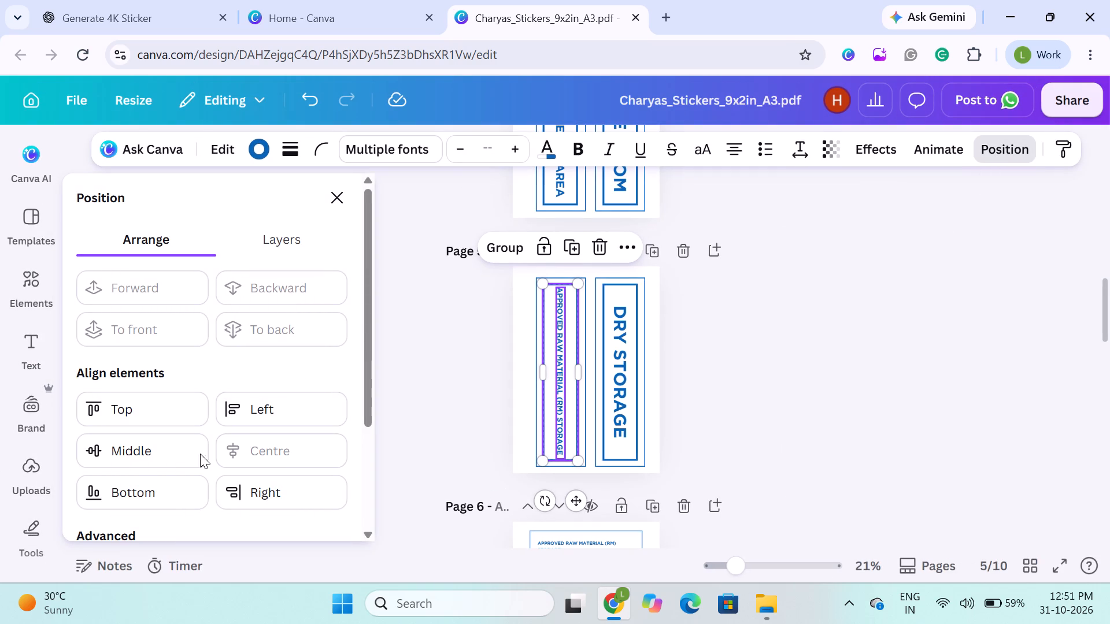
click(150, 455)
click(432, 359)
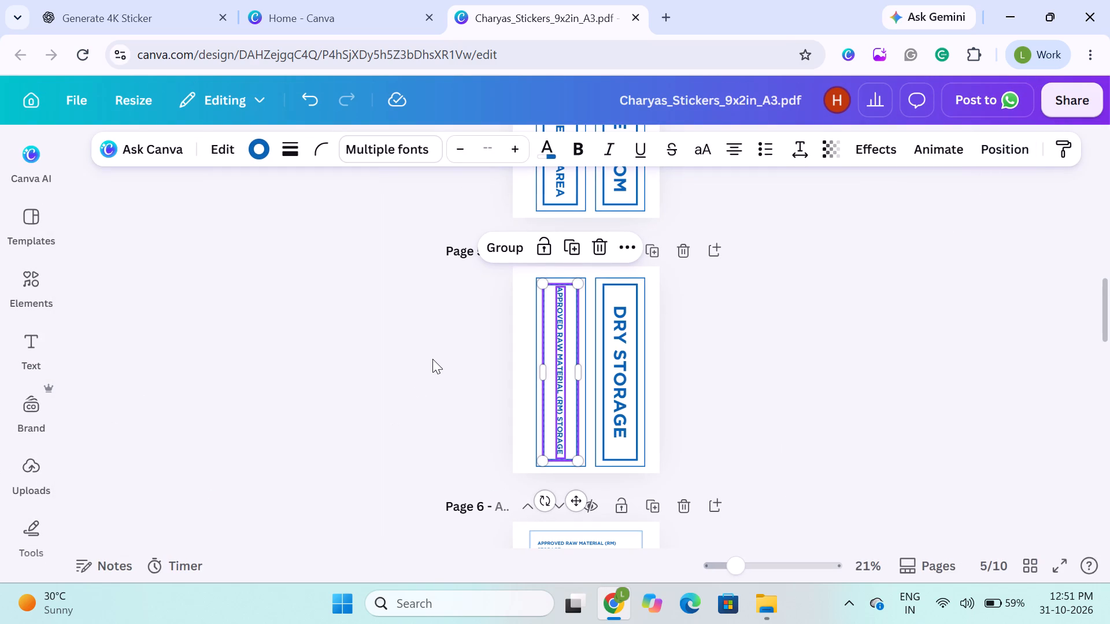
click(432, 359)
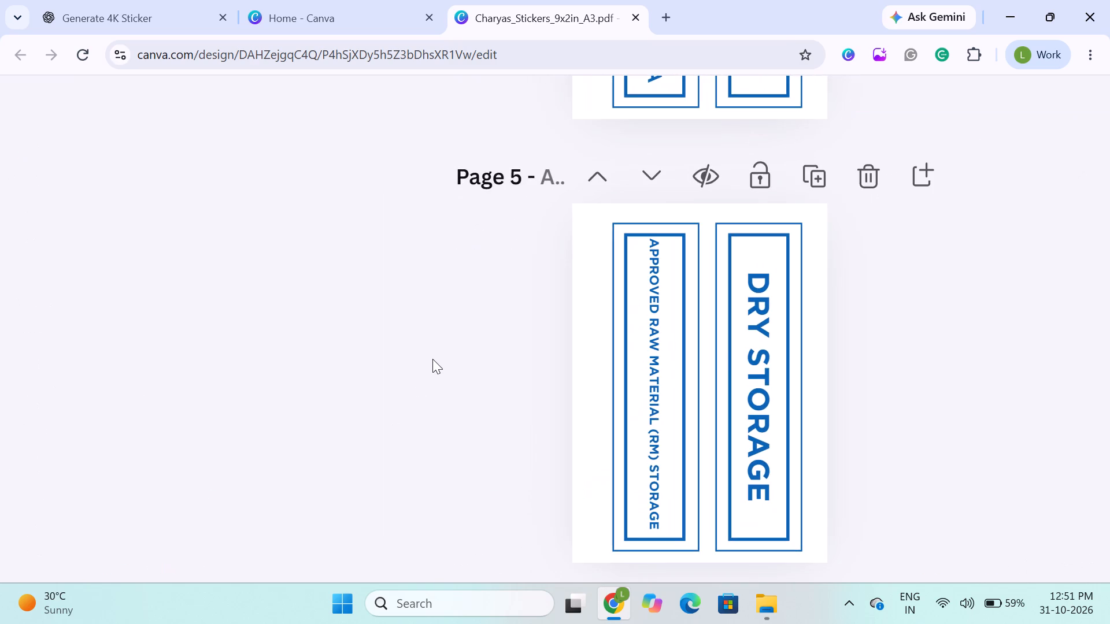
Check the APPROVED RAW MATERIAL (RM) STORAGE label on page 5 against the label list on page 6.
click(668, 369)
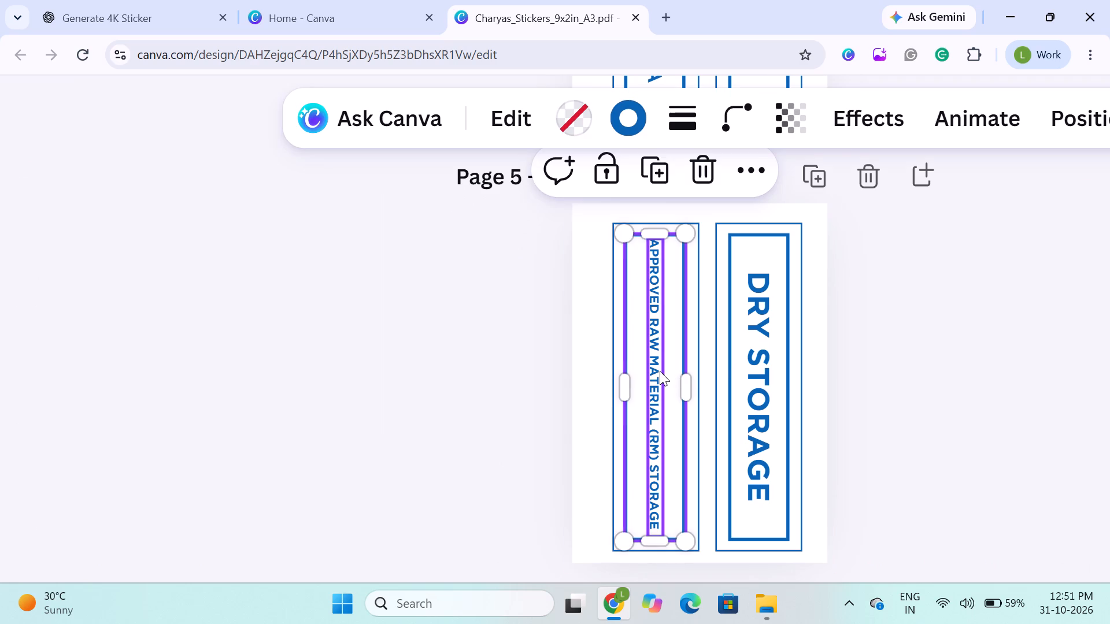
click(660, 371)
scroll(660, 371, down, 5)
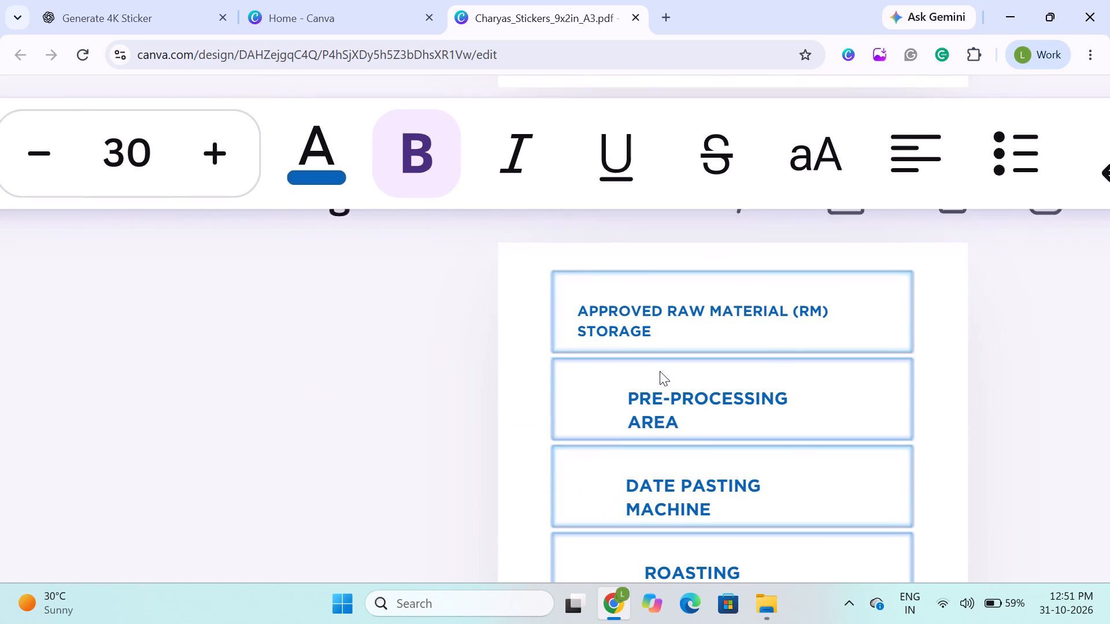
click(322, 403)
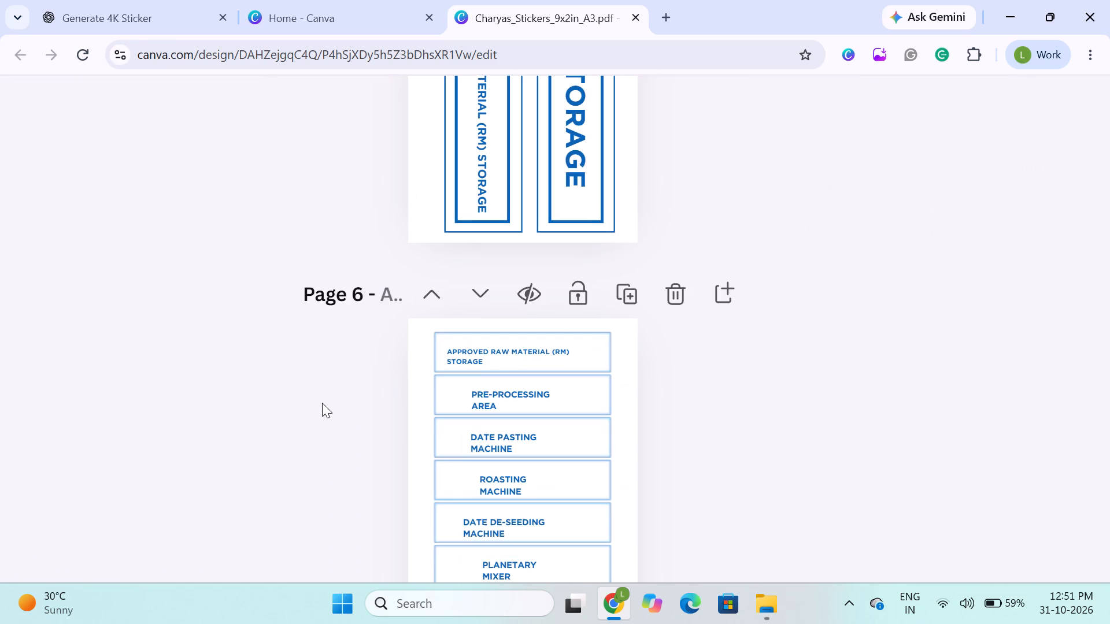
scroll(322, 403, up, 2)
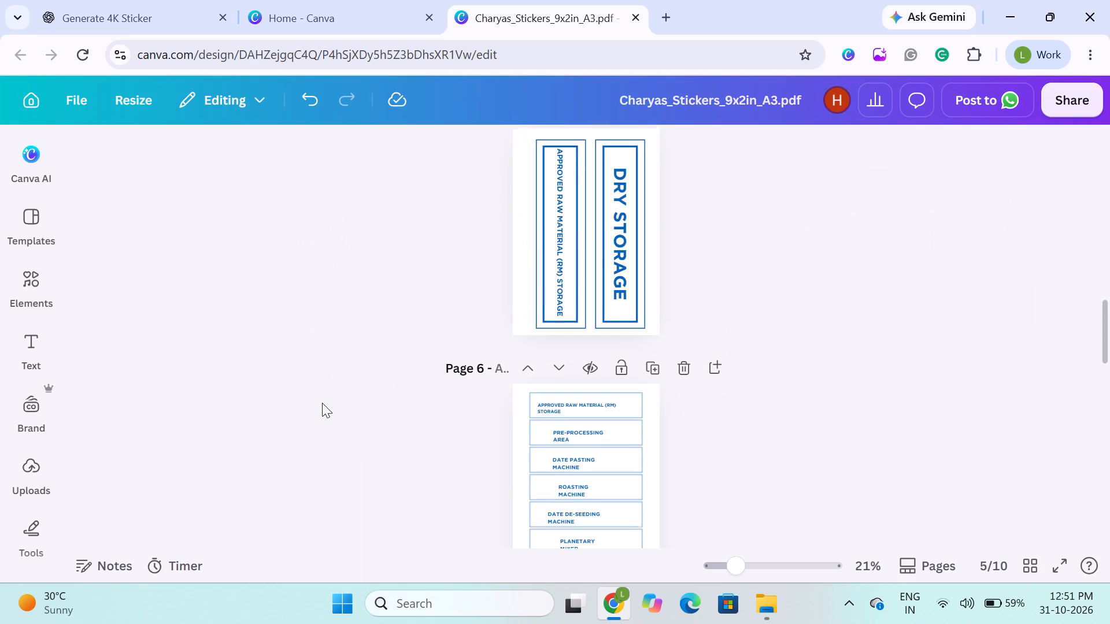
scroll(322, 403, up, 1)
scroll(322, 403, down, 1)
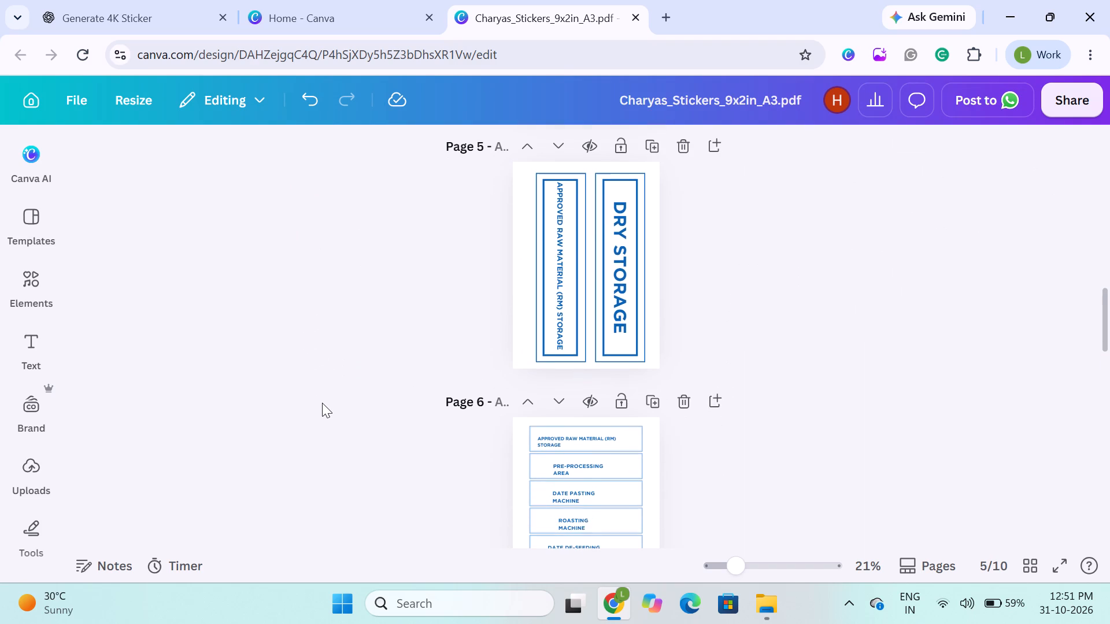
scroll(322, 403, down, 1)
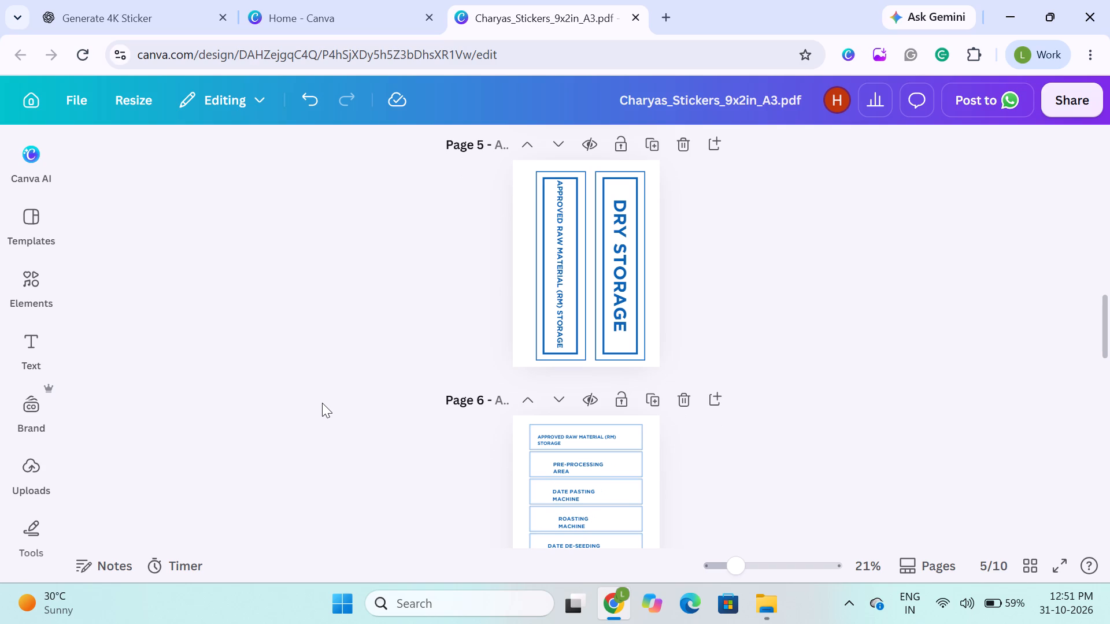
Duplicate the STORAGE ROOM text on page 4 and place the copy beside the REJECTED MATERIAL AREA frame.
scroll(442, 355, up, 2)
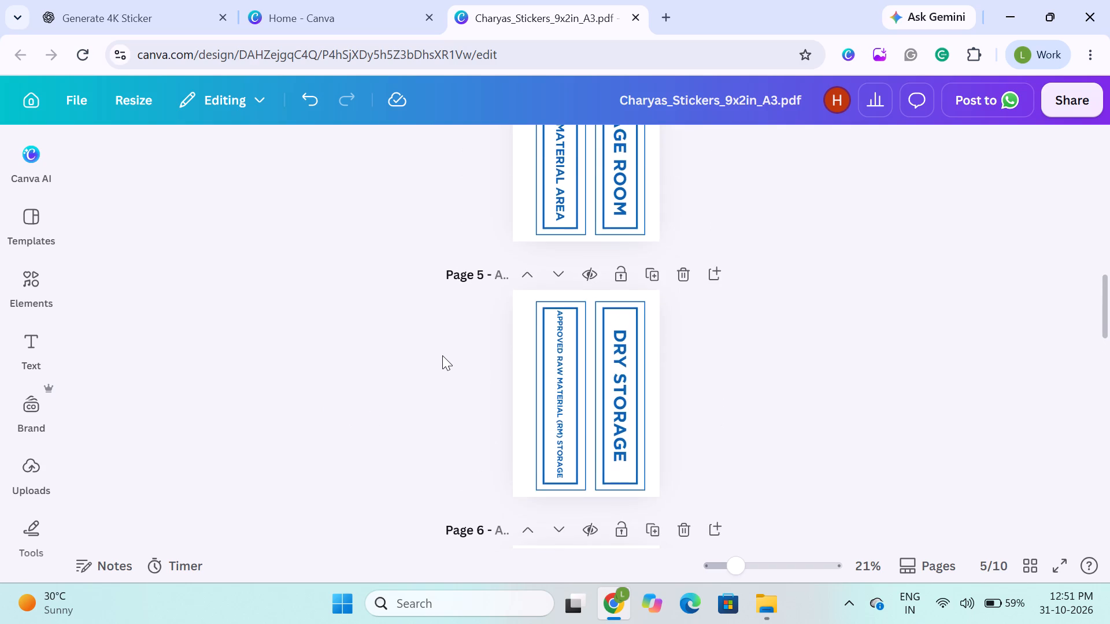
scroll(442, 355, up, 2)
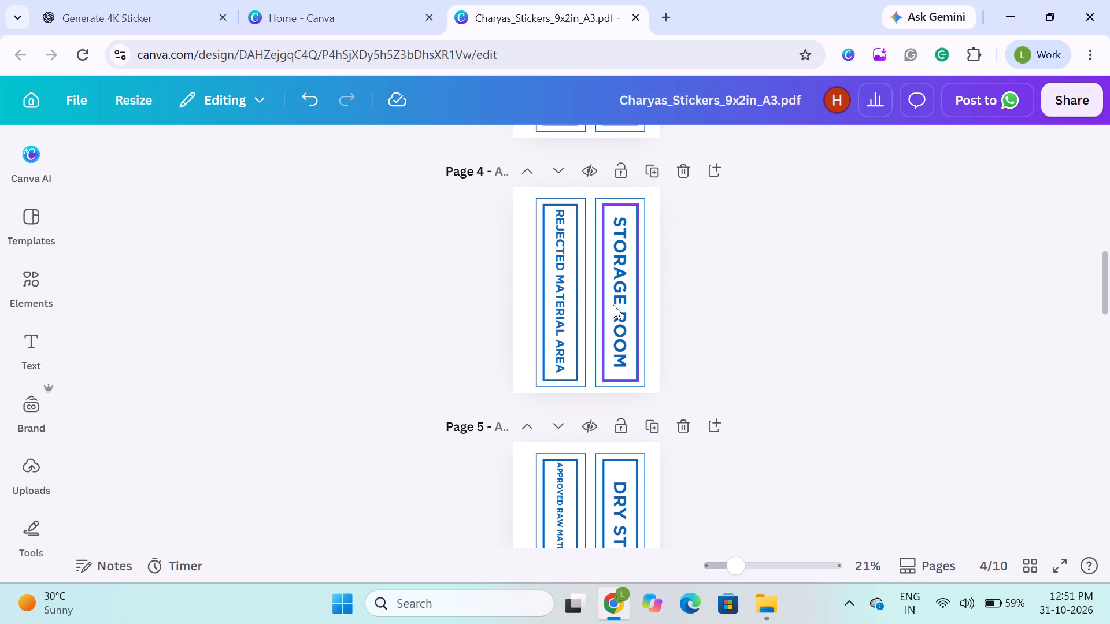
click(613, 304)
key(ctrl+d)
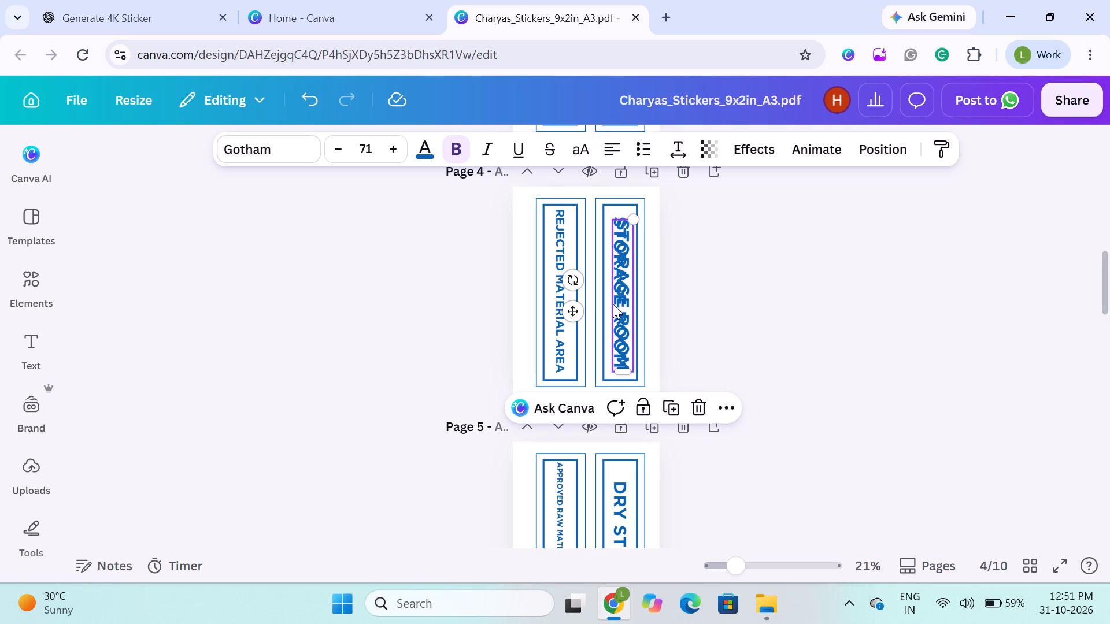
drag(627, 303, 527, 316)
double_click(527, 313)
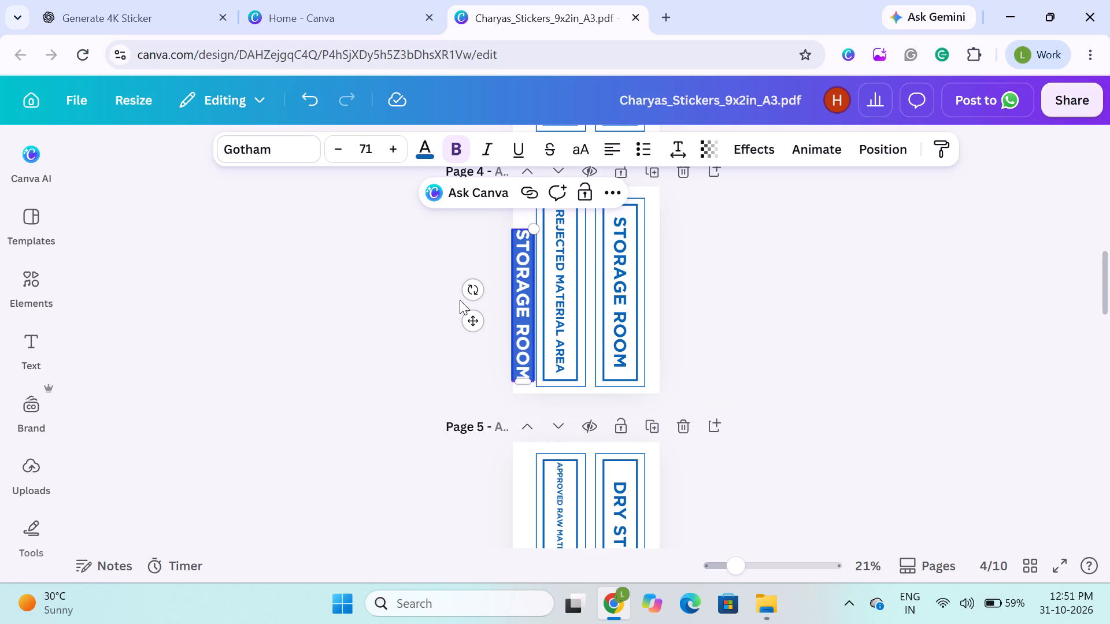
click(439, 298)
Set the REJECTED MATERIAL AREA text on page 4 to font size 71.
click(564, 310)
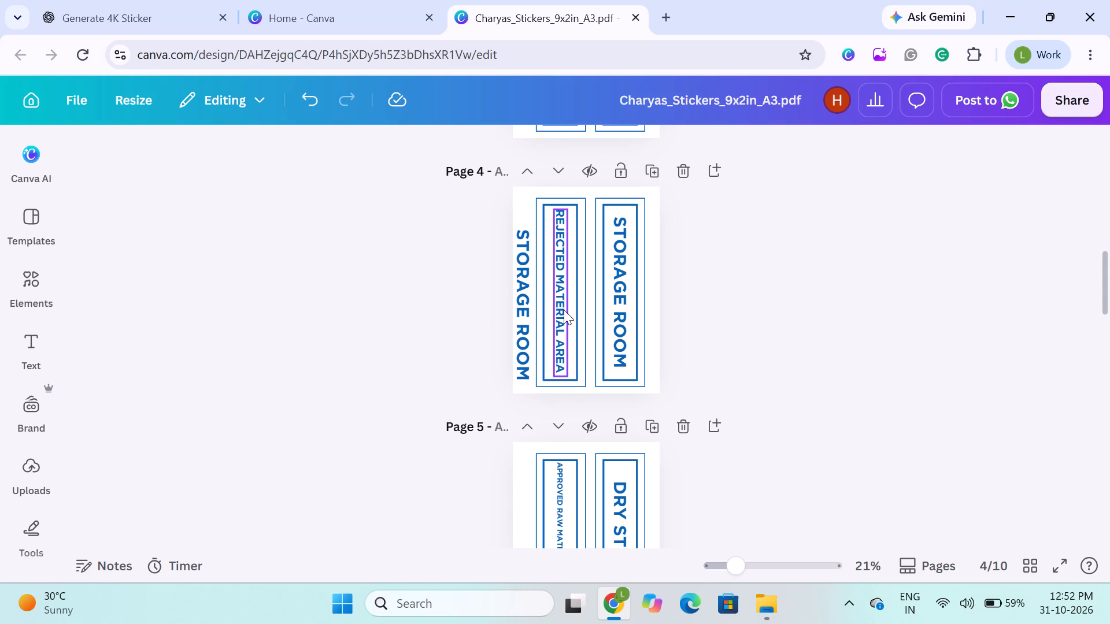
click(364, 151)
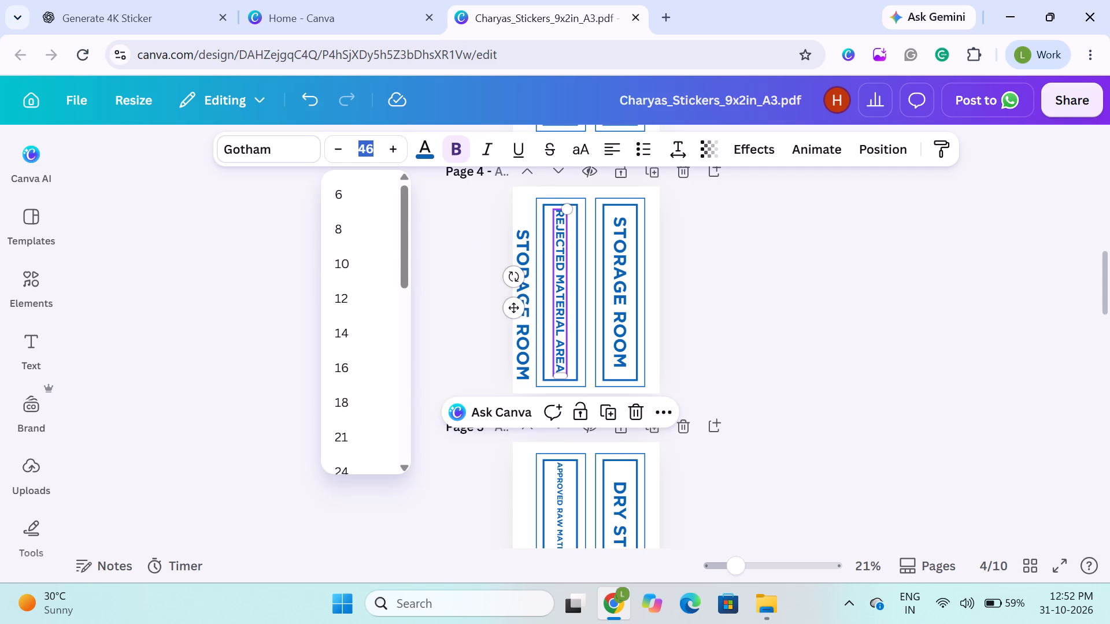
text(71)
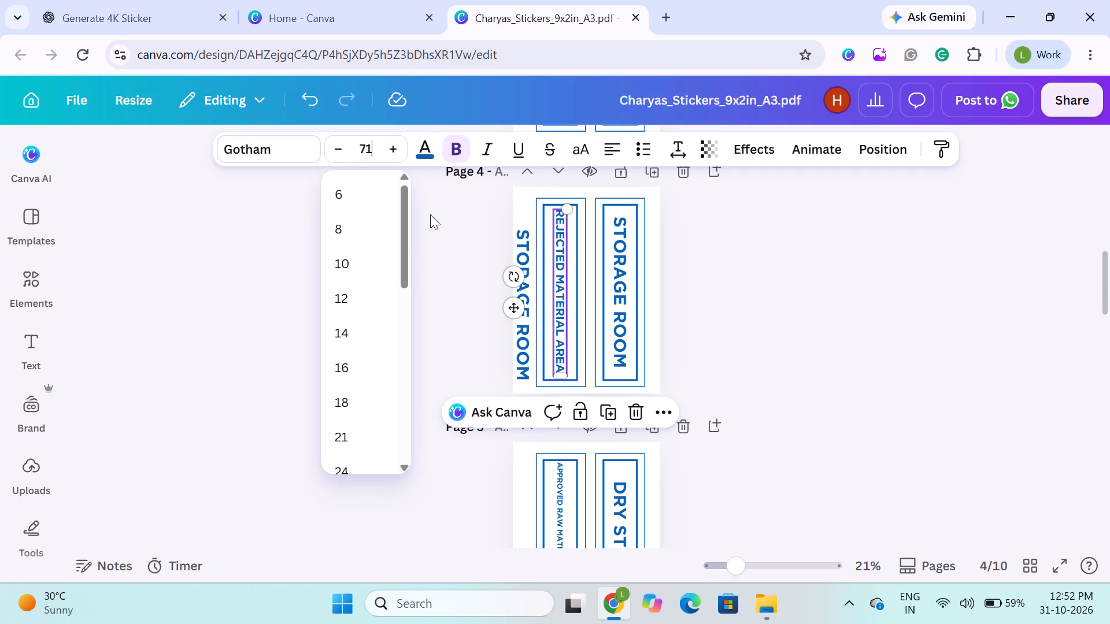
click(430, 214)
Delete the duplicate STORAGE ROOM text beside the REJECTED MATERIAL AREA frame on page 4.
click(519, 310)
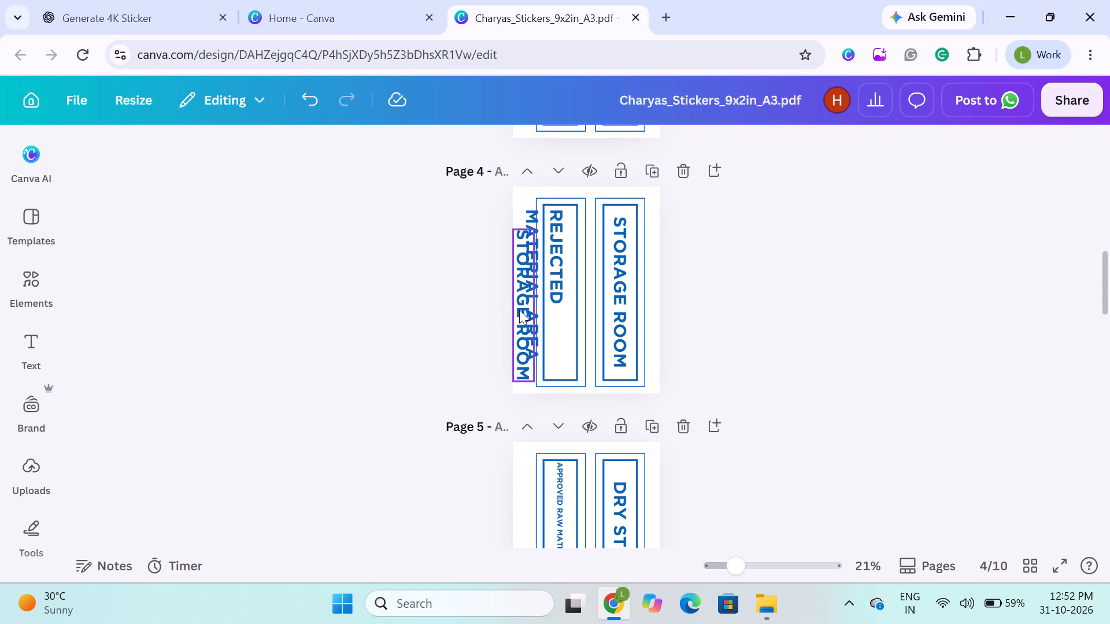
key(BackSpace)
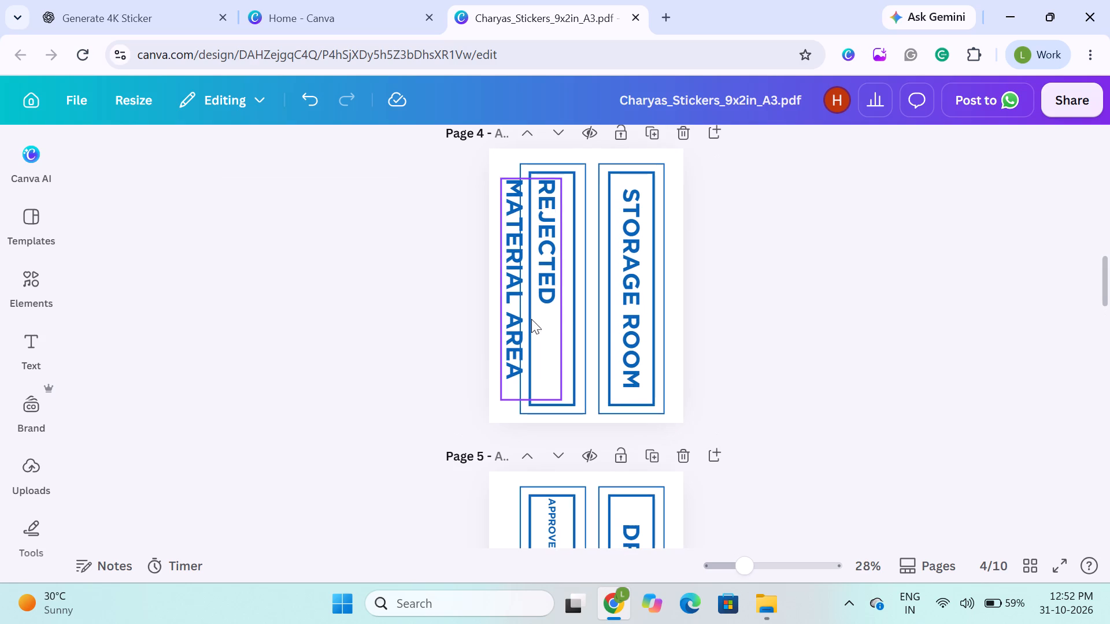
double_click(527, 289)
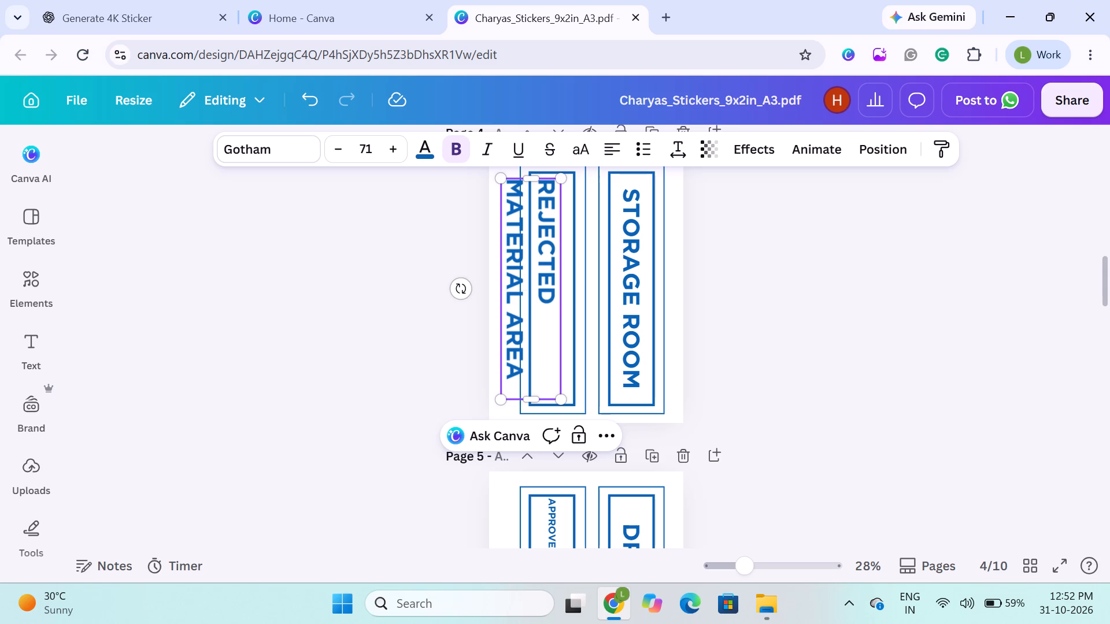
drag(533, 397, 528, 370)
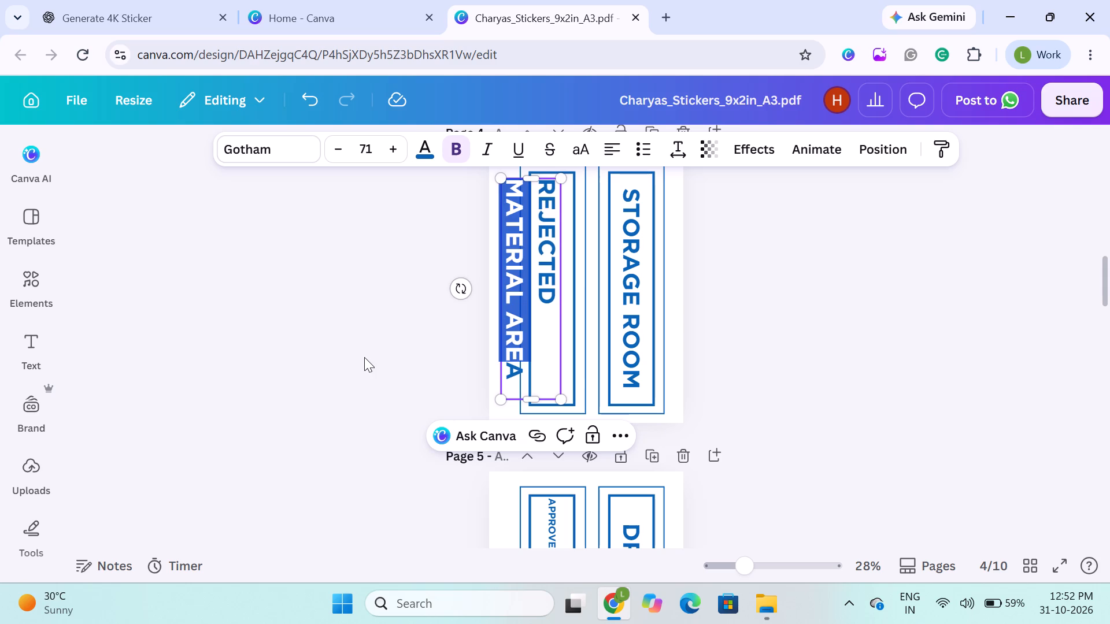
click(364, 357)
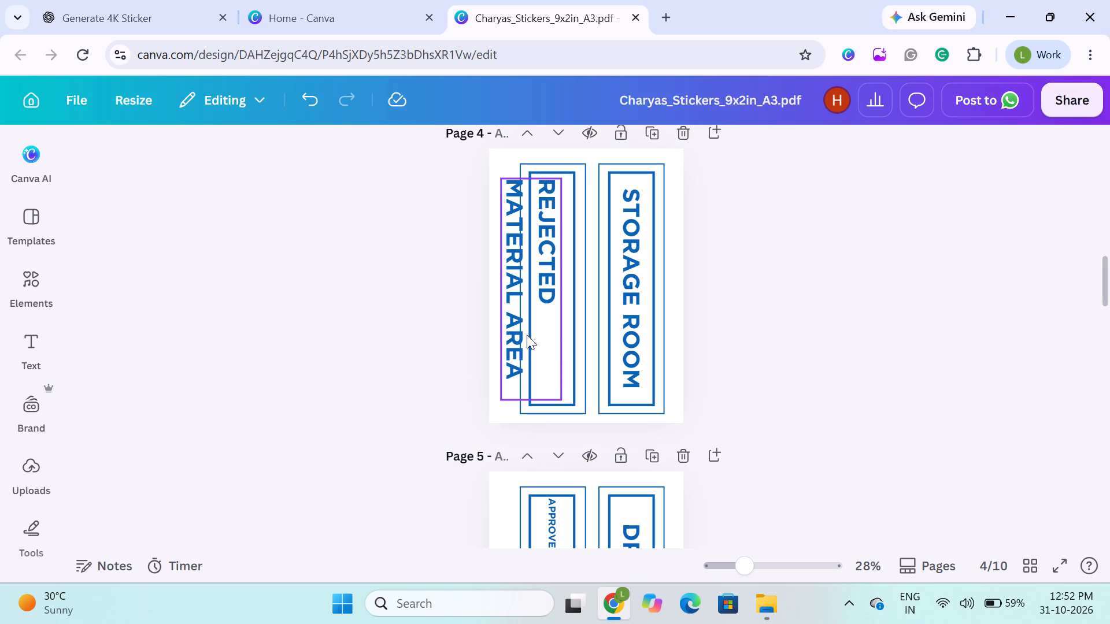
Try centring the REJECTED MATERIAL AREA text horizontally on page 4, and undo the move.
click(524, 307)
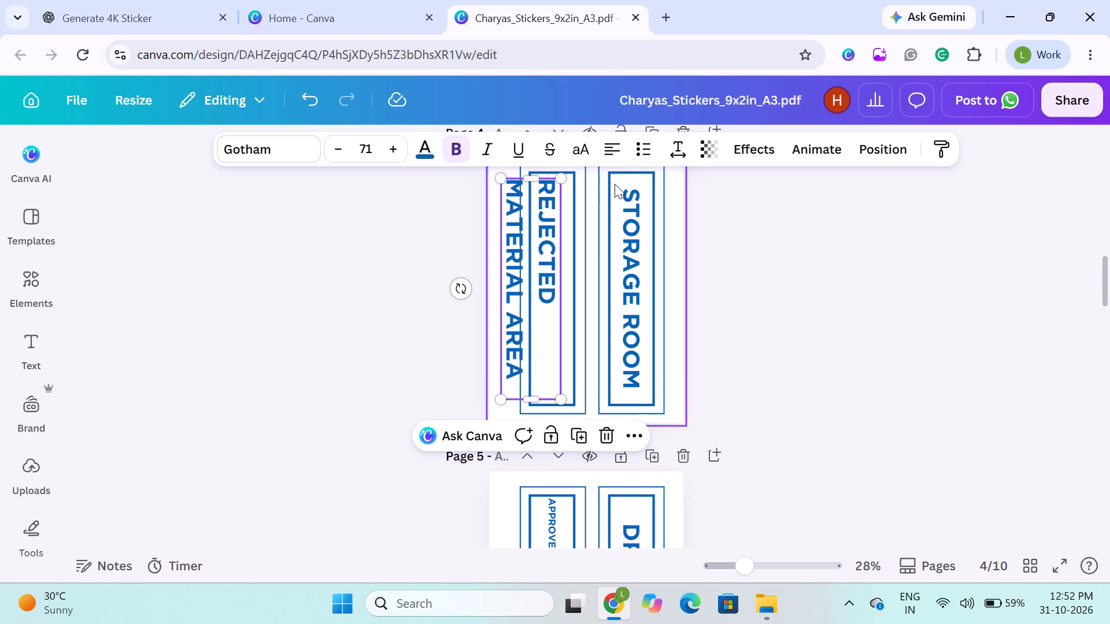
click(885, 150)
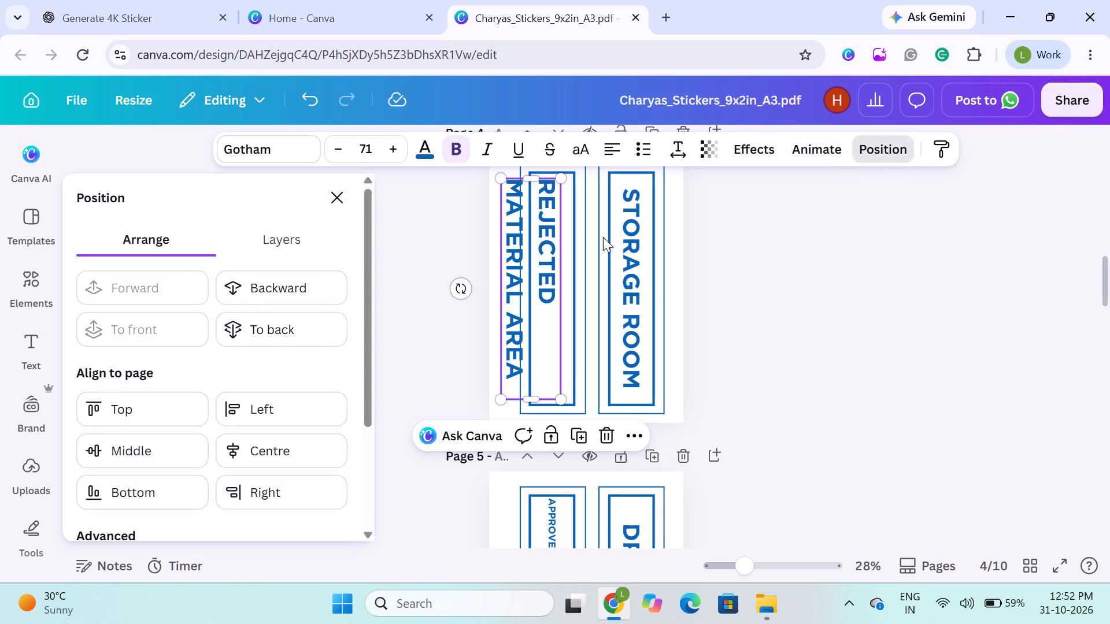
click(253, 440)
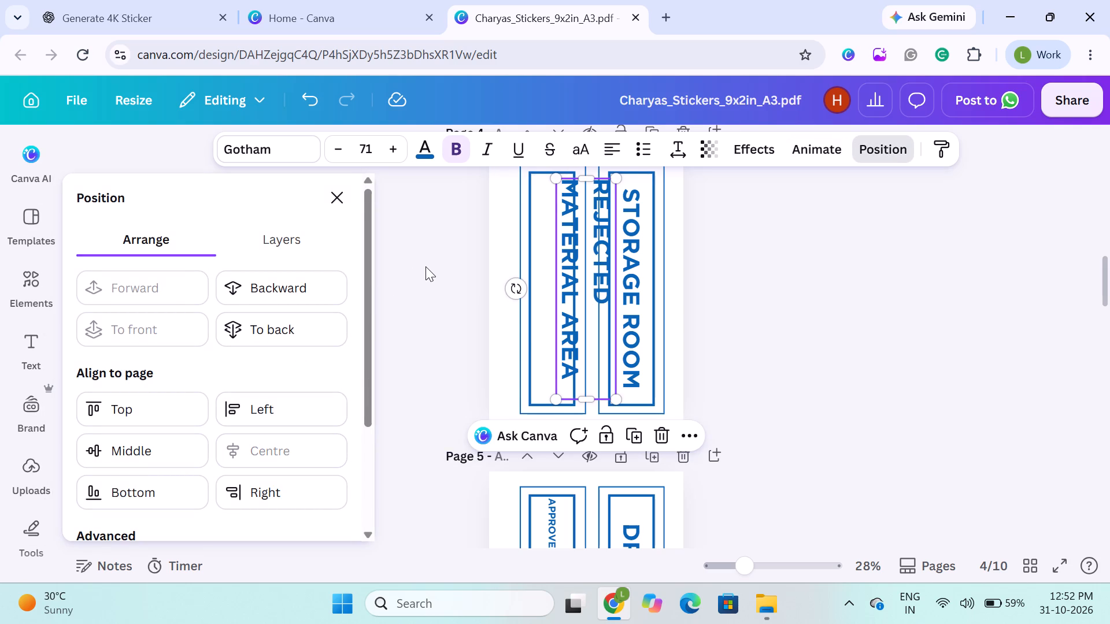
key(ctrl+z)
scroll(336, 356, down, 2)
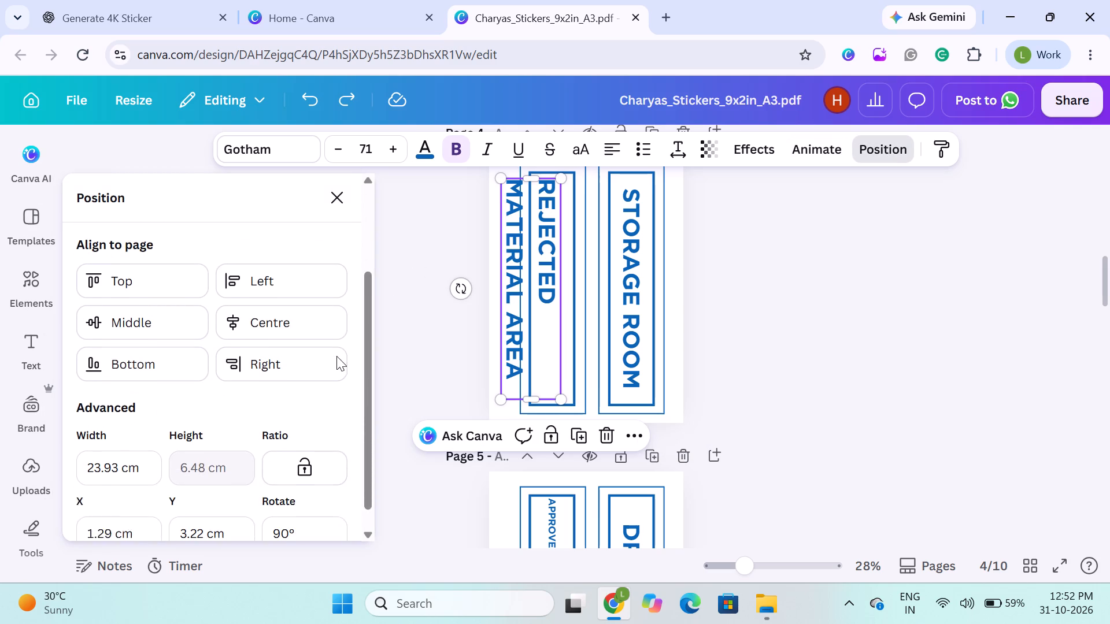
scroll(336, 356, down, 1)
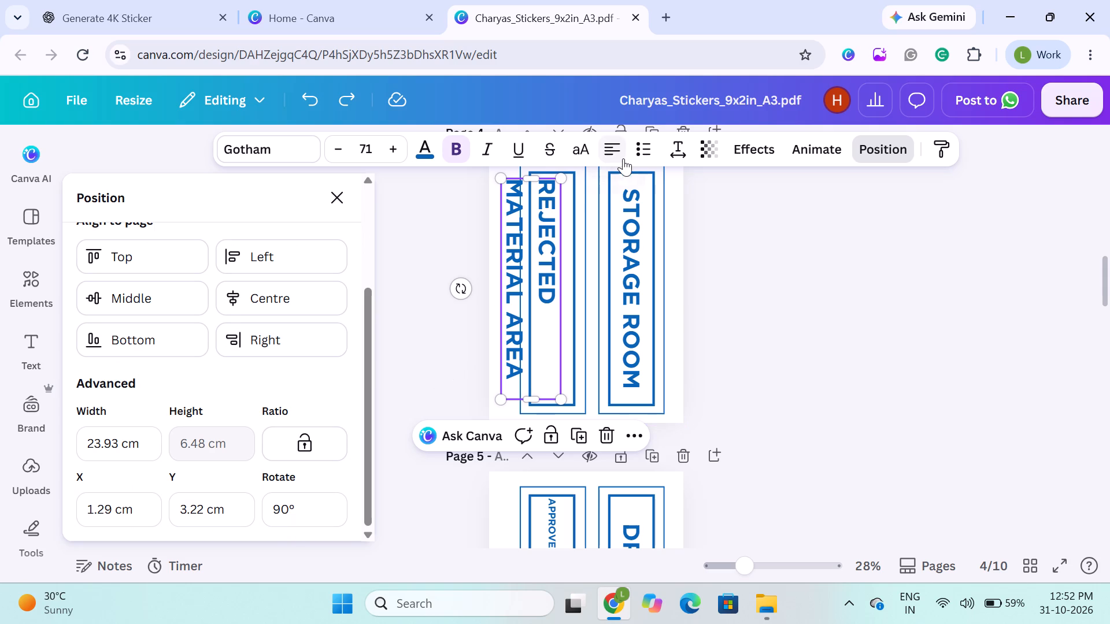
Centre-align the two lines of the REJECTED MATERIAL AREA text on page 4.
click(621, 156)
click(432, 261)
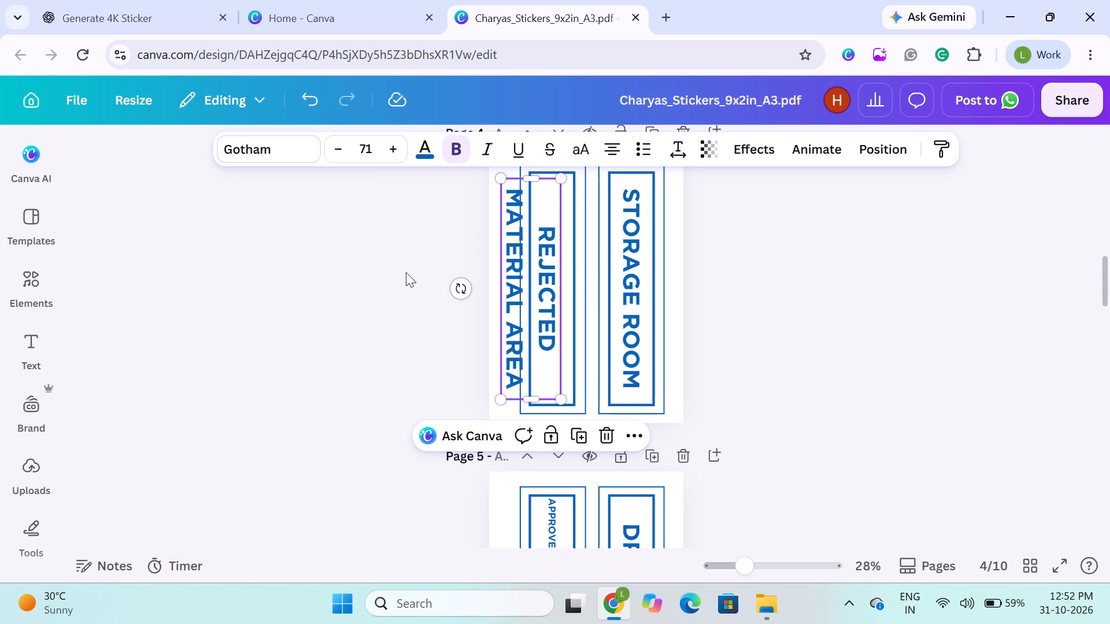
click(379, 269)
Nudge the STORAGE ROOM text and both its frames together towards the right edge of page 4.
scroll(379, 269, right, 1)
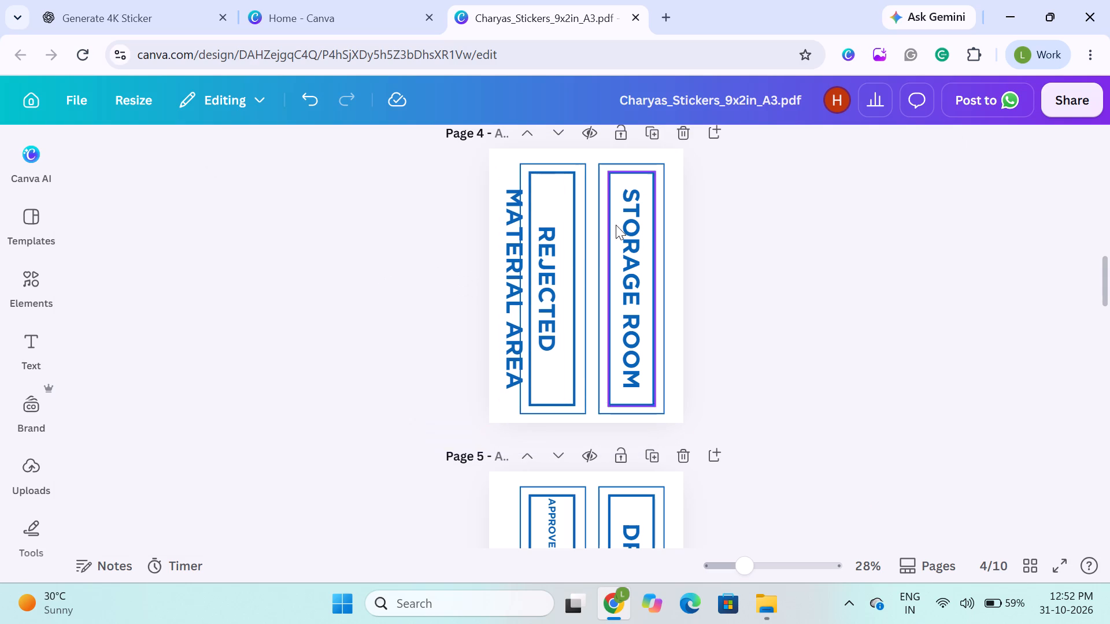
drag(720, 172, 623, 257)
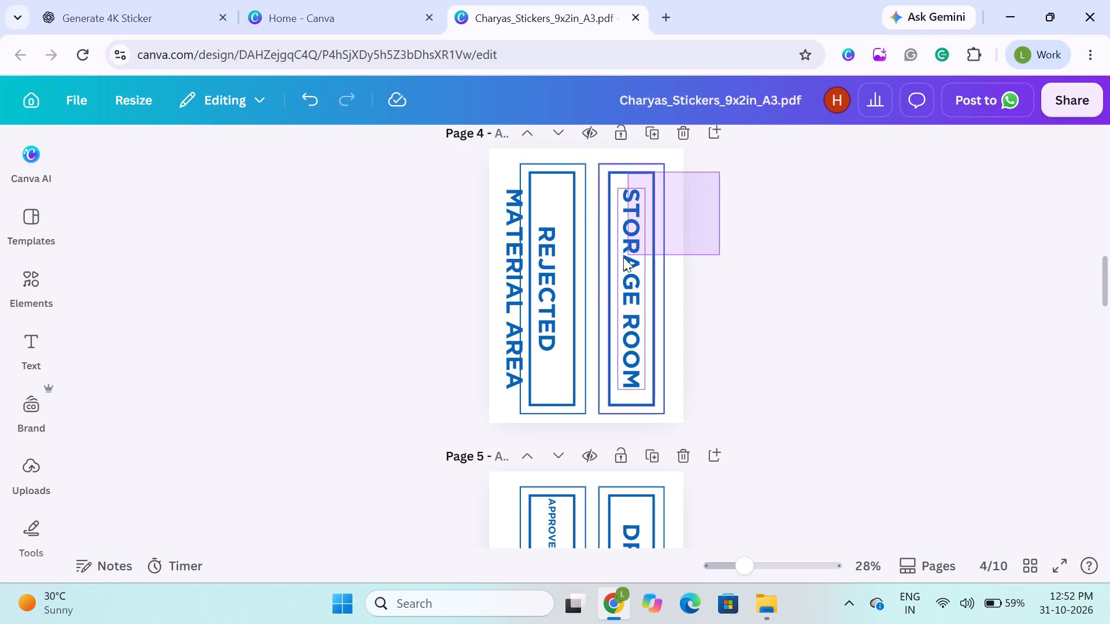
drag(623, 257, 624, 259)
key(Right)
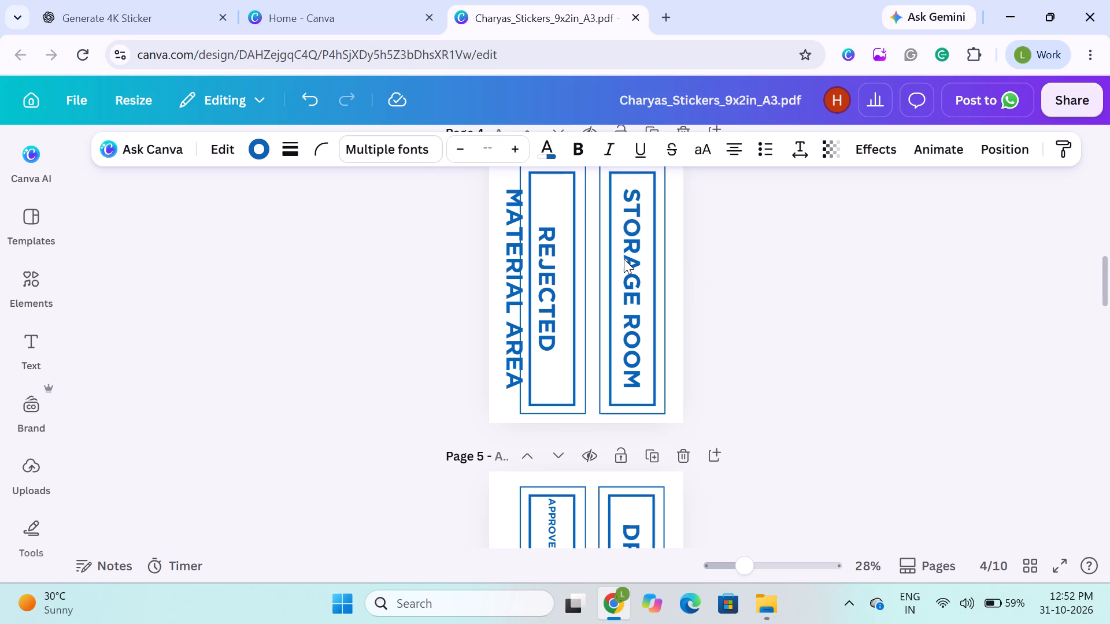
key(Right)
key(Right)
key(Right)
key(Right)
key(Right)
key(Right)
key(Right)
key(Right)
key(Right)
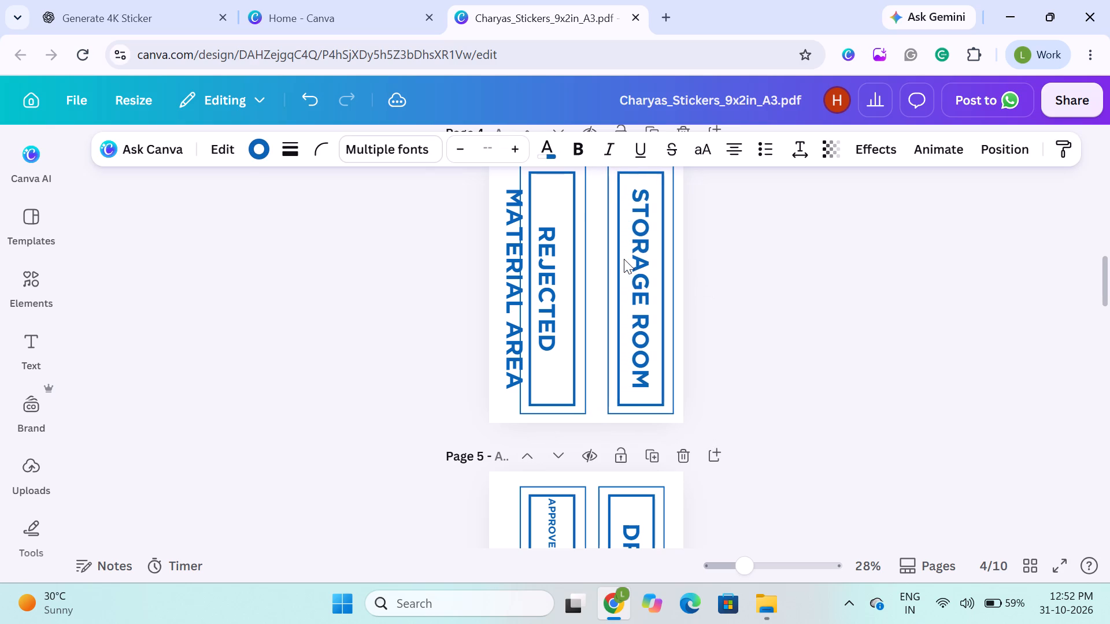
key(Right)
key(Right)
click(309, 233)
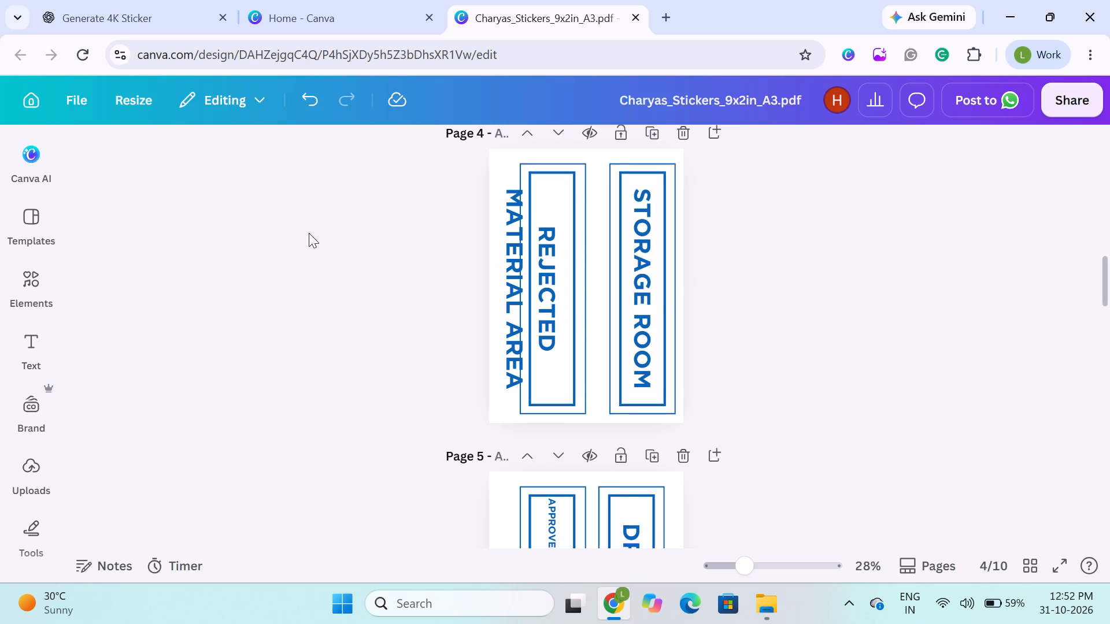
Move the REJECTED MATERIAL AREA text down clear of its frames and widen the outer frame towards page 4's left edge.
drag(545, 270, 553, 497)
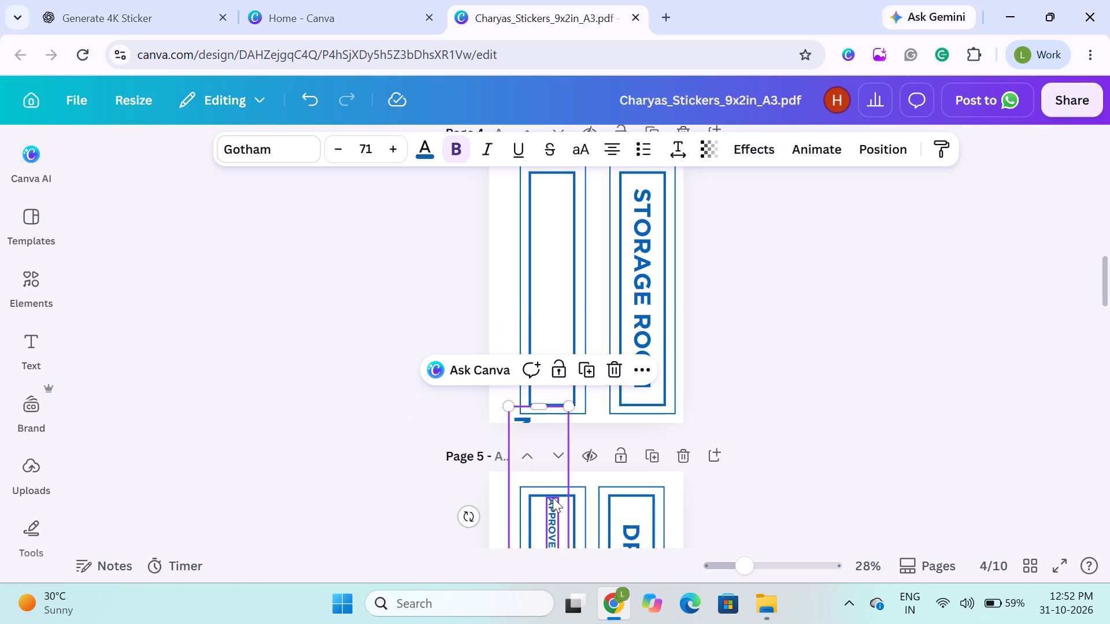
click(547, 287)
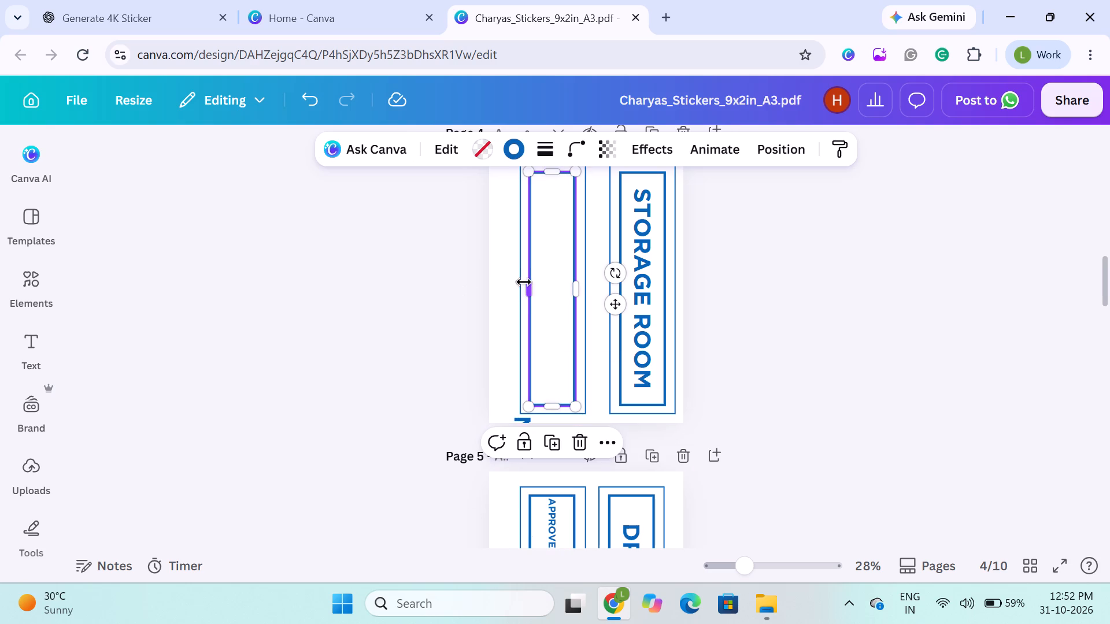
click(522, 282)
click(396, 296)
click(526, 302)
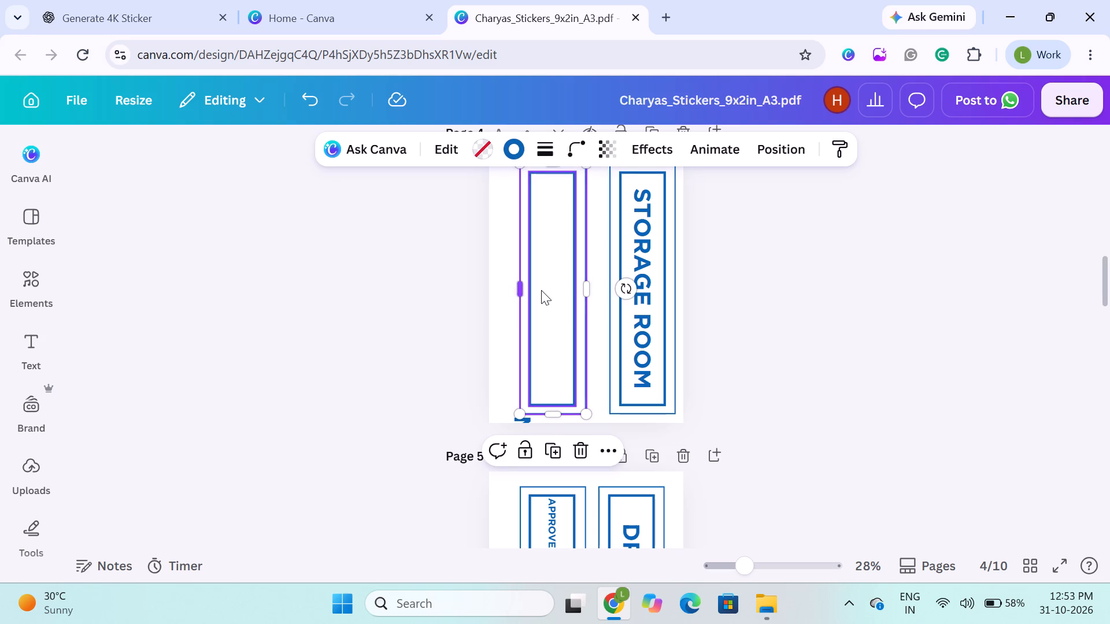
drag(523, 287, 512, 288)
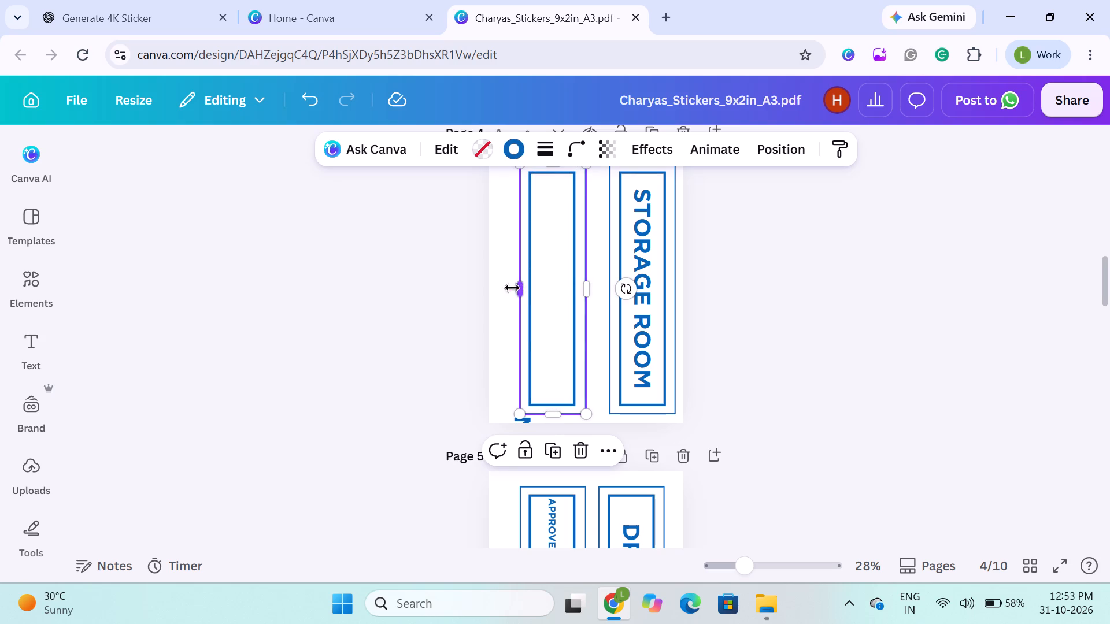
drag(512, 288, 502, 290)
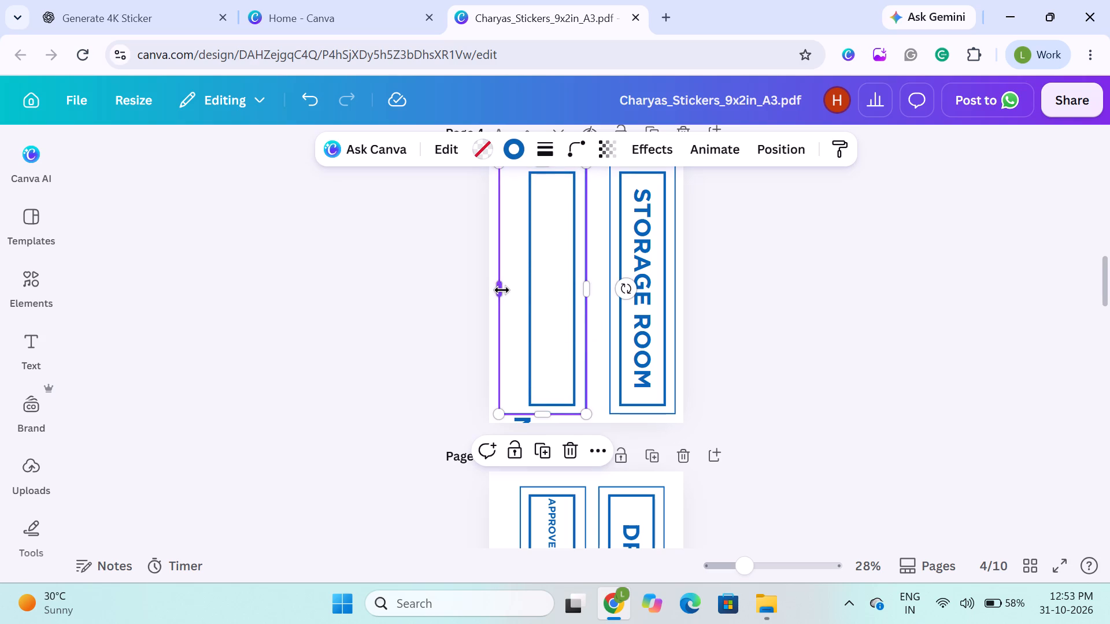
Widen the empty inner frame on page 4 leftward, keeping an even gap inside the widened outer frame.
click(549, 288)
drag(531, 289, 506, 285)
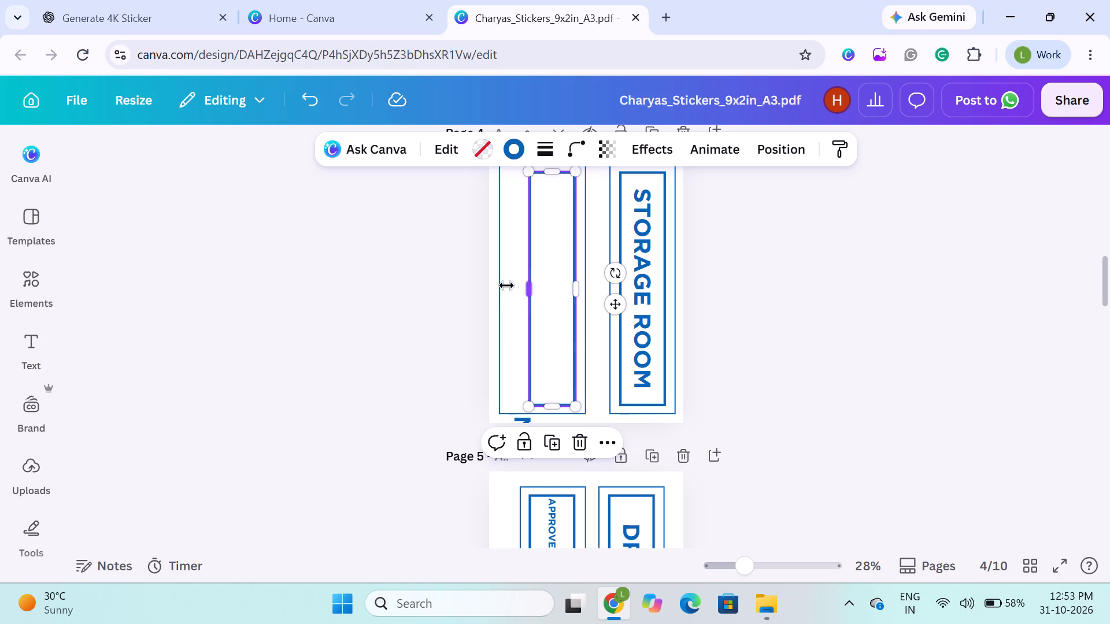
drag(506, 285, 513, 287)
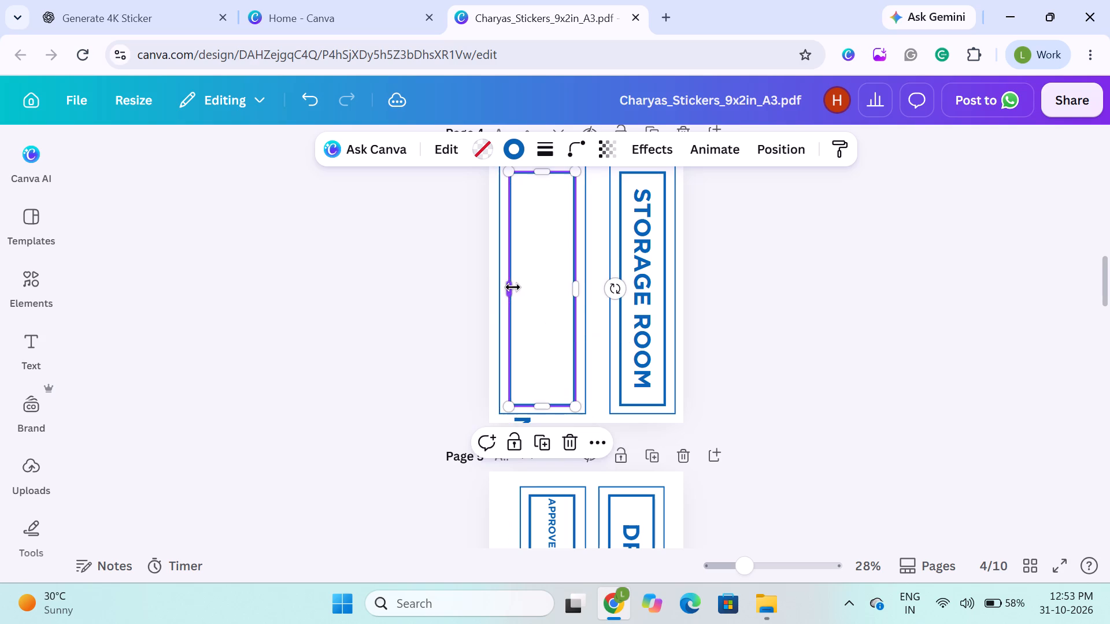
click(392, 317)
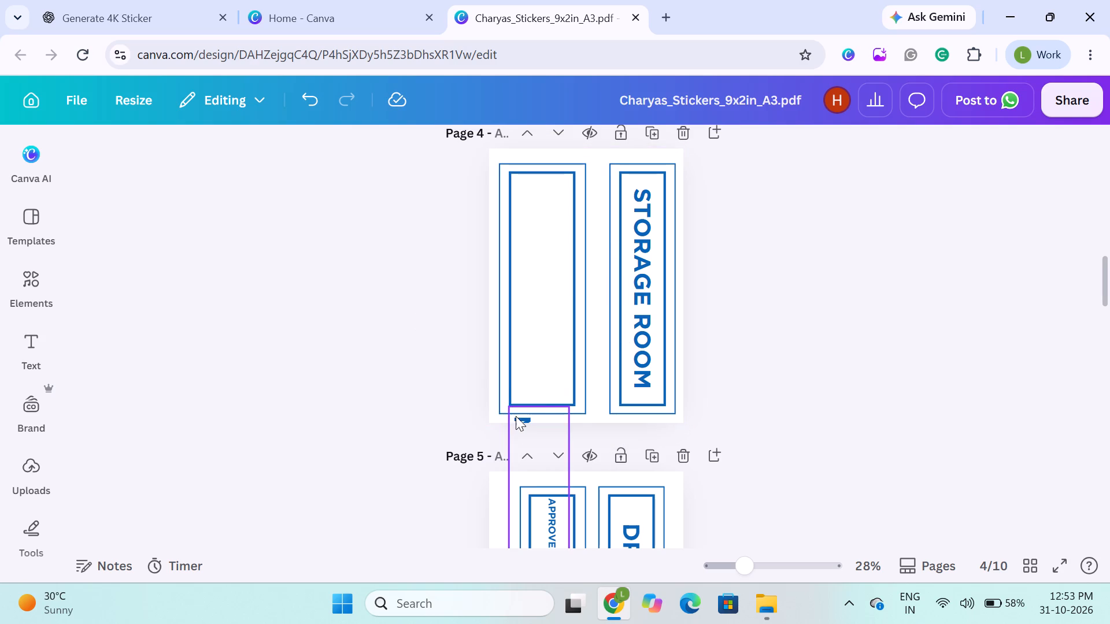
Move the REJECTED MATERIAL AREA text back up inside the widened inner frame on page 4.
drag(516, 416, 526, 197)
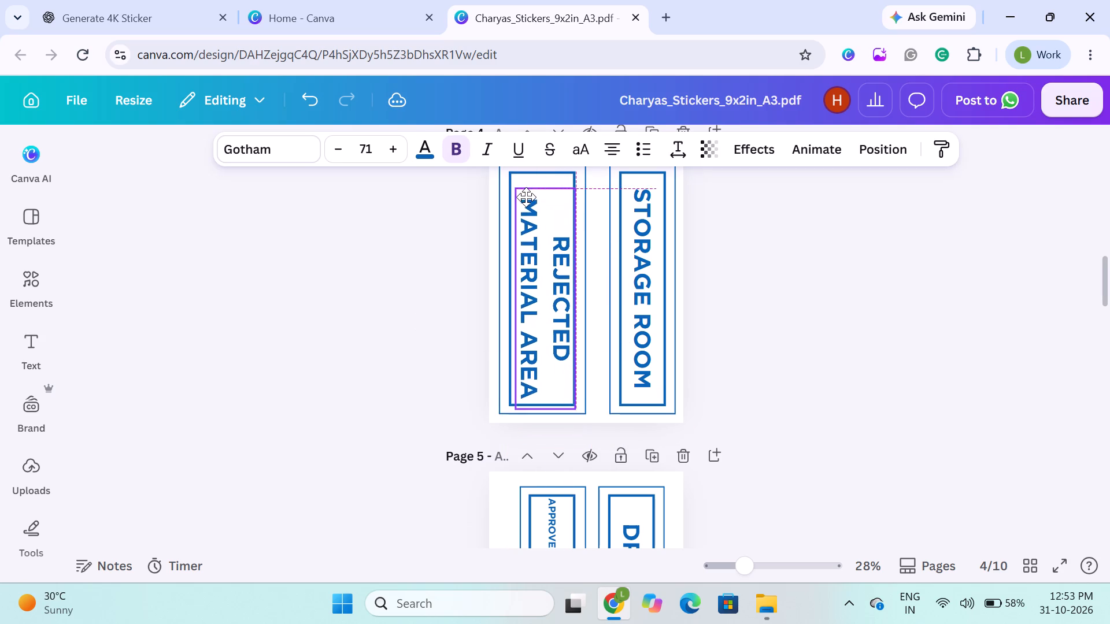
drag(526, 197, 523, 192)
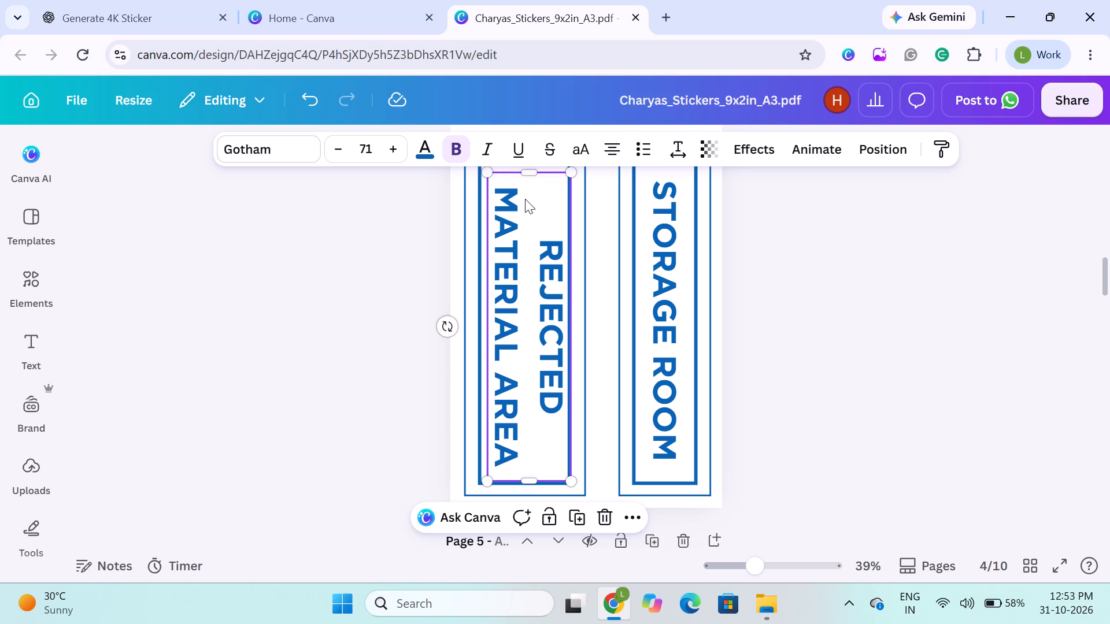
click(528, 173)
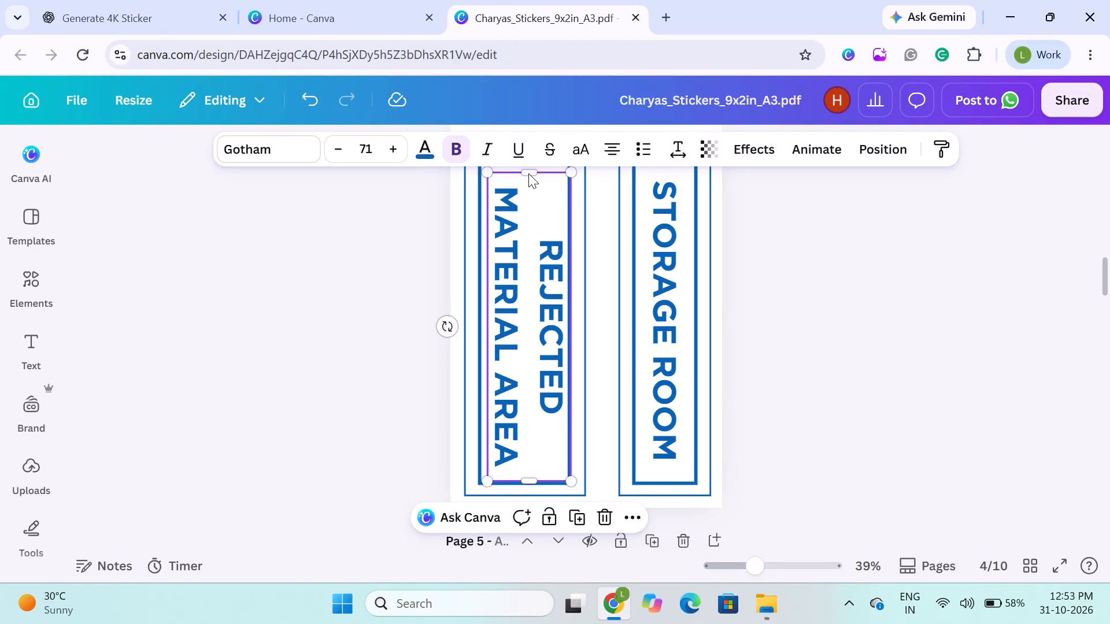
click(528, 173)
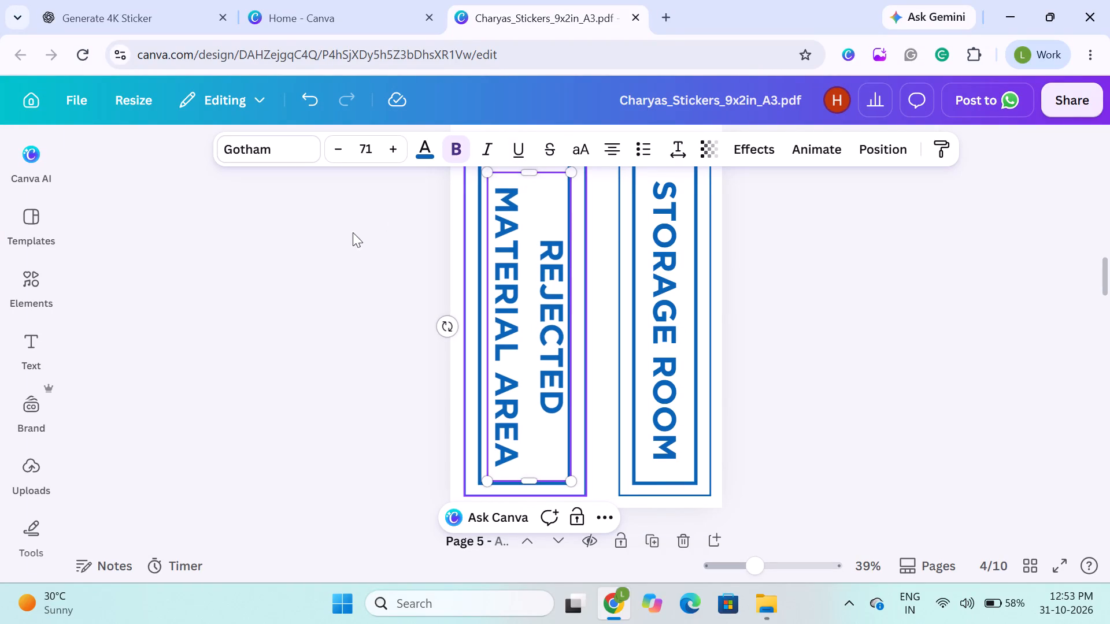
click(317, 250)
click(510, 205)
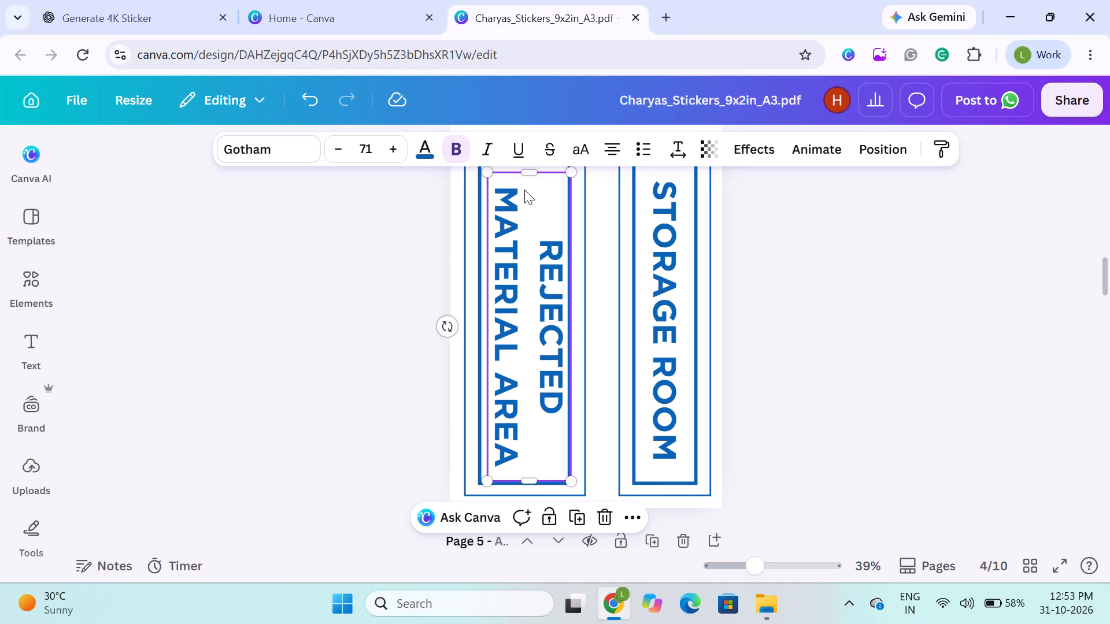
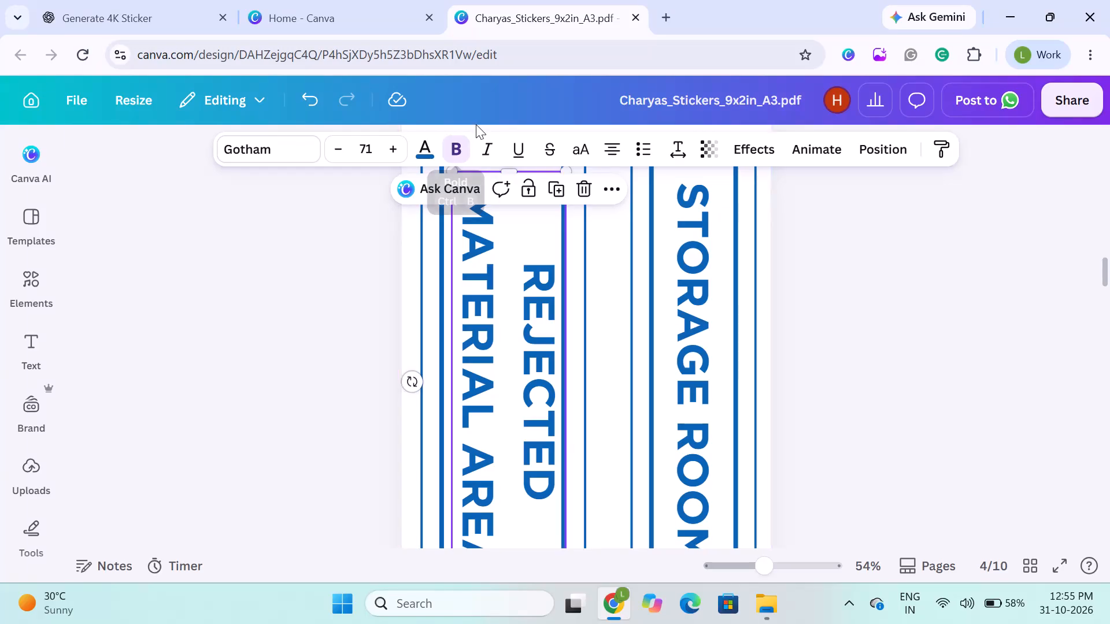
Shorten the REJECTED MATERIAL AREA text box on page 4 from its upper end to about 22 long, keeping two lines.
click(297, 291)
scroll(297, 291, up, 1)
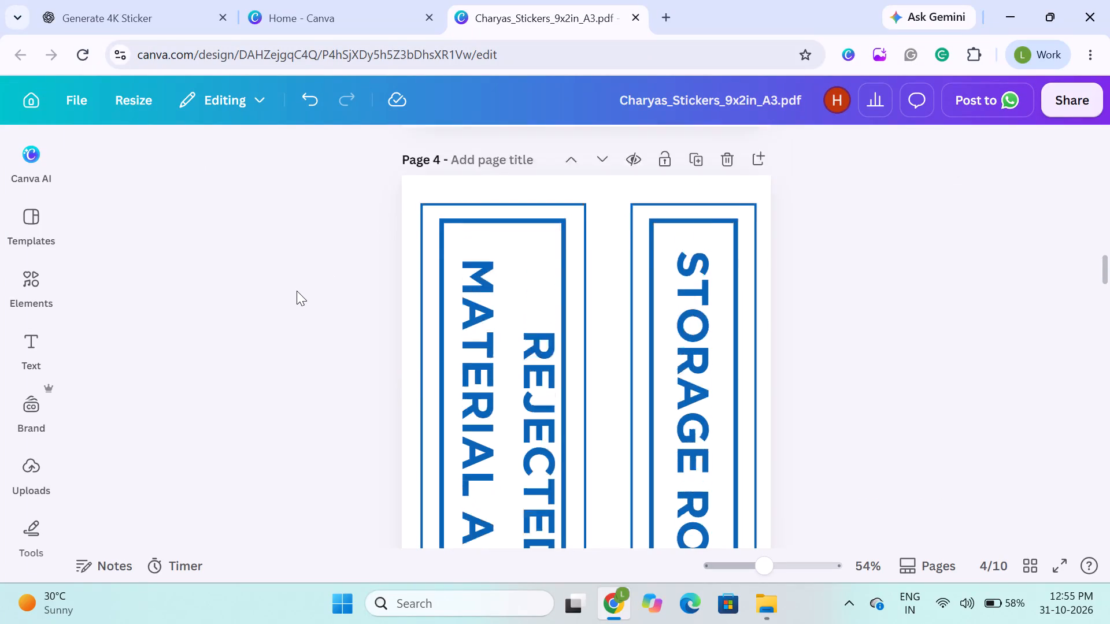
scroll(297, 291, up, 1)
click(479, 307)
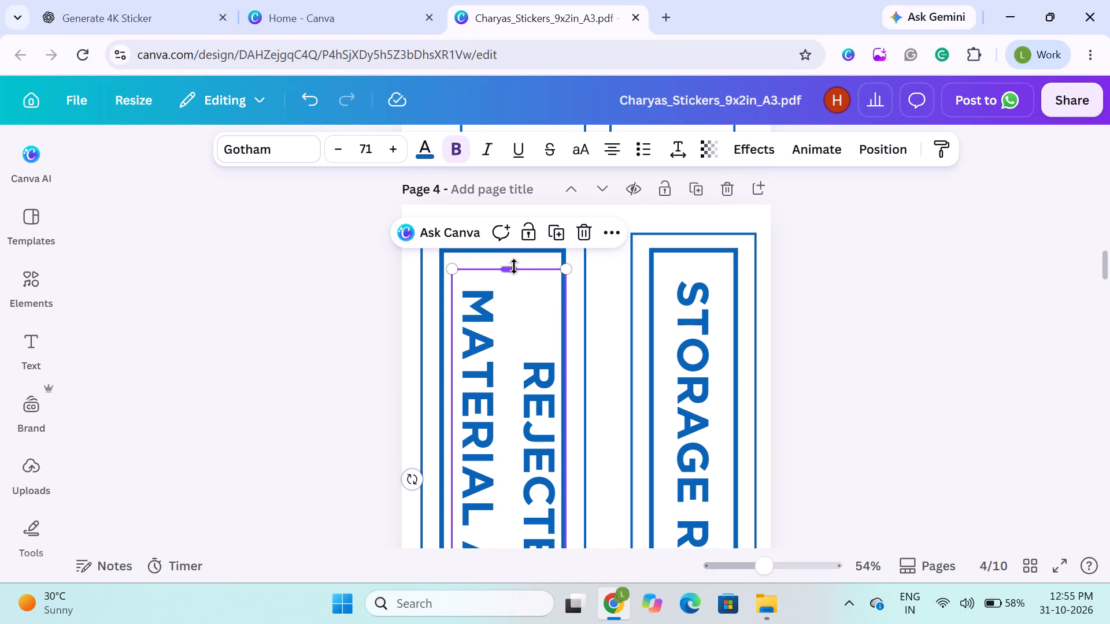
drag(514, 267, 506, 300)
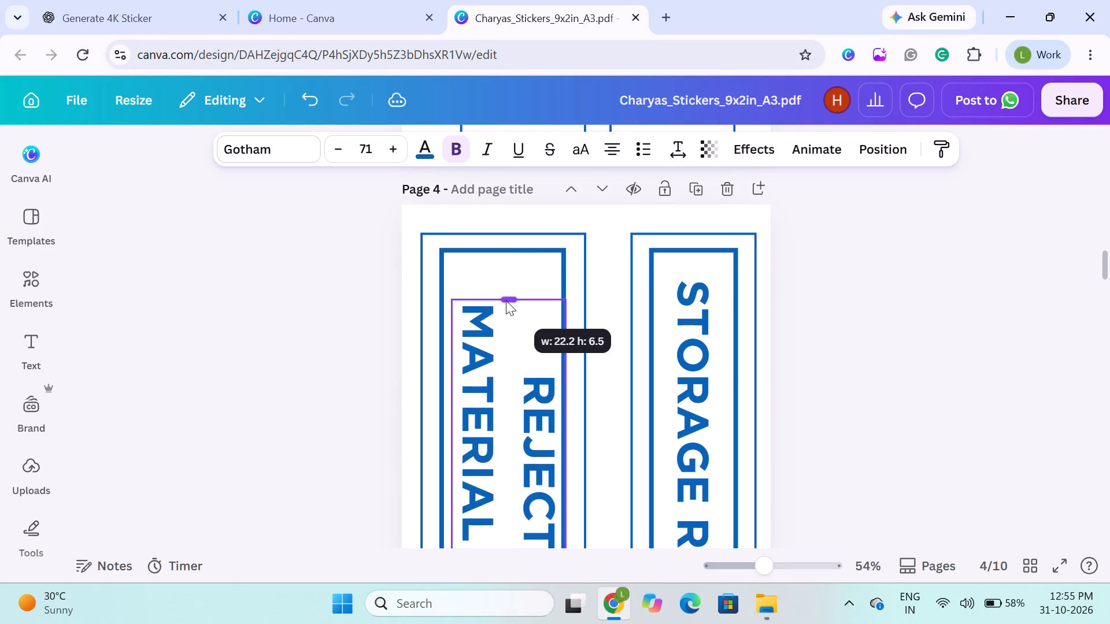
drag(506, 300, 509, 300)
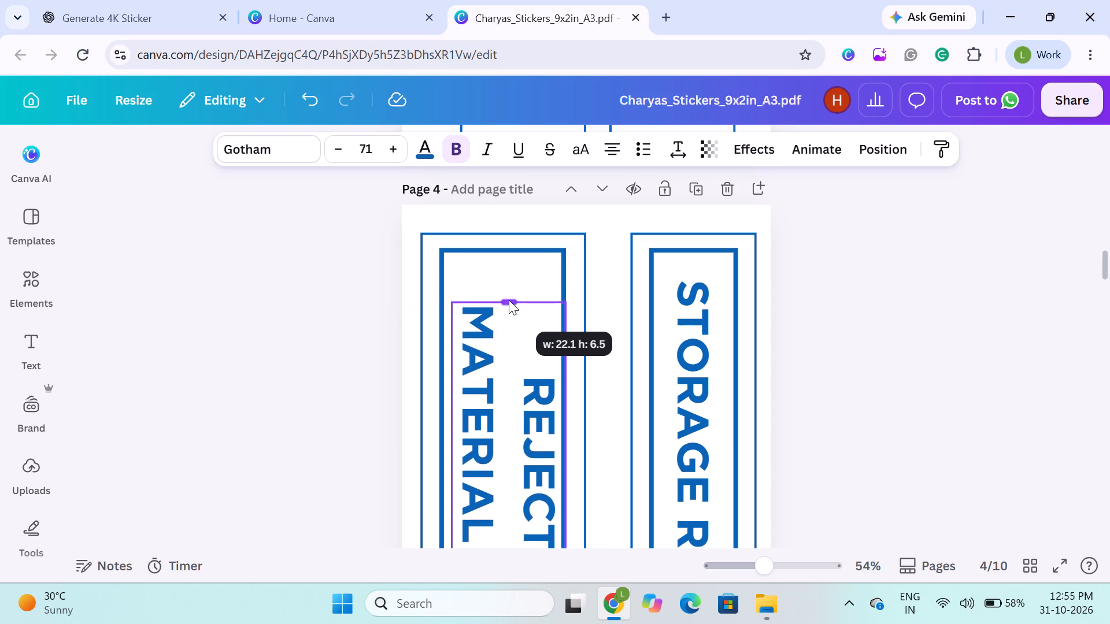
drag(509, 300, 509, 294)
click(283, 348)
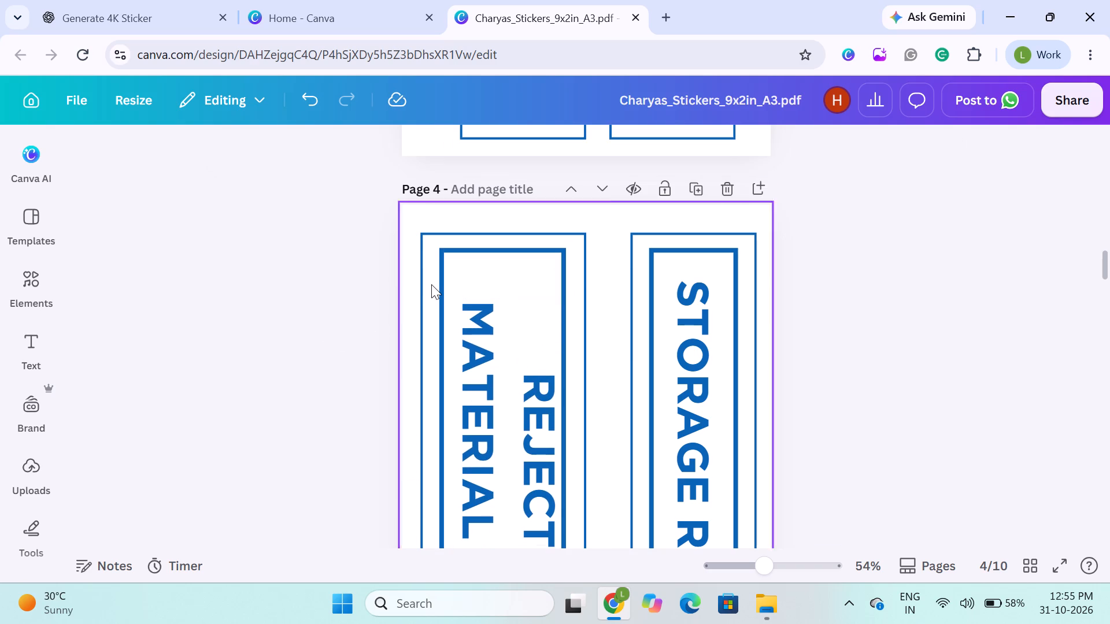
click(454, 335)
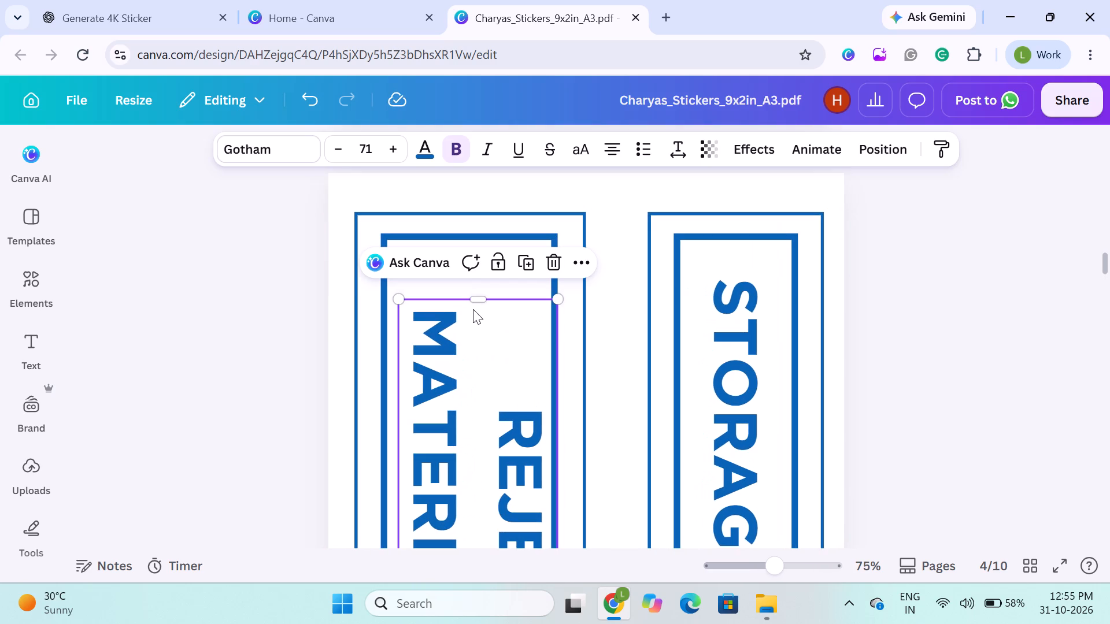
drag(479, 298, 479, 306)
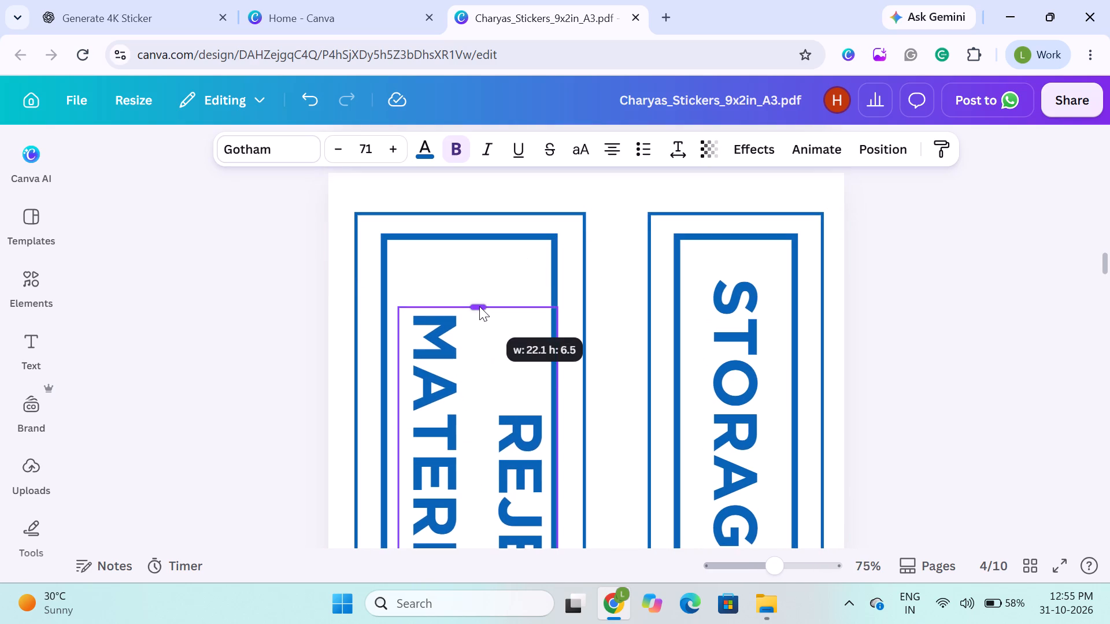
drag(479, 306, 479, 314)
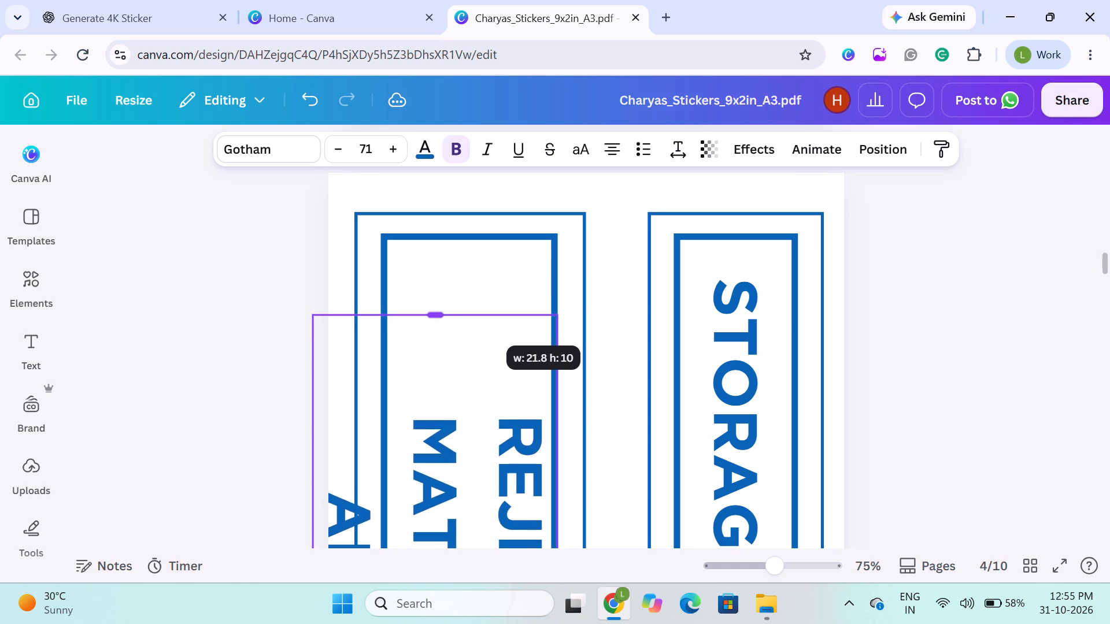
drag(479, 314, 479, 311)
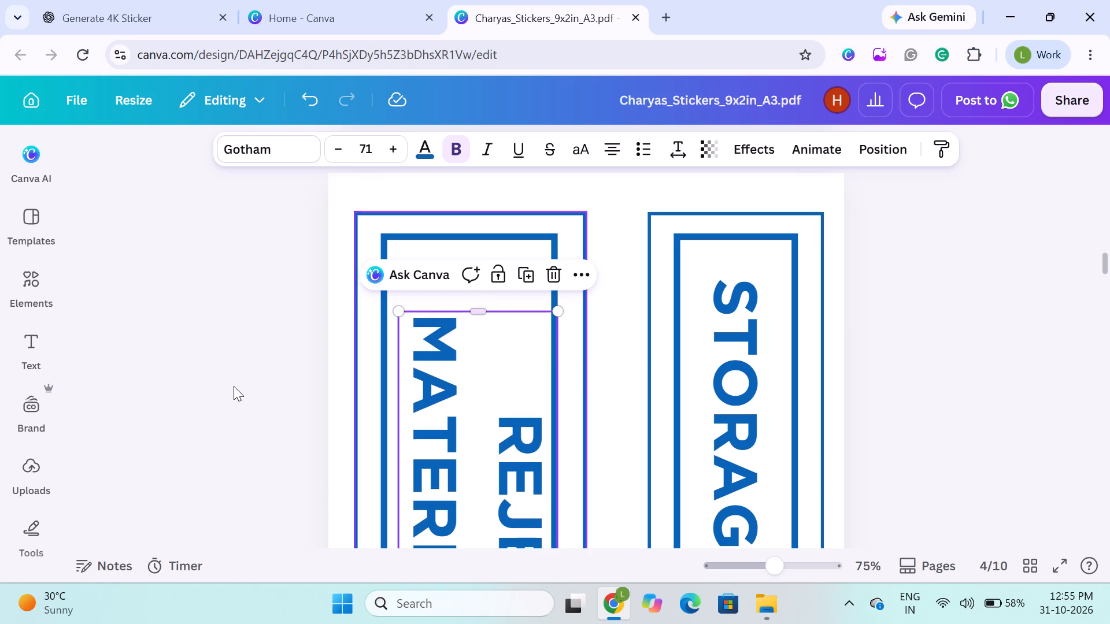
click(234, 386)
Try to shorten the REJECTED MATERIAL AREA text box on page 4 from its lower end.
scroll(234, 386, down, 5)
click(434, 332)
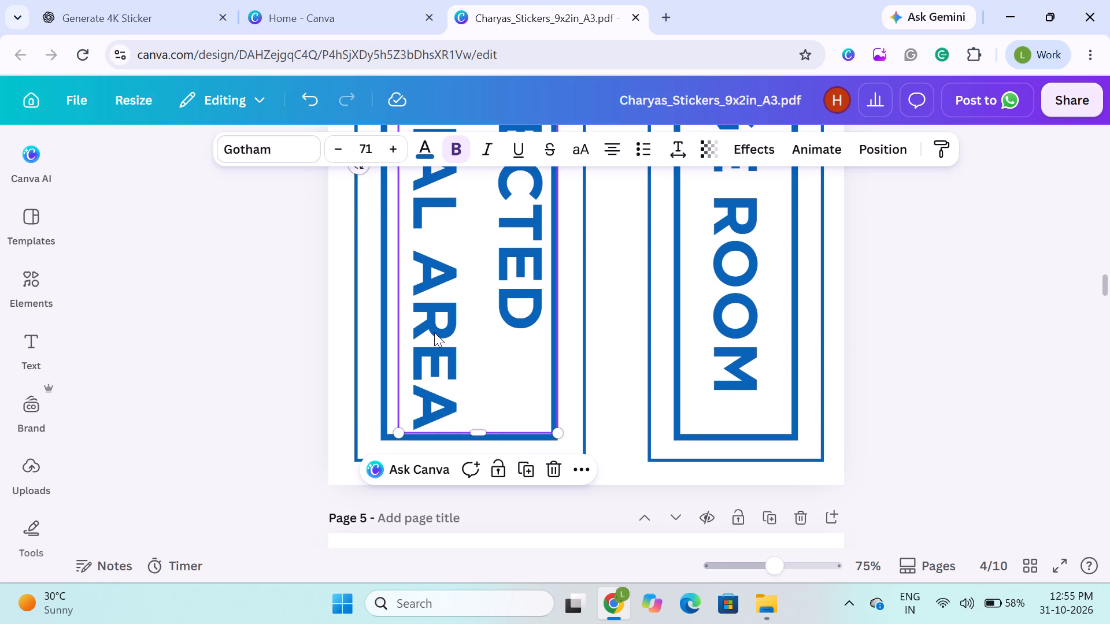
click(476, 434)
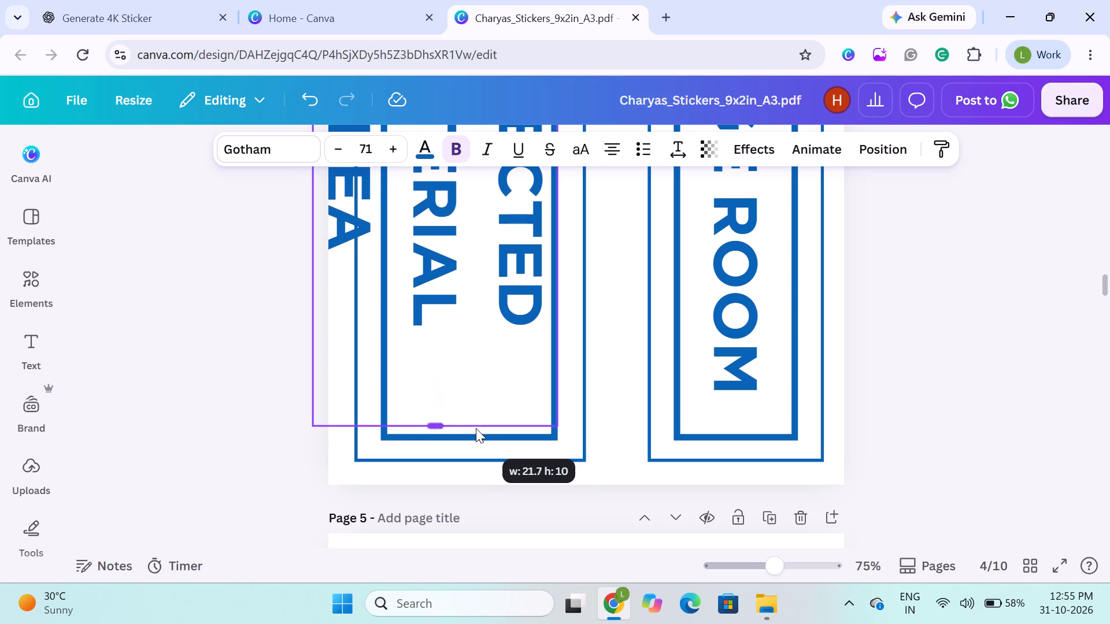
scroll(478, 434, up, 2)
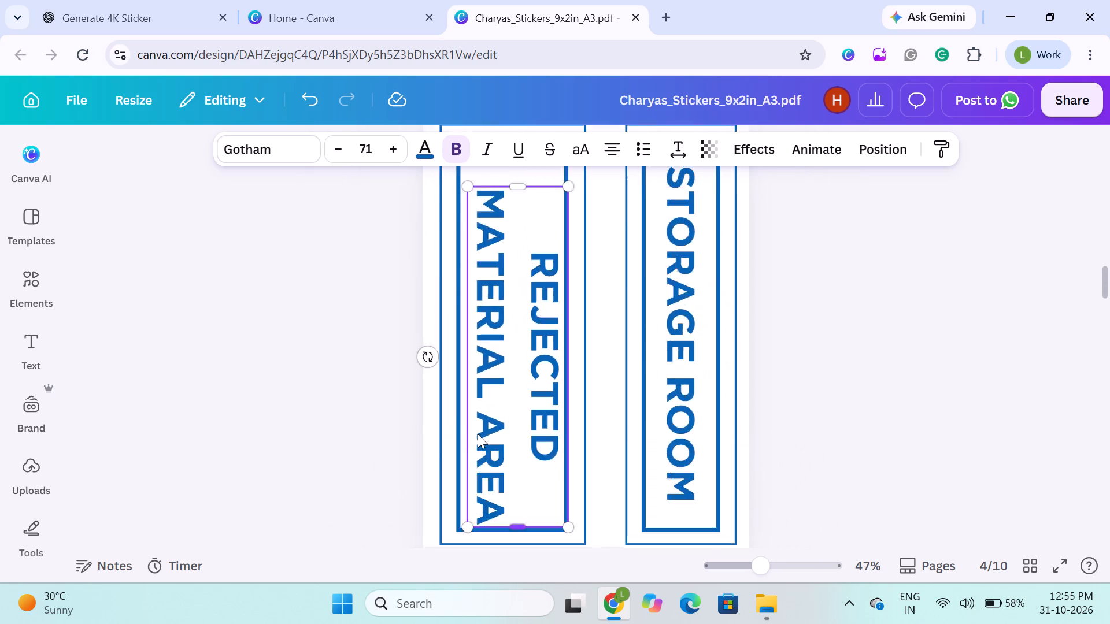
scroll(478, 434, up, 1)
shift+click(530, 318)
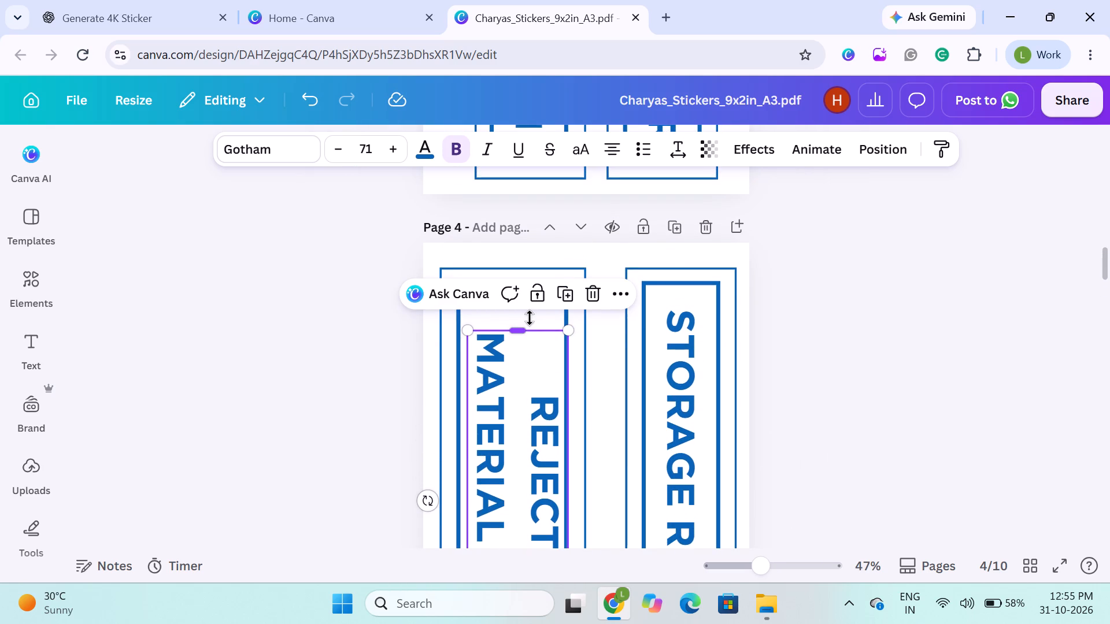
Align the REJECTED MATERIAL AREA text with its inner frame on page 4, both centre and middle.
click(246, 326)
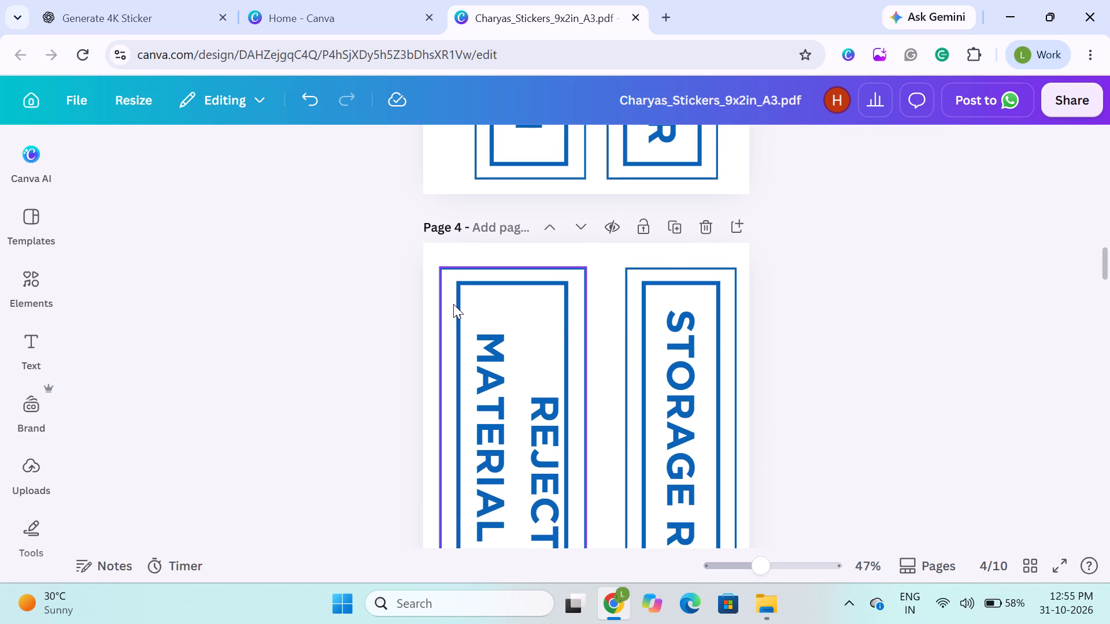
click(459, 304)
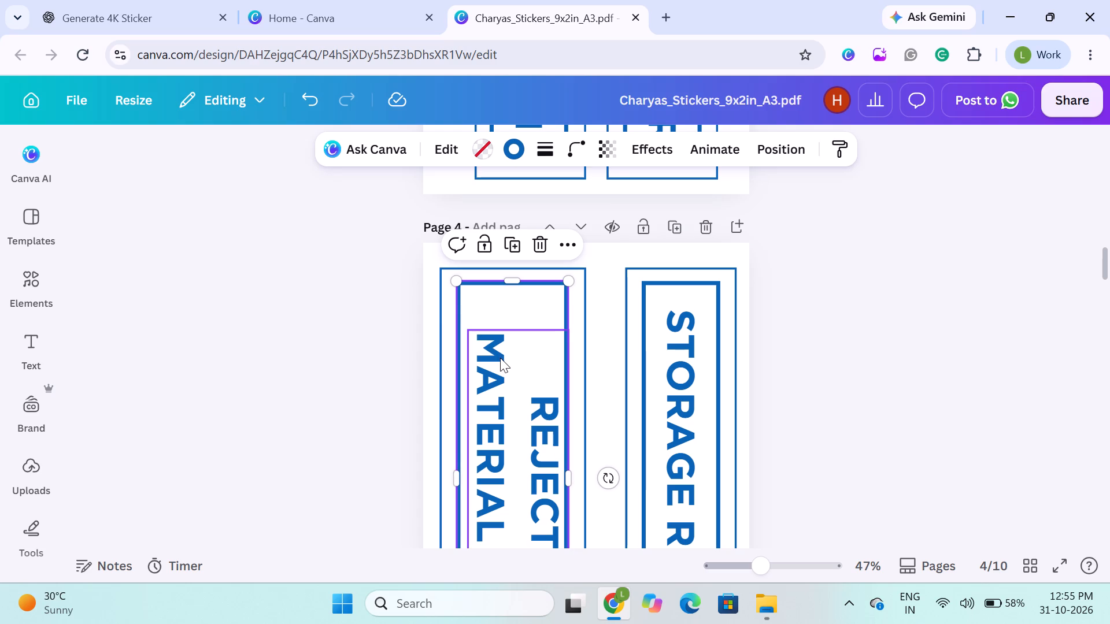
shift+click(500, 358)
click(996, 147)
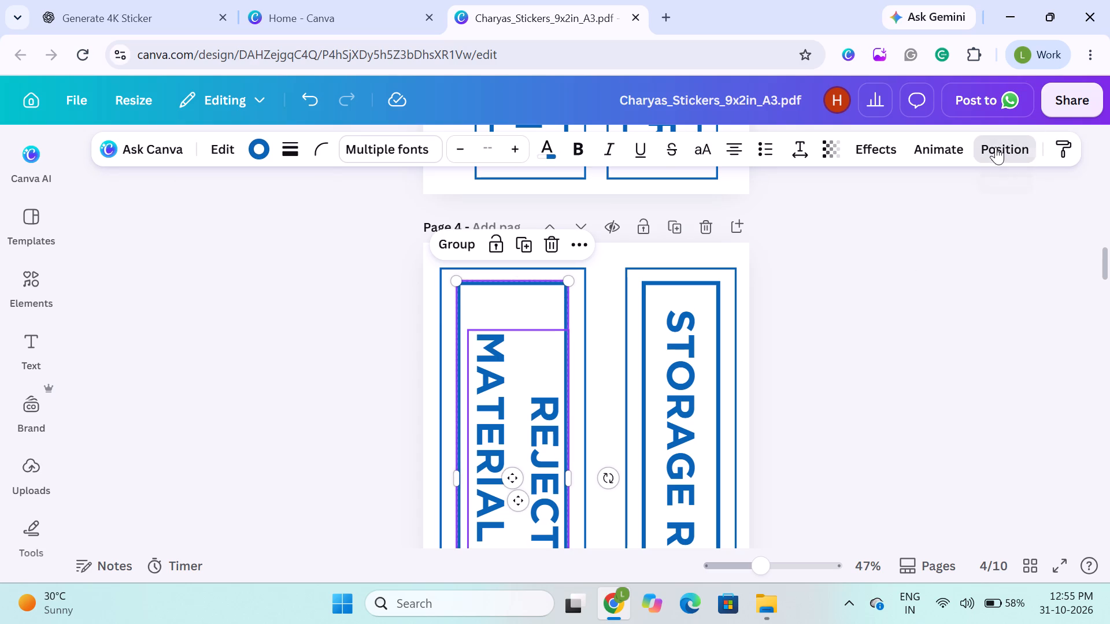
click(245, 447)
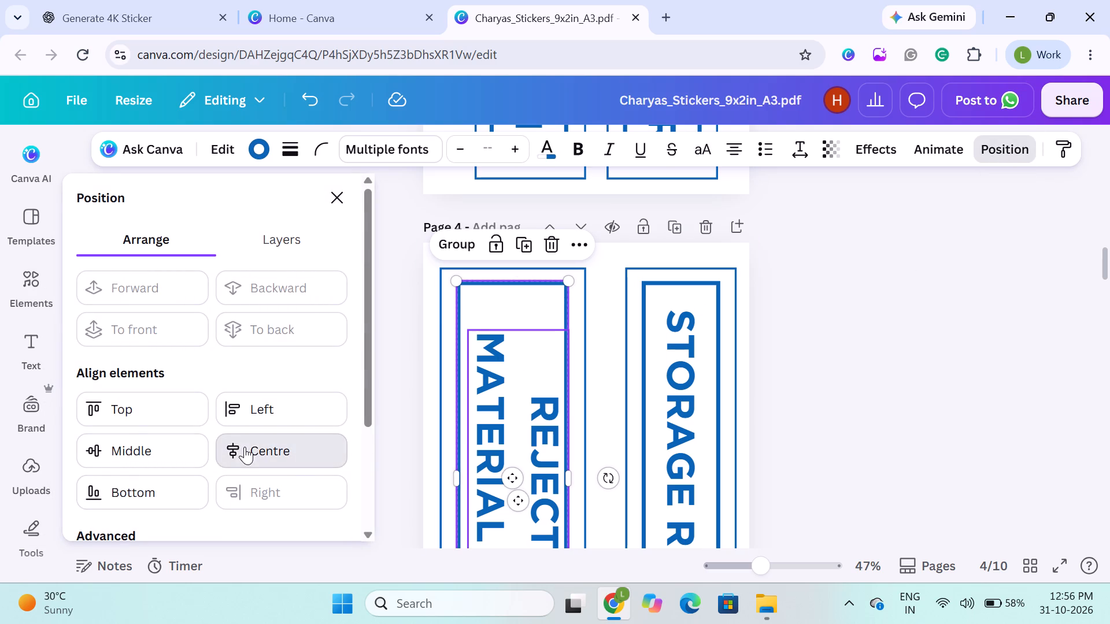
click(129, 436)
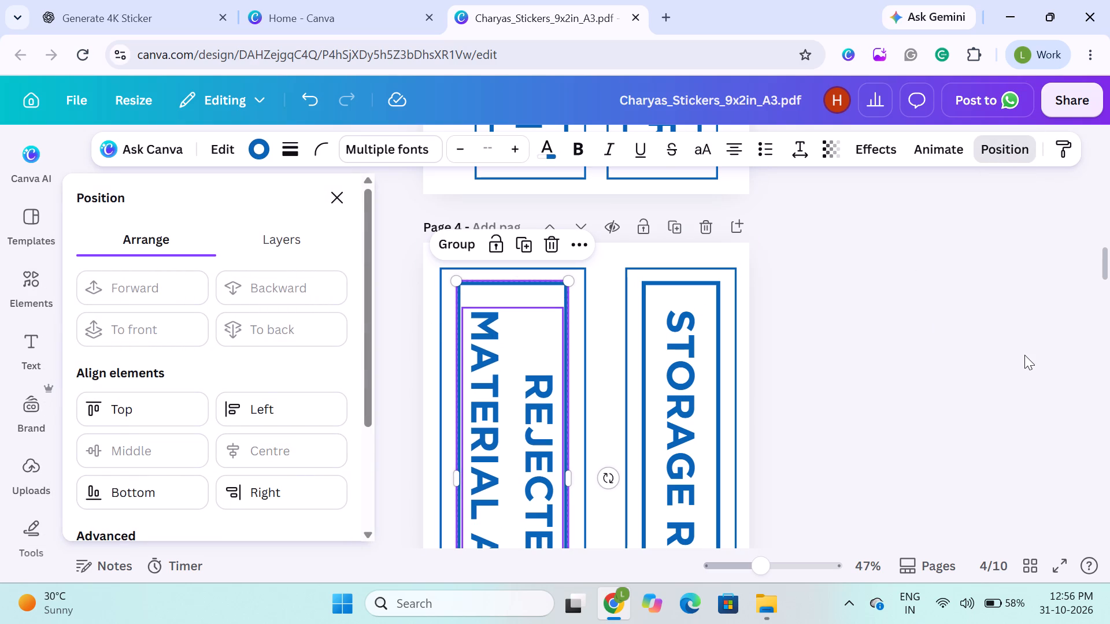
click(1024, 355)
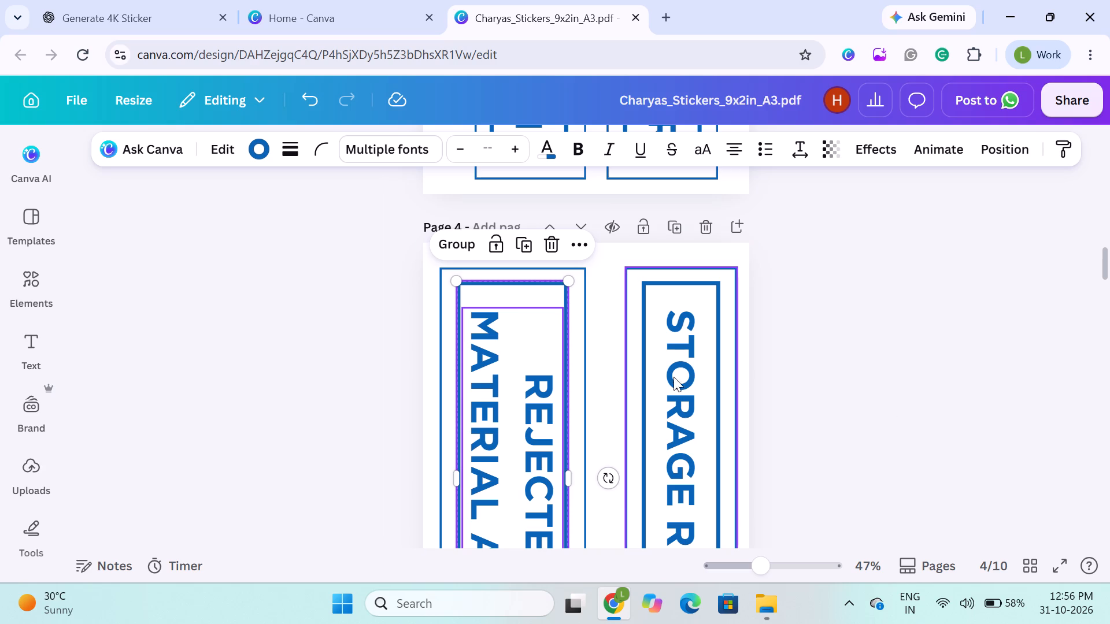
click(307, 340)
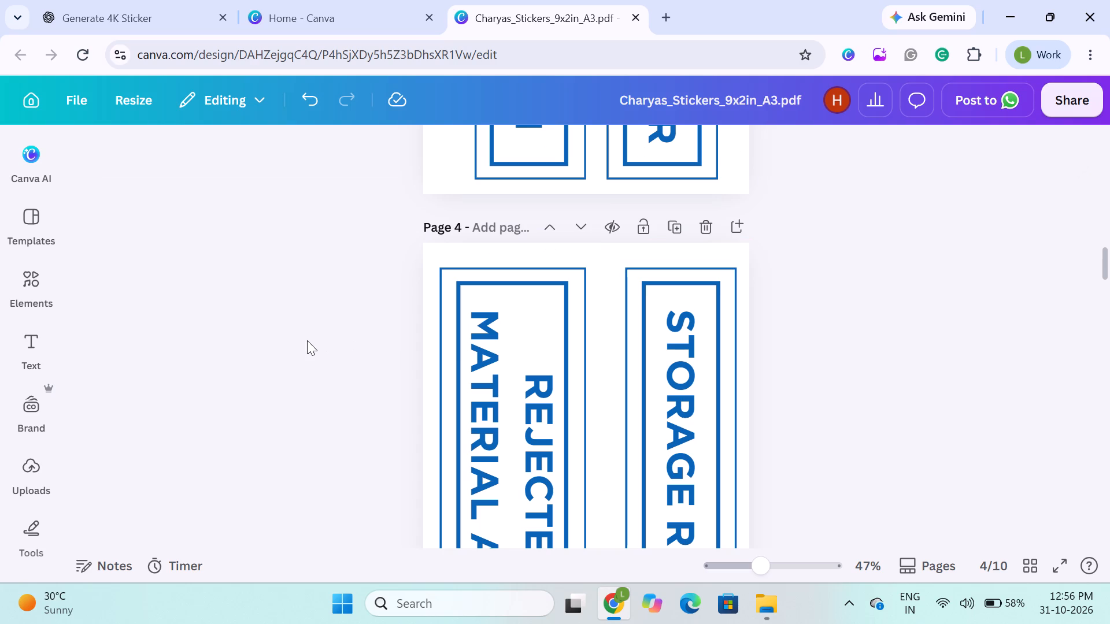
click(307, 340)
Look over the stickers on pages 3 to 5, comparing their layout and text sizes.
scroll(307, 340, up, 2)
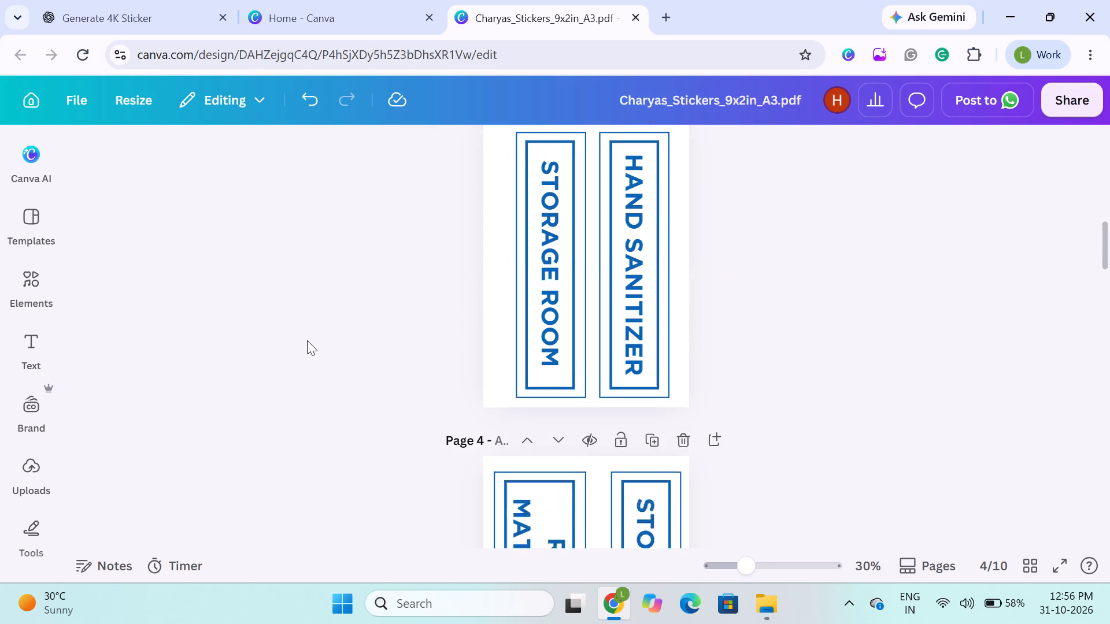
scroll(307, 340, up, 3)
scroll(307, 340, down, 5)
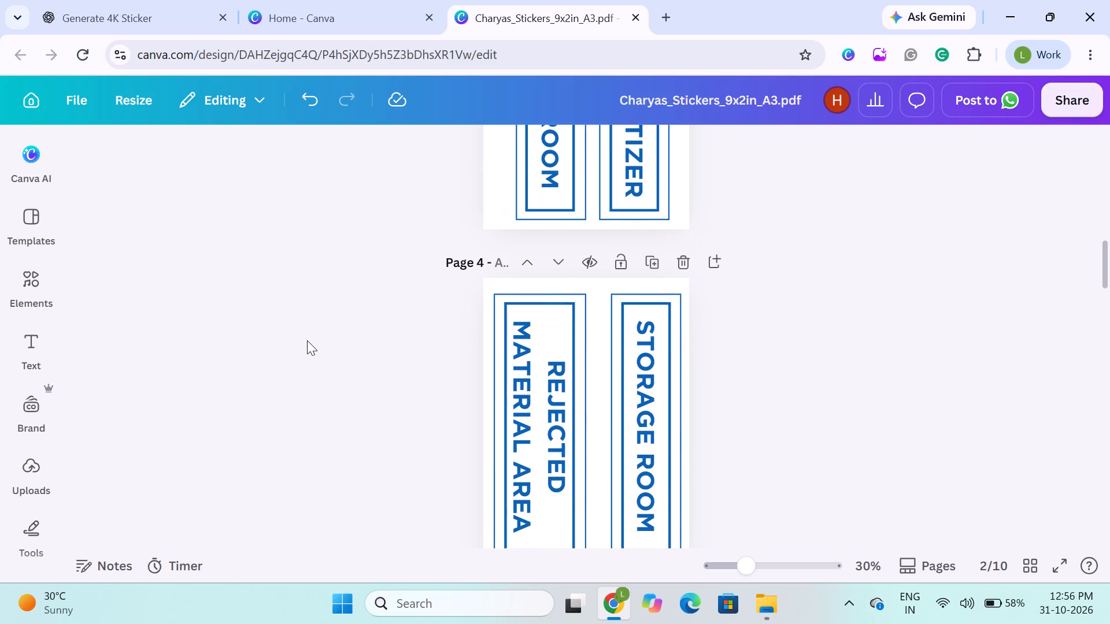
scroll(307, 340, down, 1)
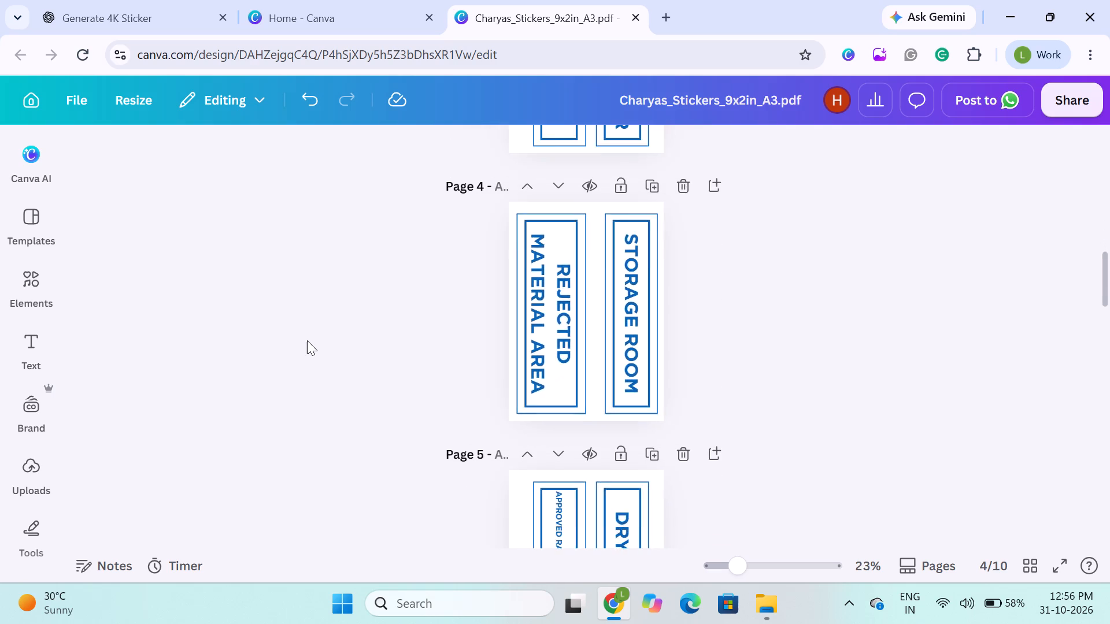
scroll(307, 340, up, 2)
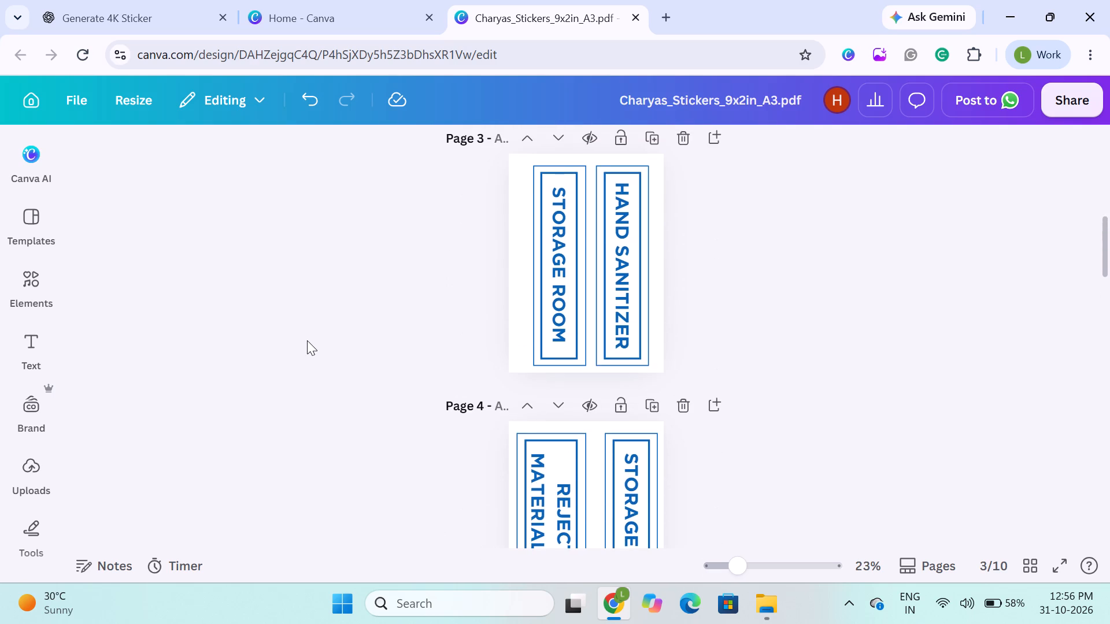
click(458, 305)
scroll(458, 305, up, 2)
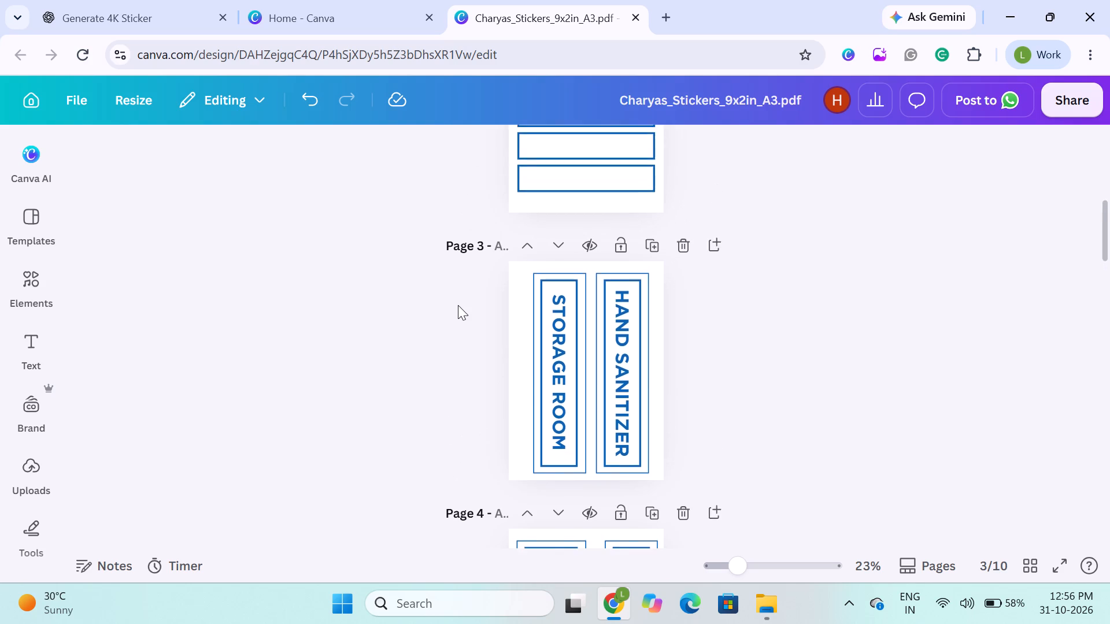
scroll(458, 305, up, 2)
scroll(458, 305, down, 7)
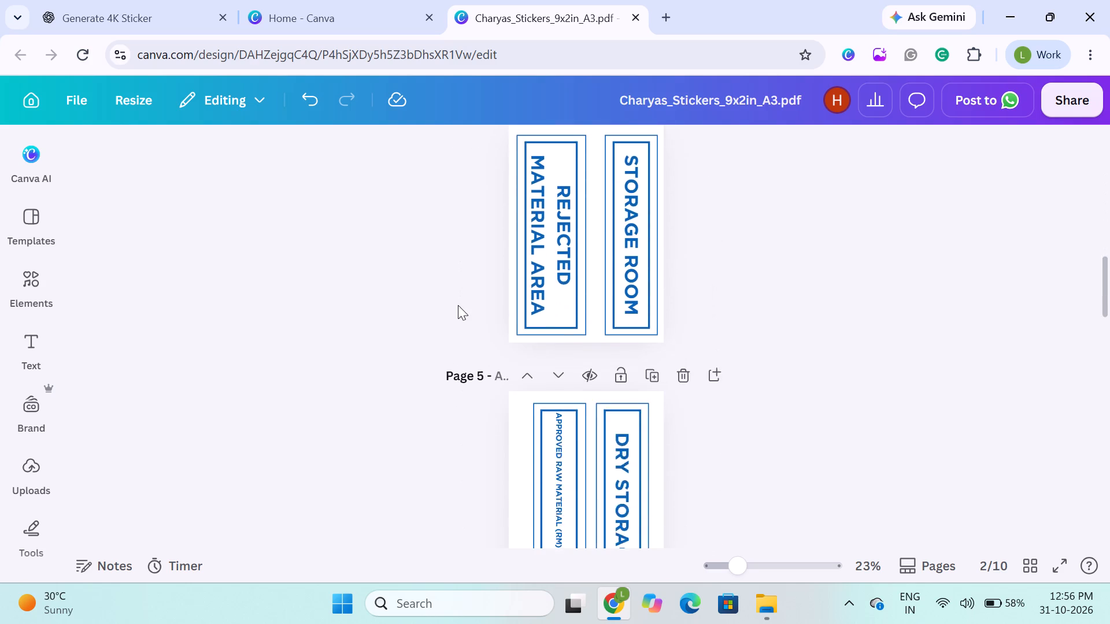
scroll(458, 305, down, 2)
scroll(458, 305, up, 2)
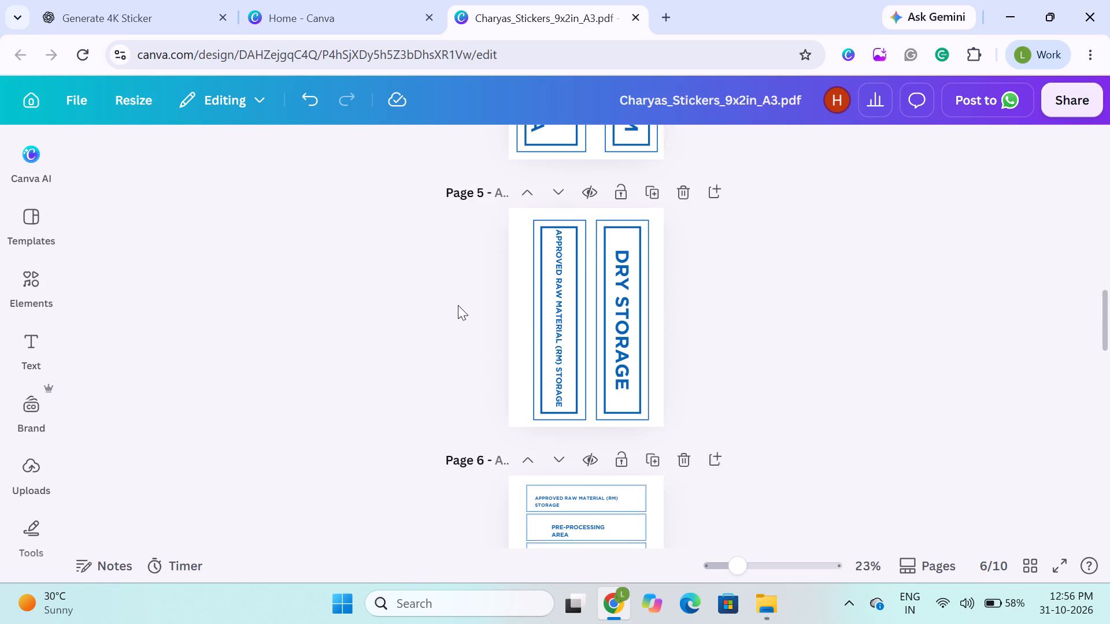
Set the font size of the APPROVED RAW MATERIAL (RM) STORAGE text on page 5 to 71.
click(560, 325)
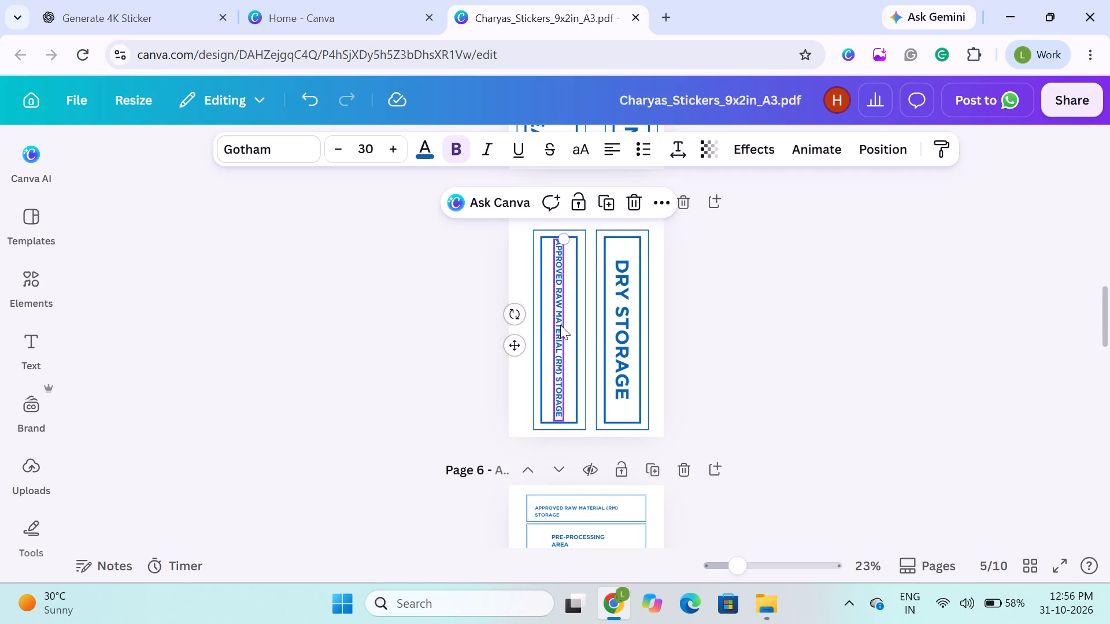
click(369, 146)
text(71)
click(236, 250)
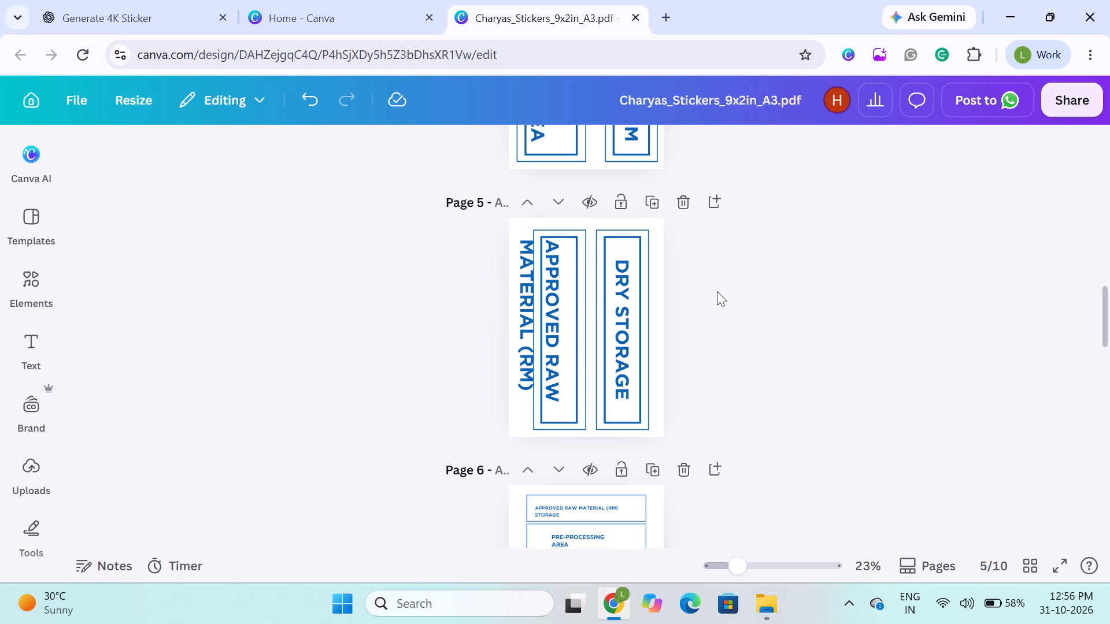
Move the whole DRY STORAGE sticker, frames and text together, rightward to near the right edge of page 5.
drag(724, 287, 627, 306)
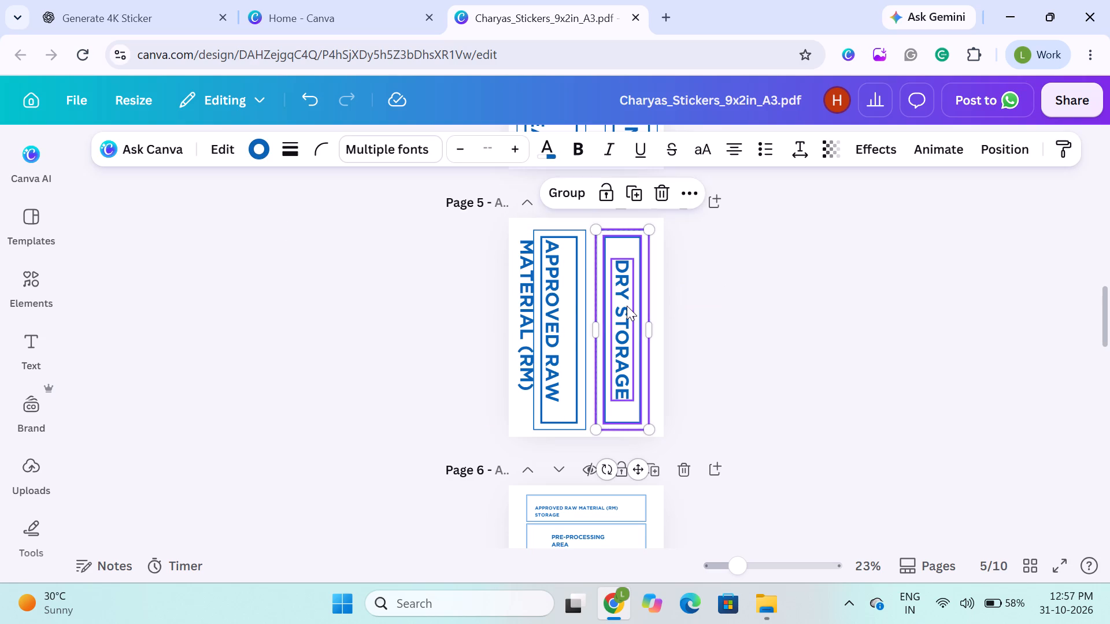
key(Right)
key(Right)
key(Right)
key(Right)
key(Right)
key(Right)
key(Right)
key(Right)
key(Right)
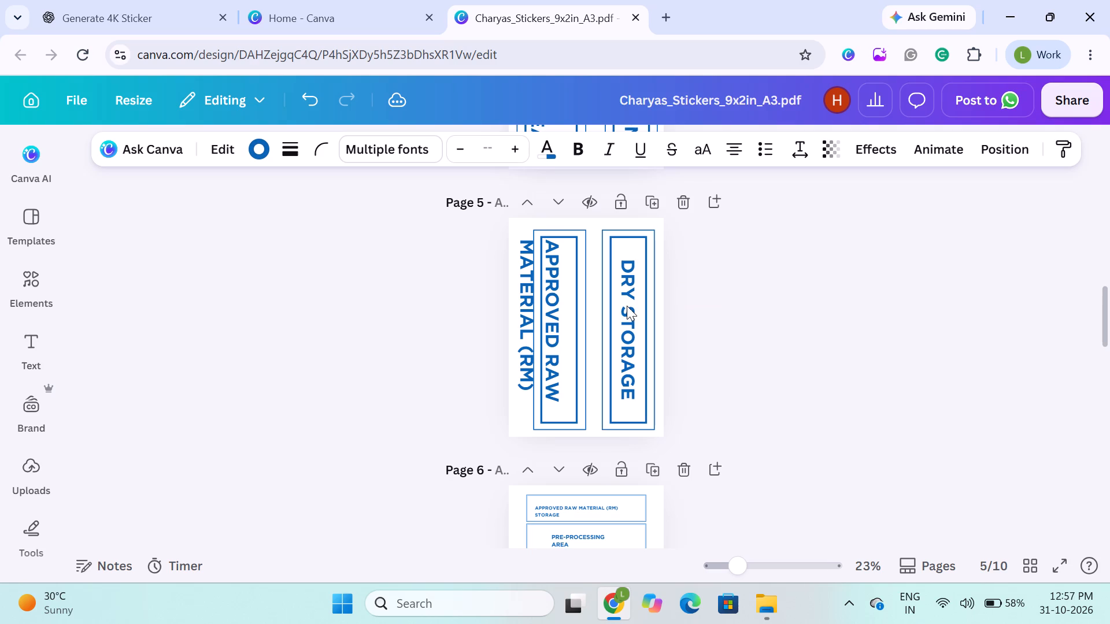
key(Right)
key(Right)
key(Right)
key(Right)
key(Right)
key(Right)
key(Right)
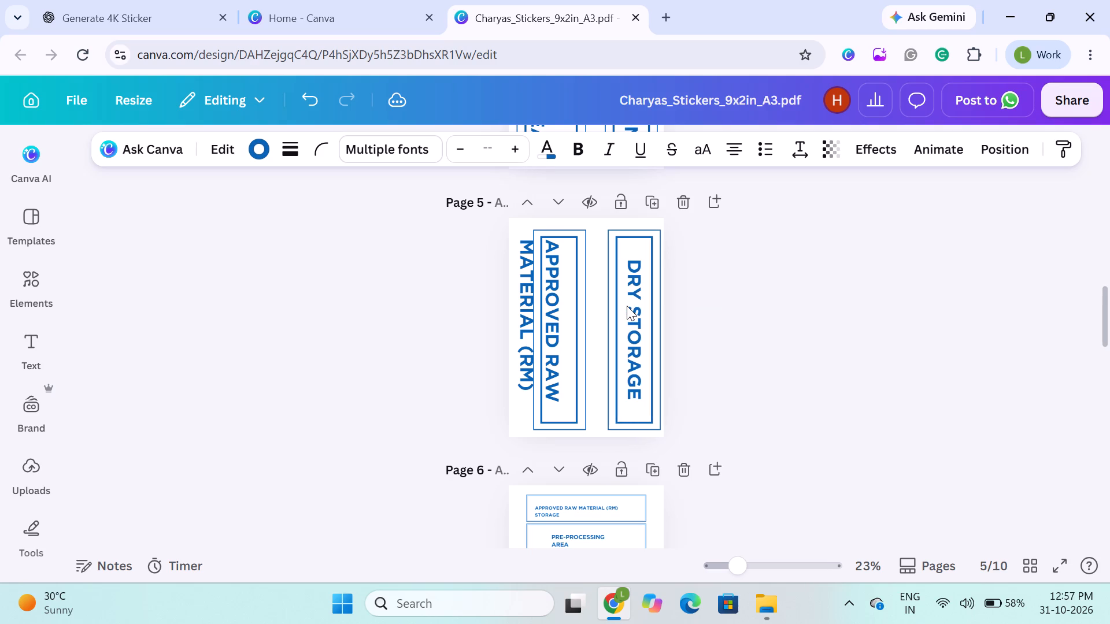
key(Right)
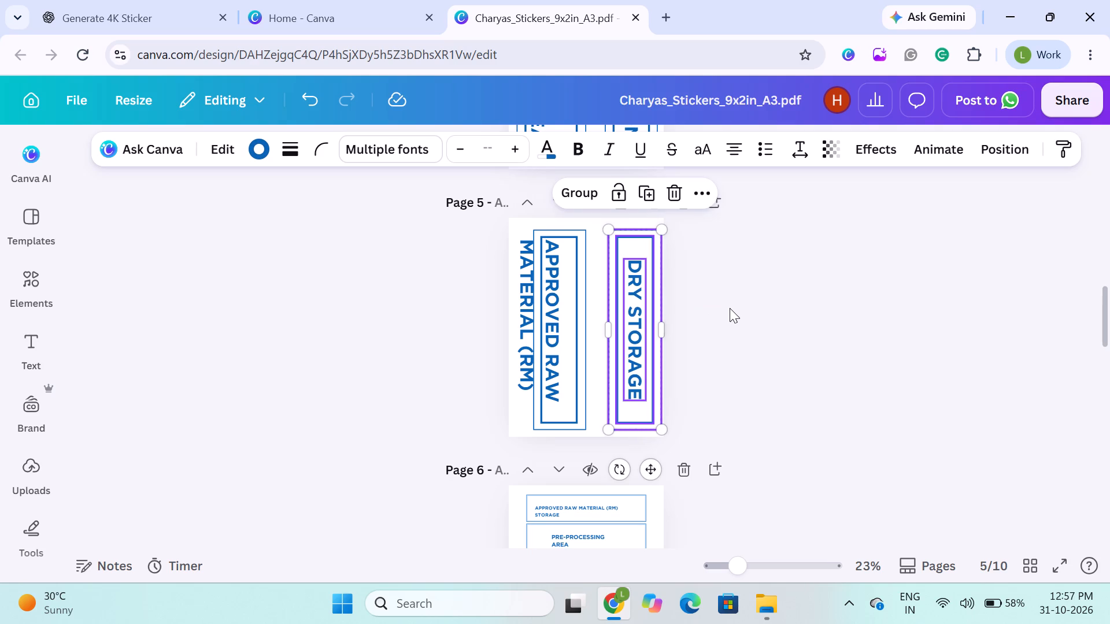
click(730, 308)
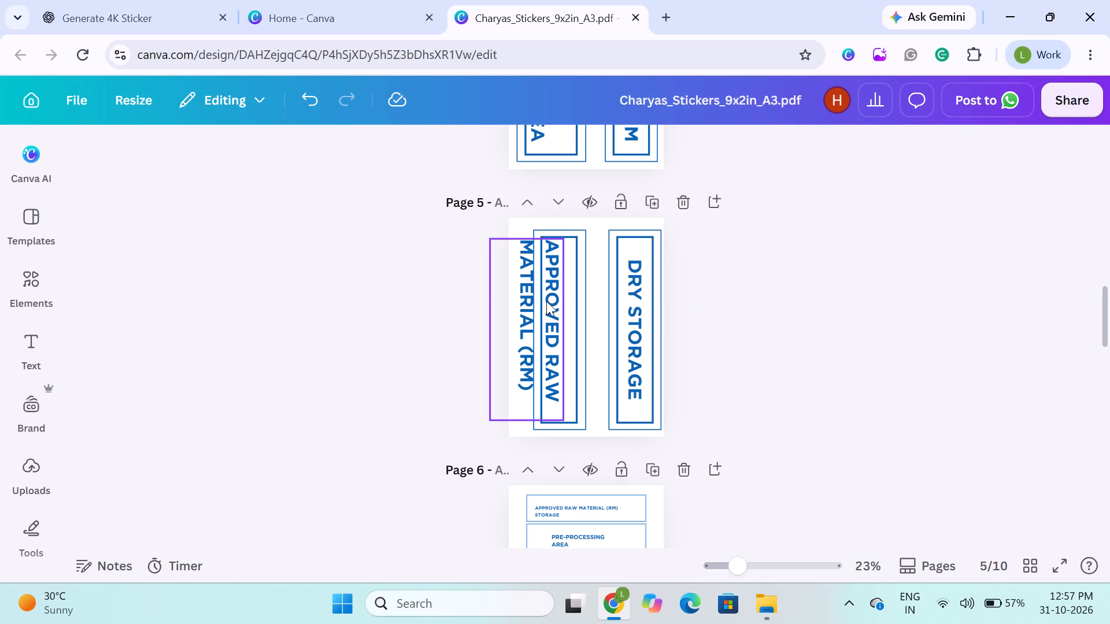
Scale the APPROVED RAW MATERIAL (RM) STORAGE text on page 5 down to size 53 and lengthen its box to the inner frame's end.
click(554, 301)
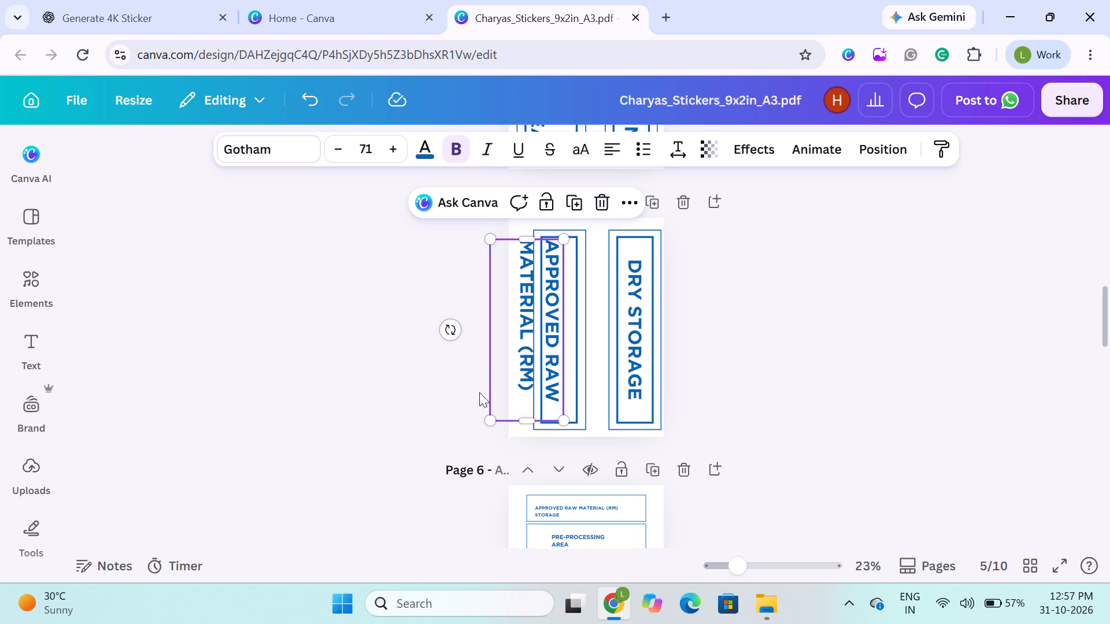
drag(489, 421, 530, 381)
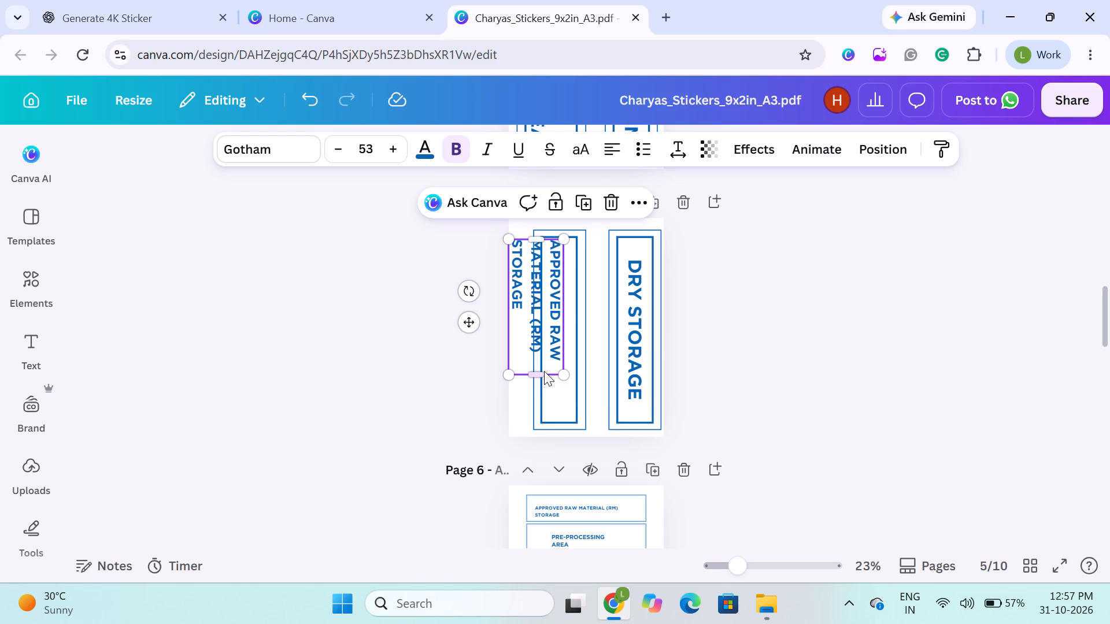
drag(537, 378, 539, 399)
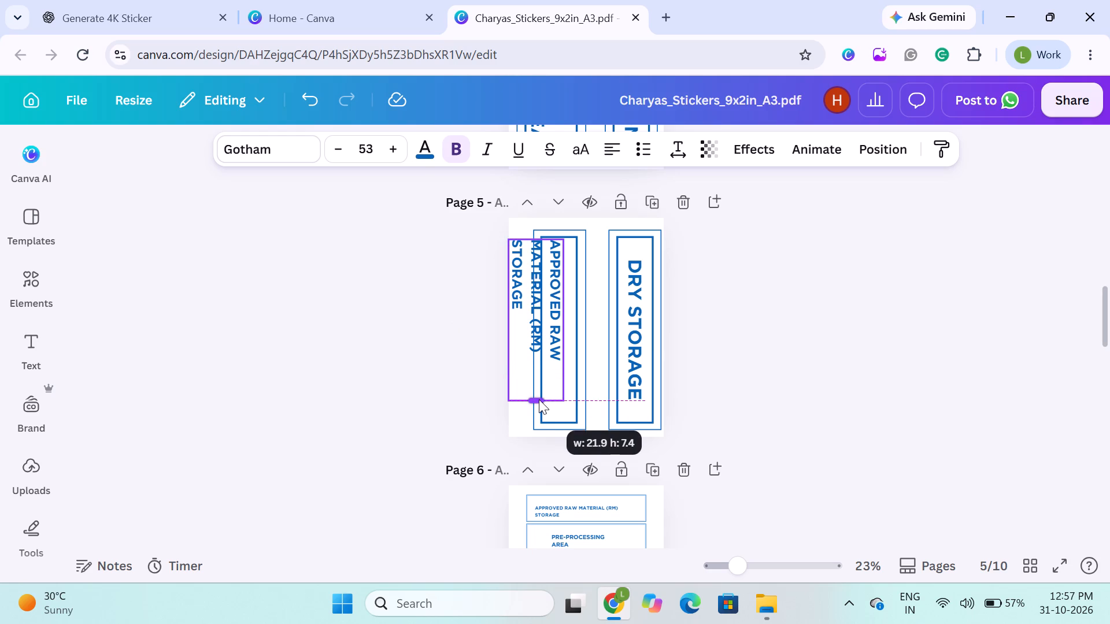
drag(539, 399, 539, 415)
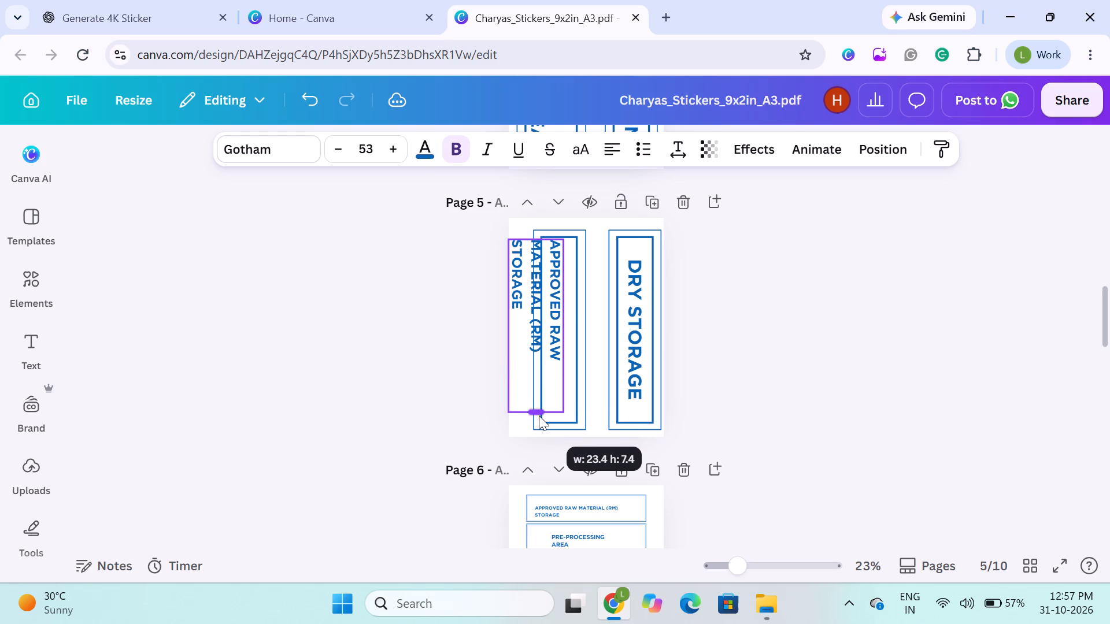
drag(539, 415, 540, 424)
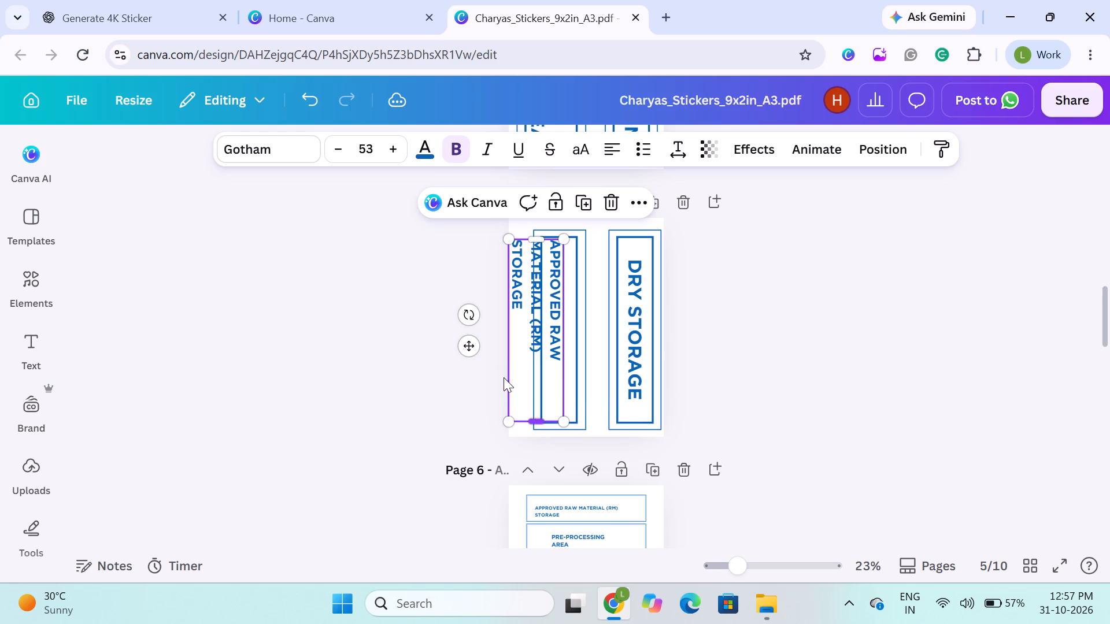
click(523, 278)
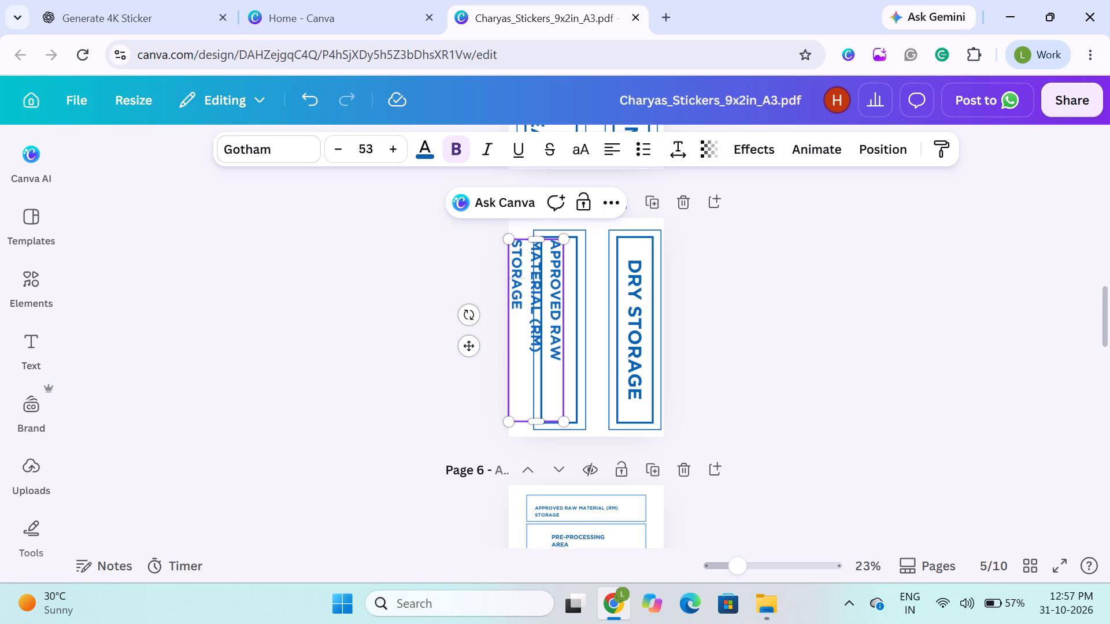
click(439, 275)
Set the font size of the APPROVED RAW MATERIAL (RM) STORAGE text on page 5 to 71.
click(546, 257)
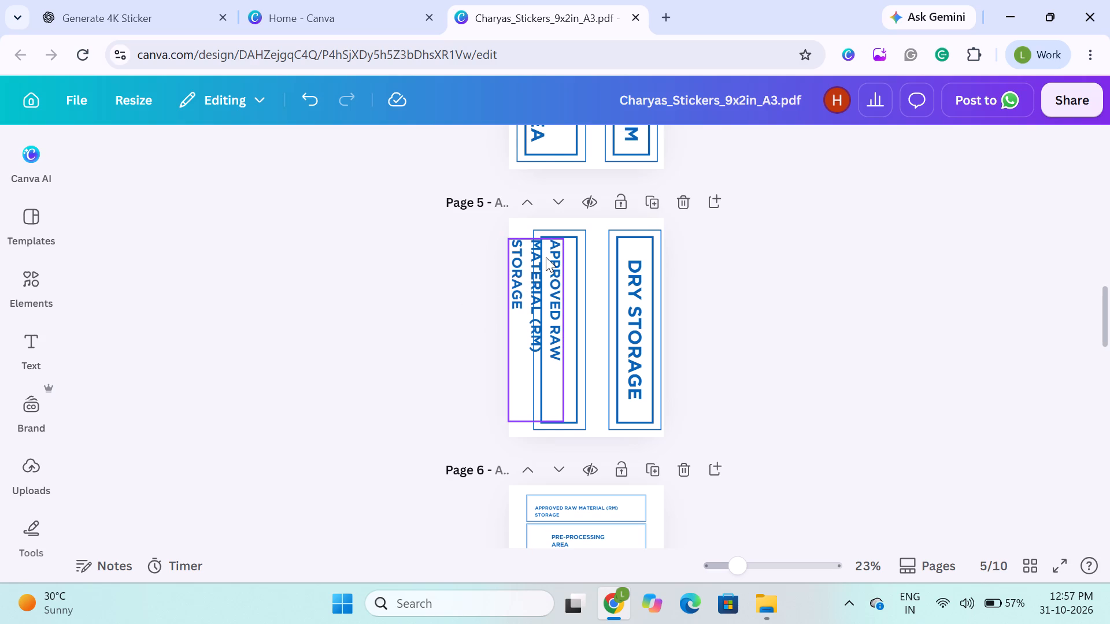
click(366, 148)
text(71)
click(215, 217)
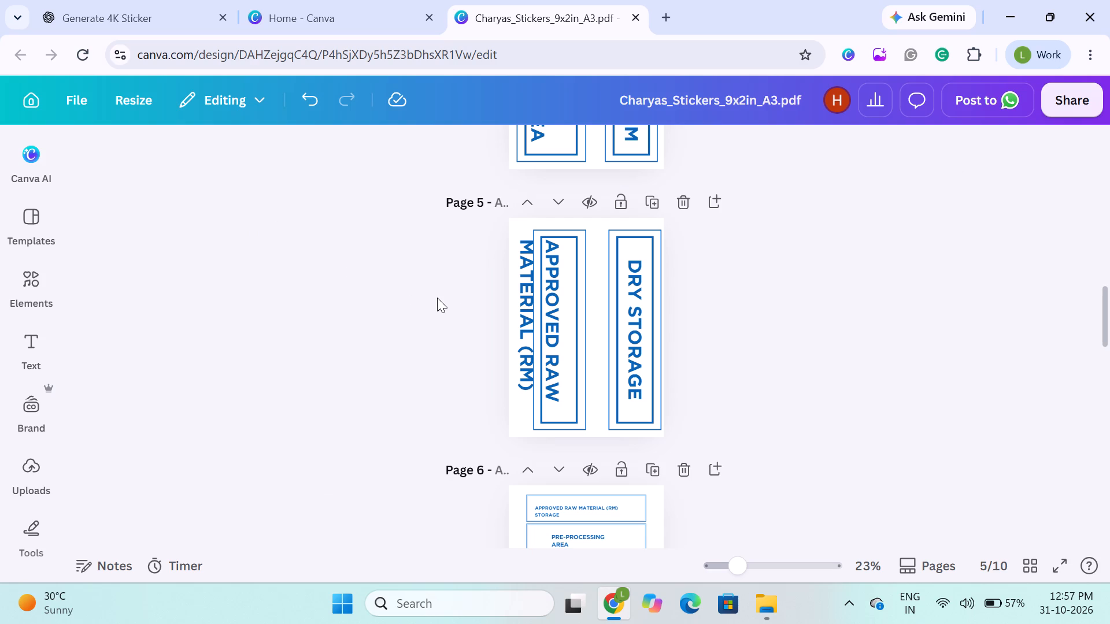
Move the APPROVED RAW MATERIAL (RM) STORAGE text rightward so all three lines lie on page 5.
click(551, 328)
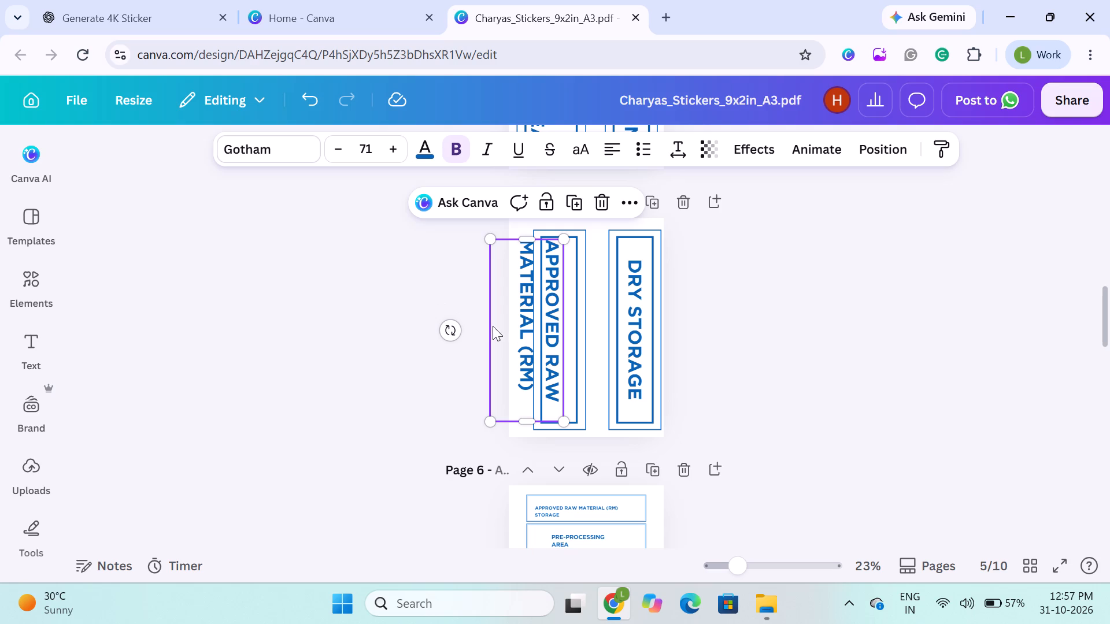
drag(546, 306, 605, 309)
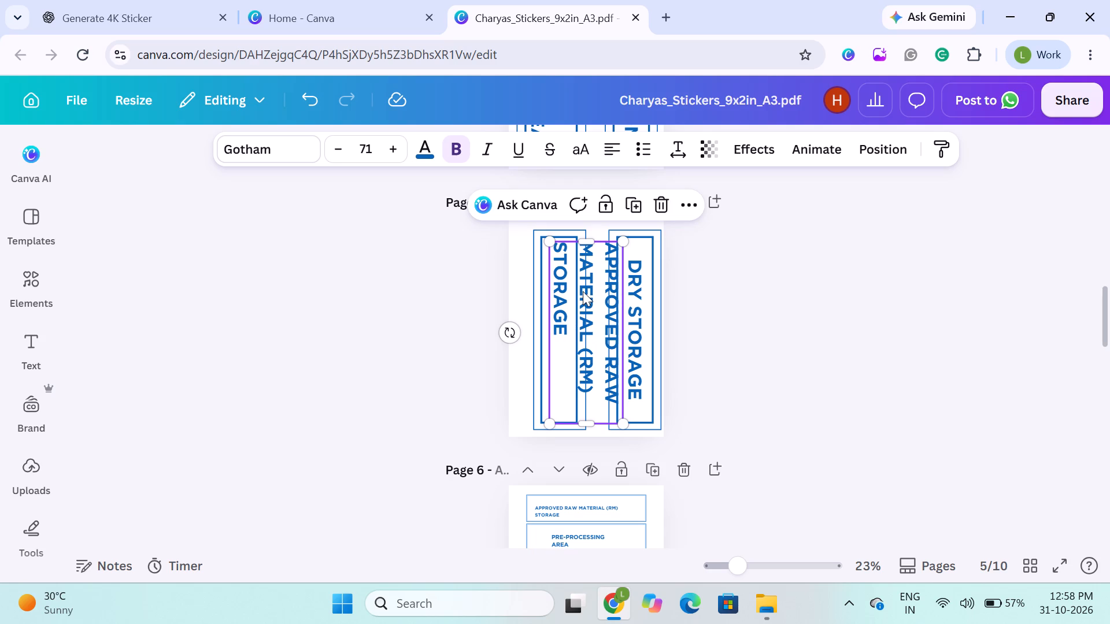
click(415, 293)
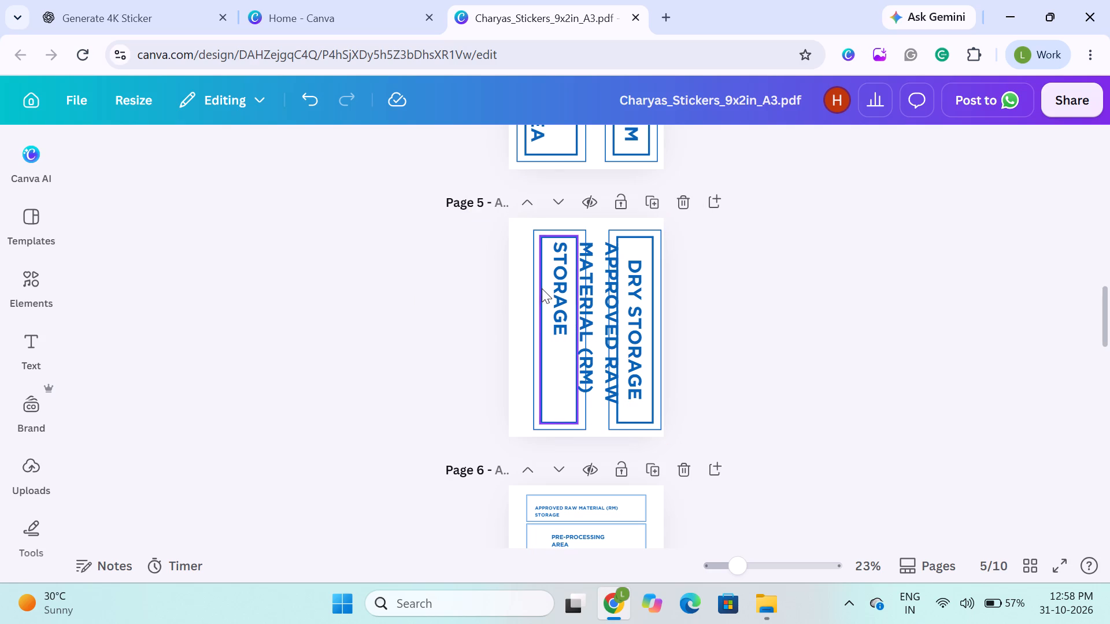
Extend the sticker's outer frame leftward to page 5's left edge, about 10.5 wide, and its inner frame leftward to about 8.2 wide.
click(542, 288)
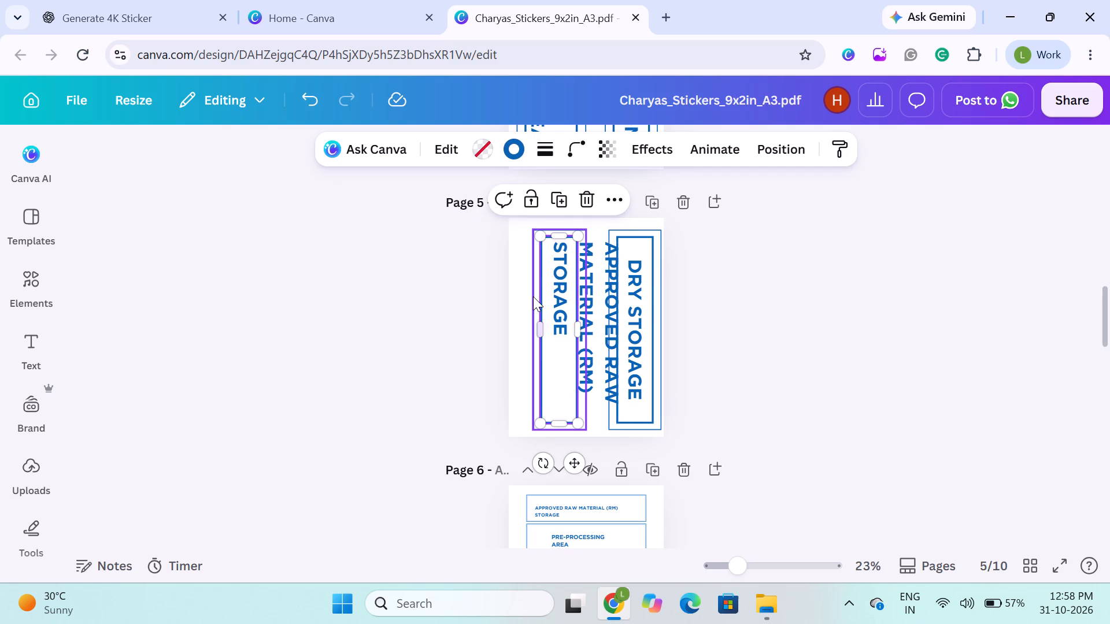
click(533, 296)
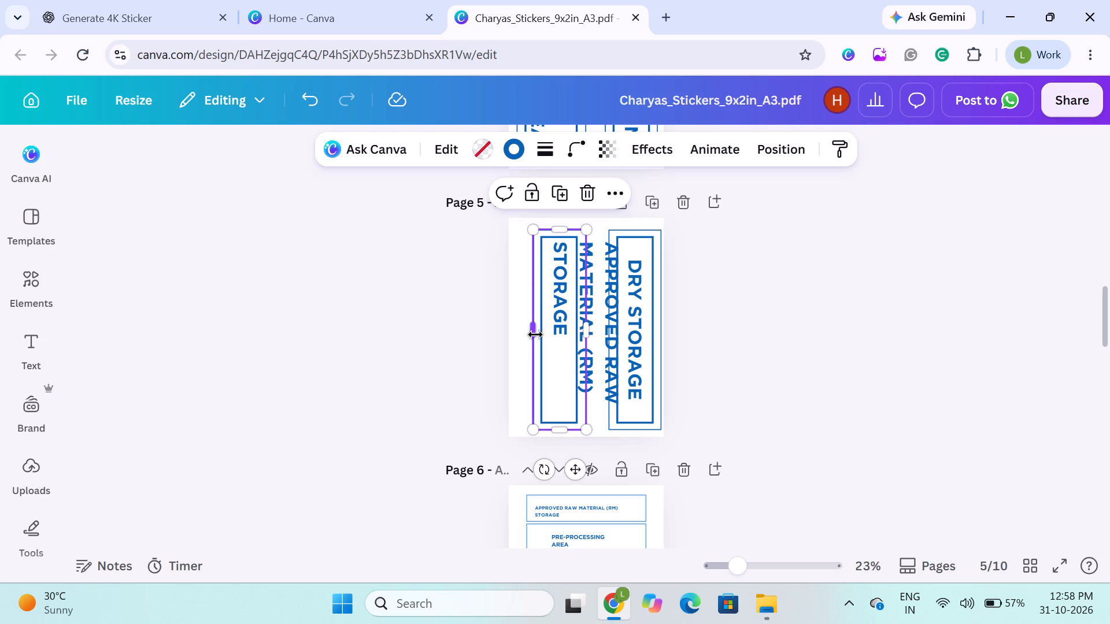
drag(531, 331, 510, 332)
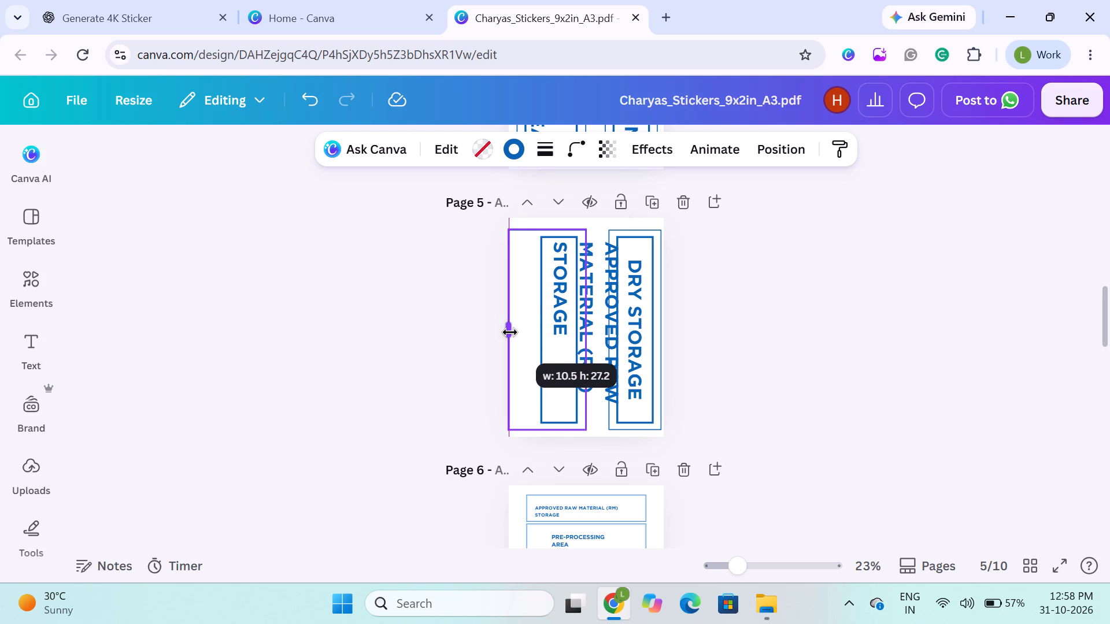
drag(510, 332, 511, 333)
click(471, 325)
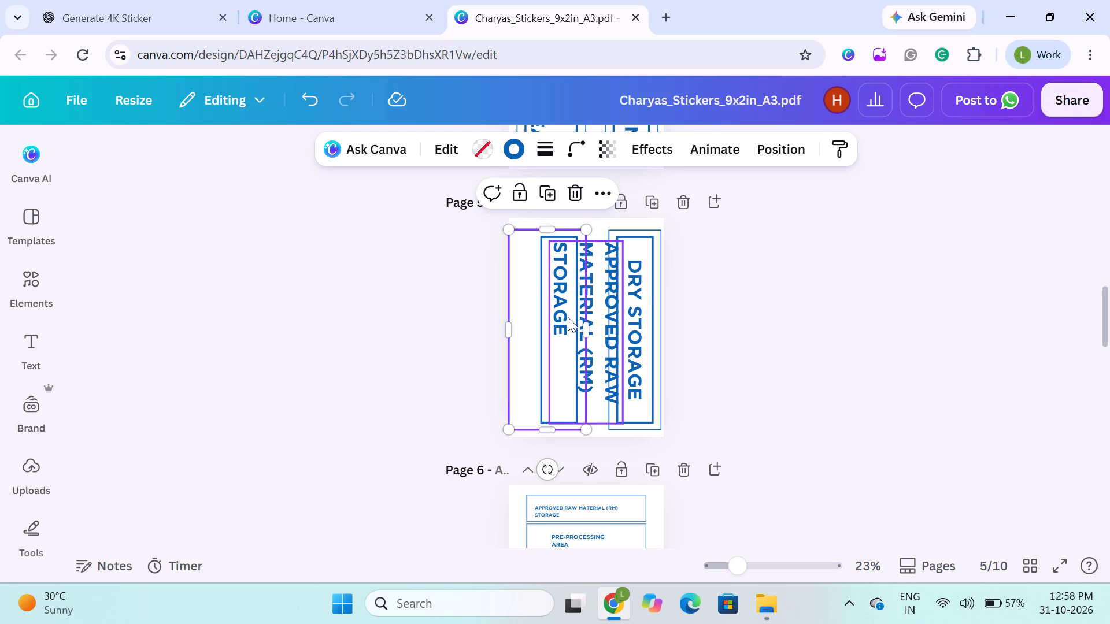
click(542, 329)
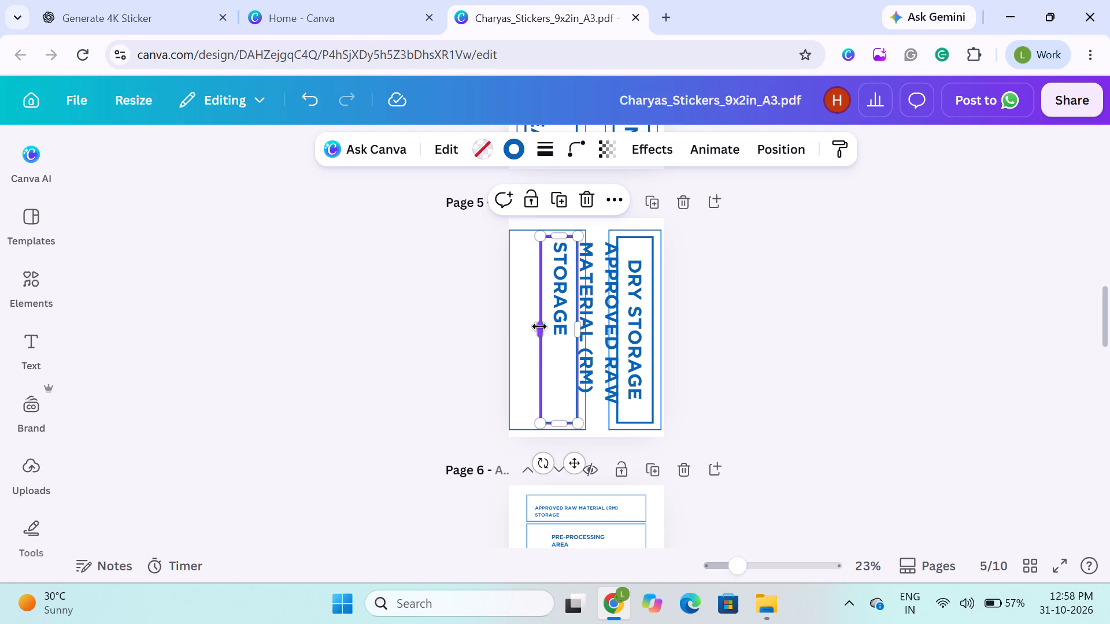
drag(539, 326, 517, 329)
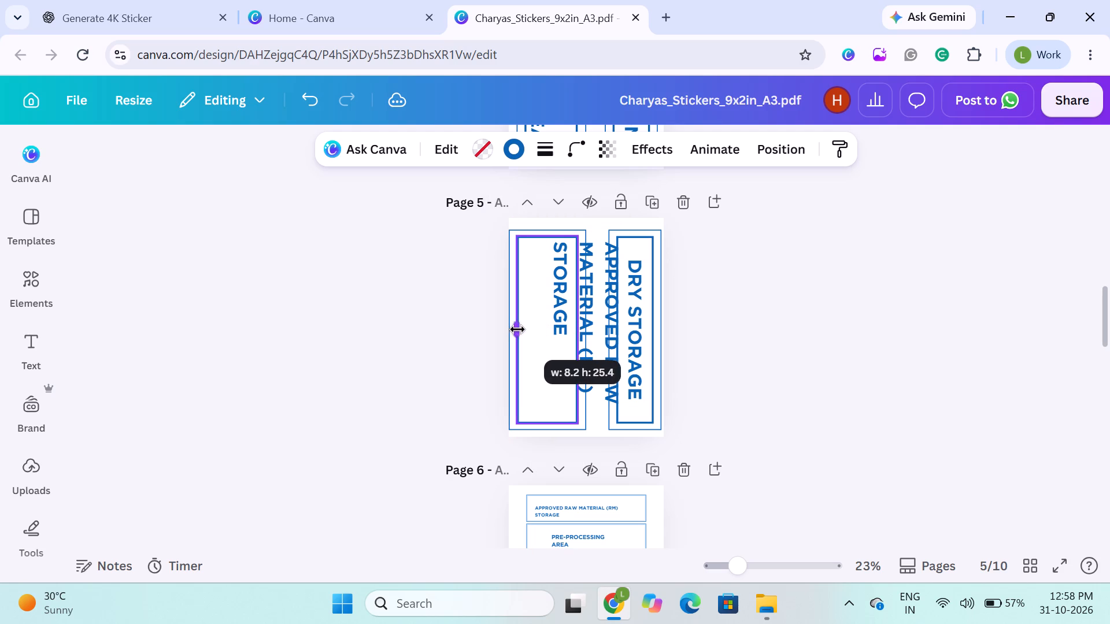
drag(517, 329, 516, 329)
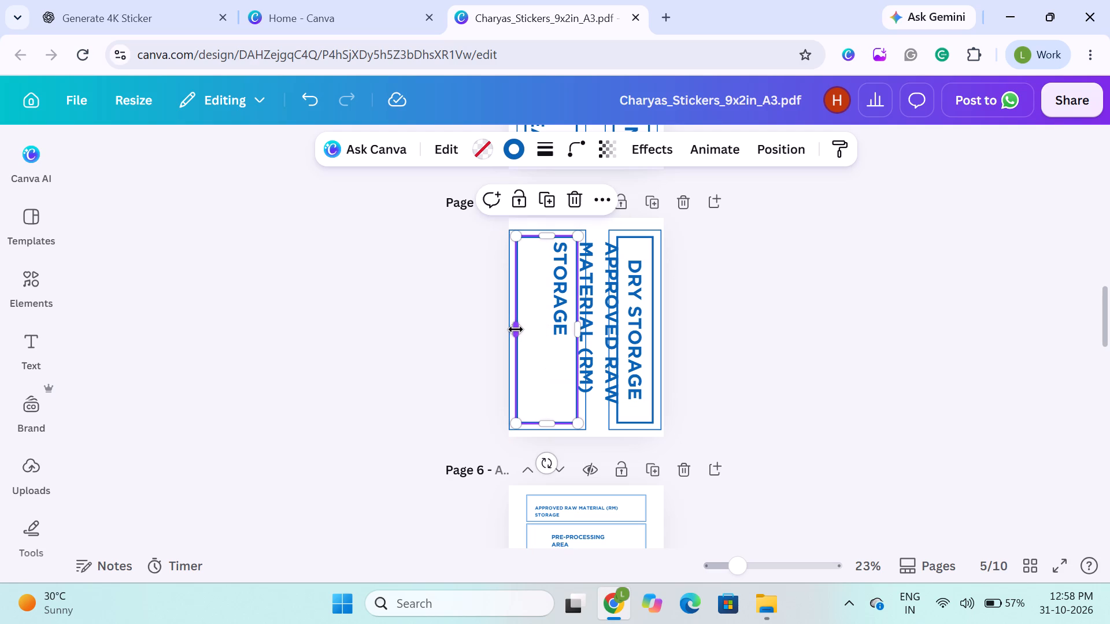
click(421, 335)
Move the APPROVED RAW MATERIAL (RM) STORAGE text leftward until only its first line sits inside the inner frame.
click(557, 313)
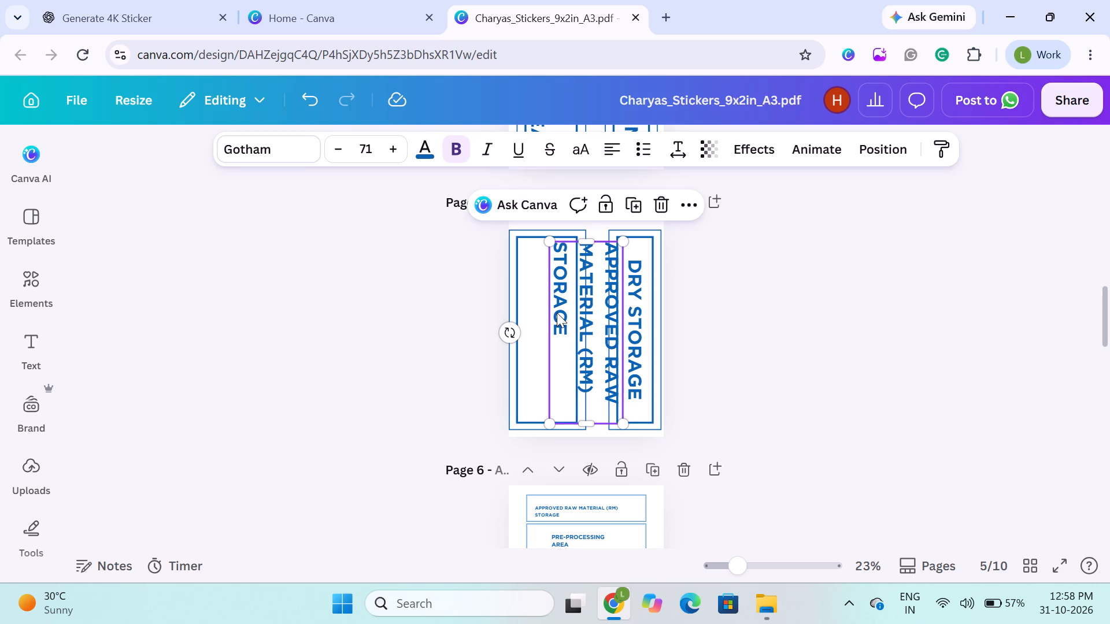
drag(593, 318, 561, 320)
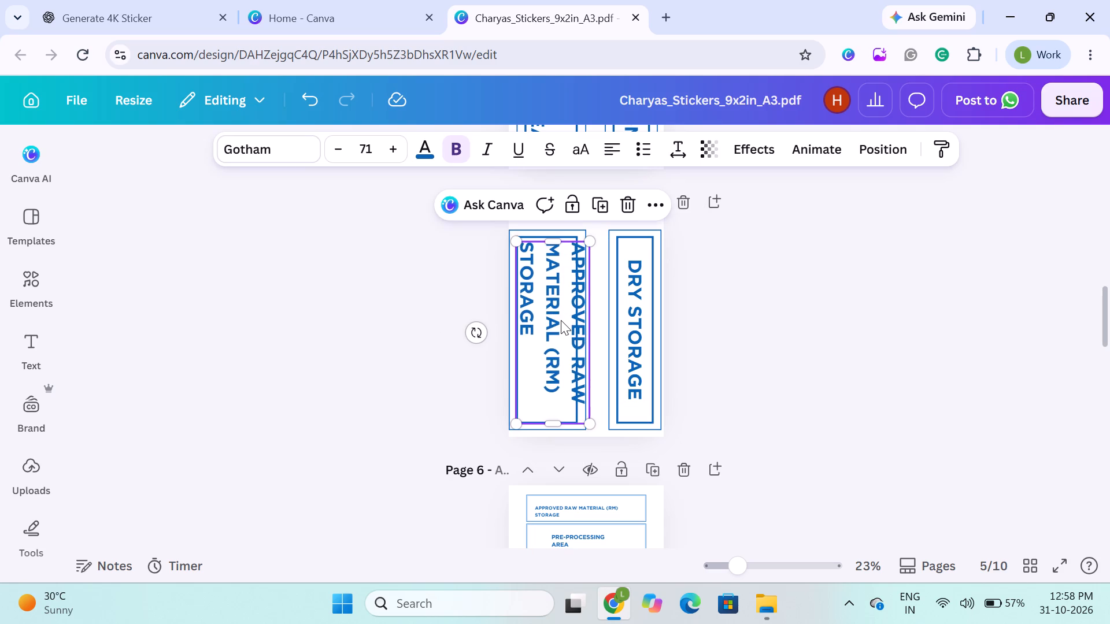
drag(561, 320, 517, 321)
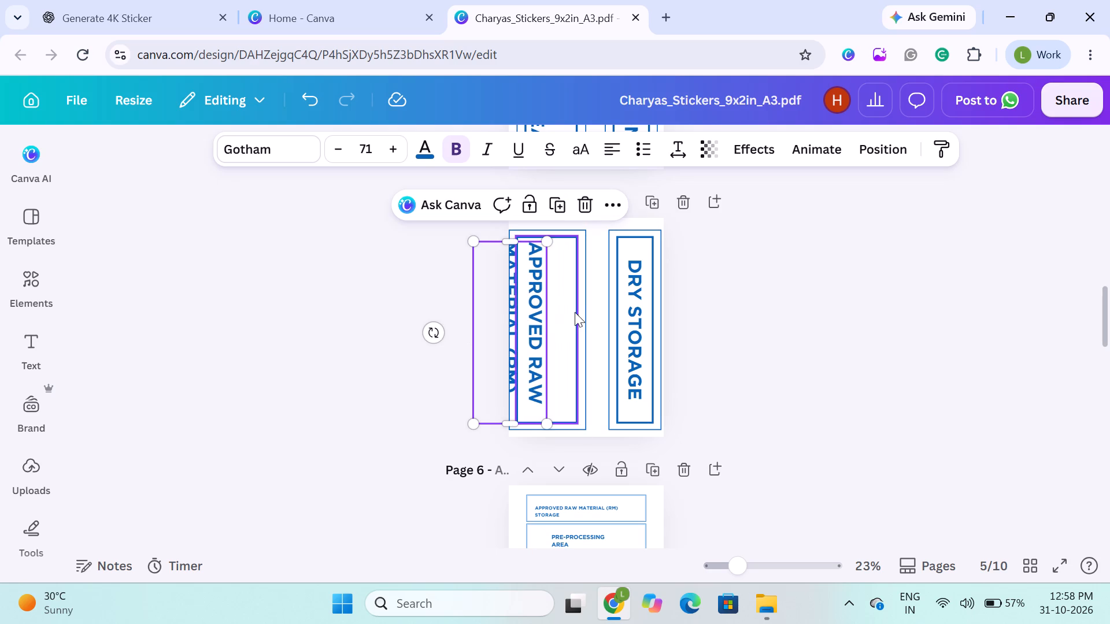
Extend the sticker's outer frame rightward to just short of the DRY STORAGE frame, and its inner frame rightward to about 10.2 wide.
click(587, 313)
click(583, 315)
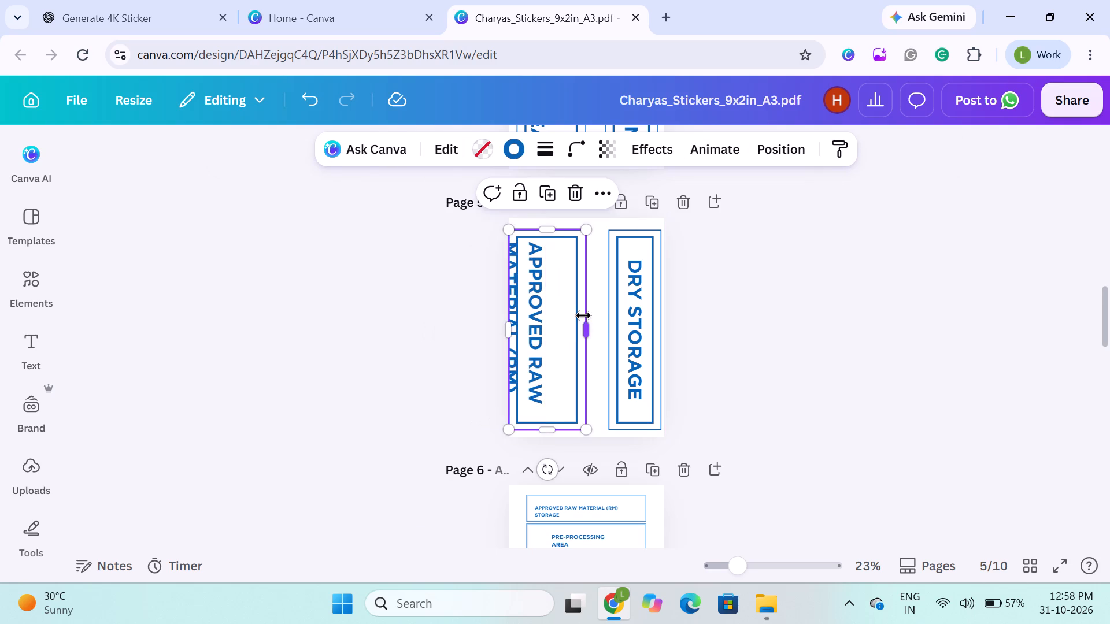
drag(584, 325, 604, 325)
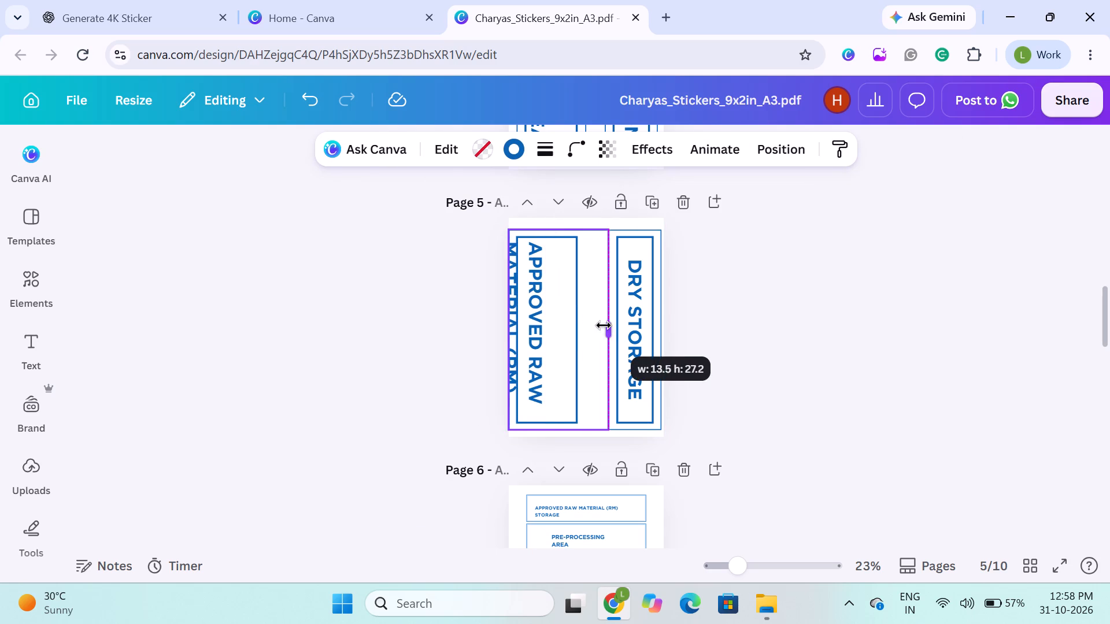
drag(604, 325, 600, 325)
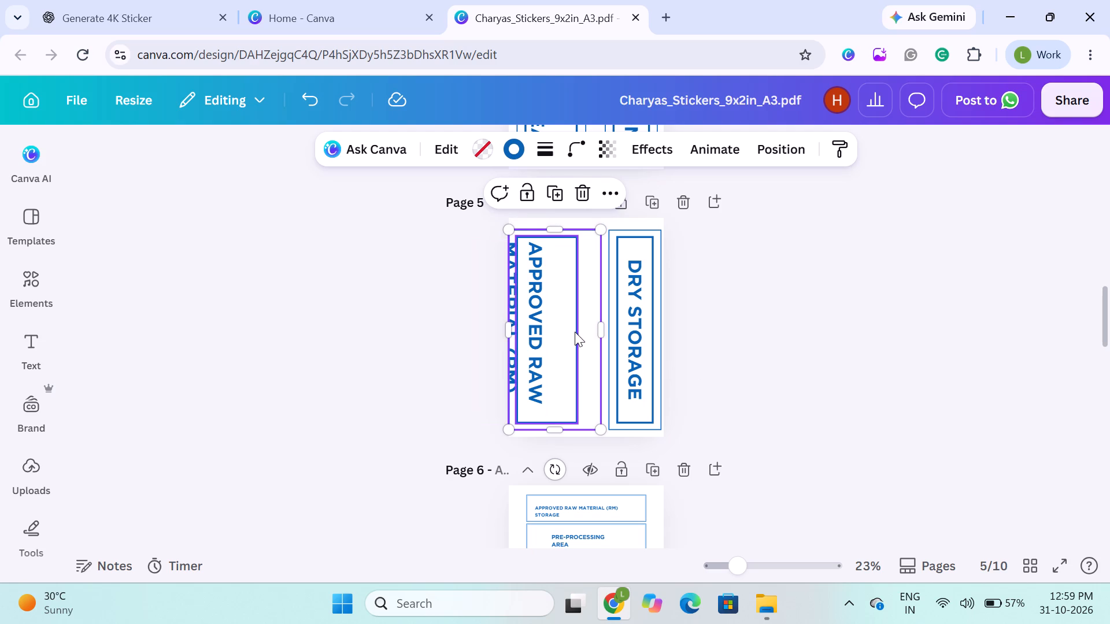
click(575, 332)
drag(576, 331, 590, 335)
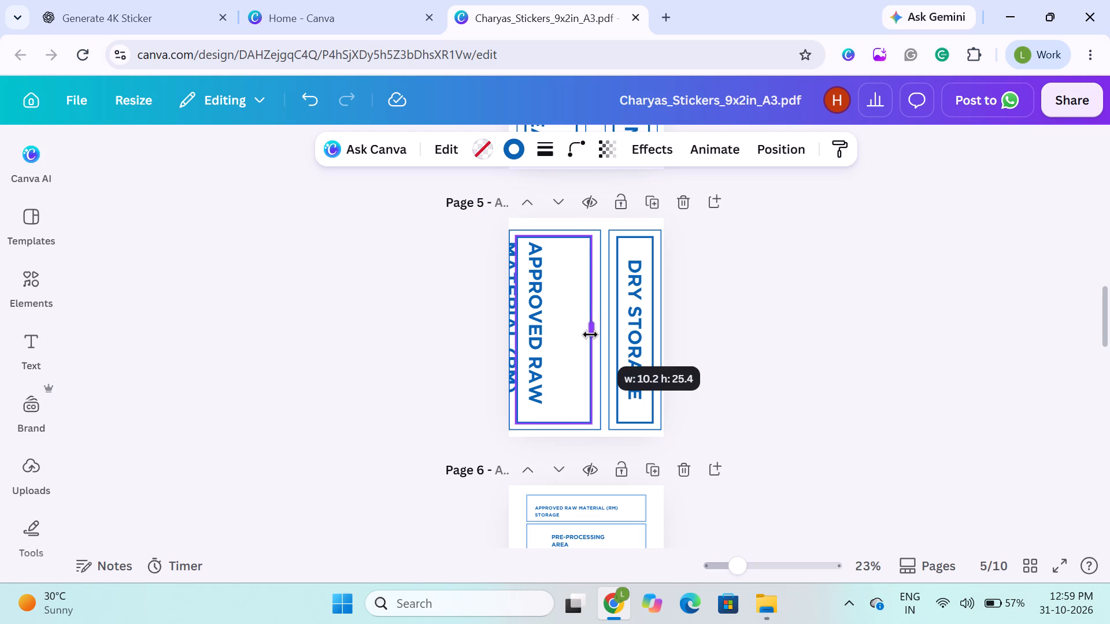
drag(590, 335, 591, 335)
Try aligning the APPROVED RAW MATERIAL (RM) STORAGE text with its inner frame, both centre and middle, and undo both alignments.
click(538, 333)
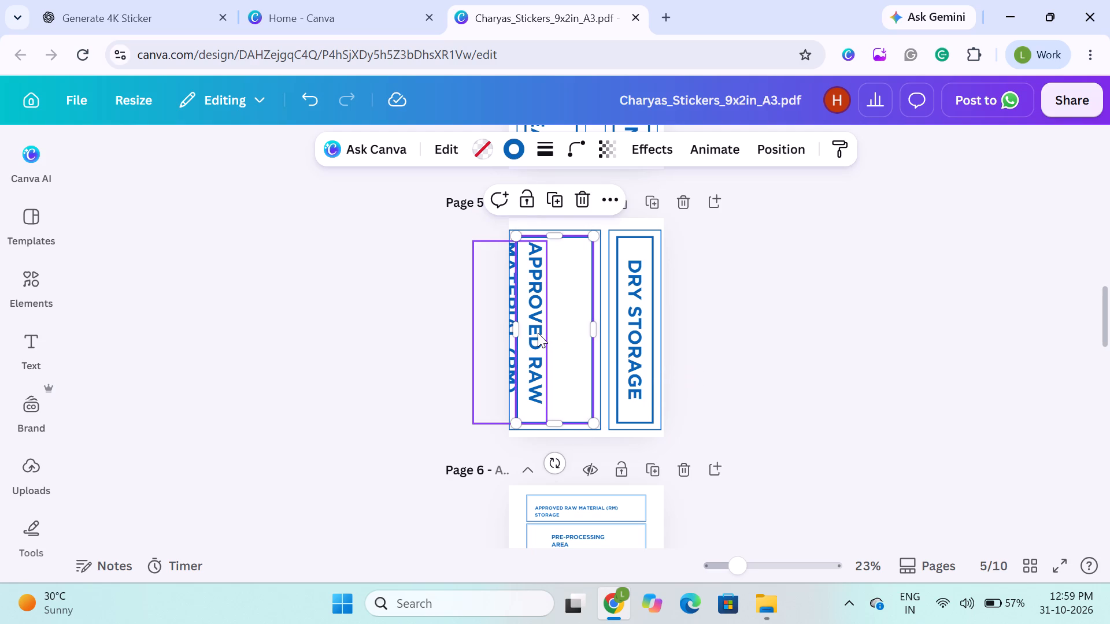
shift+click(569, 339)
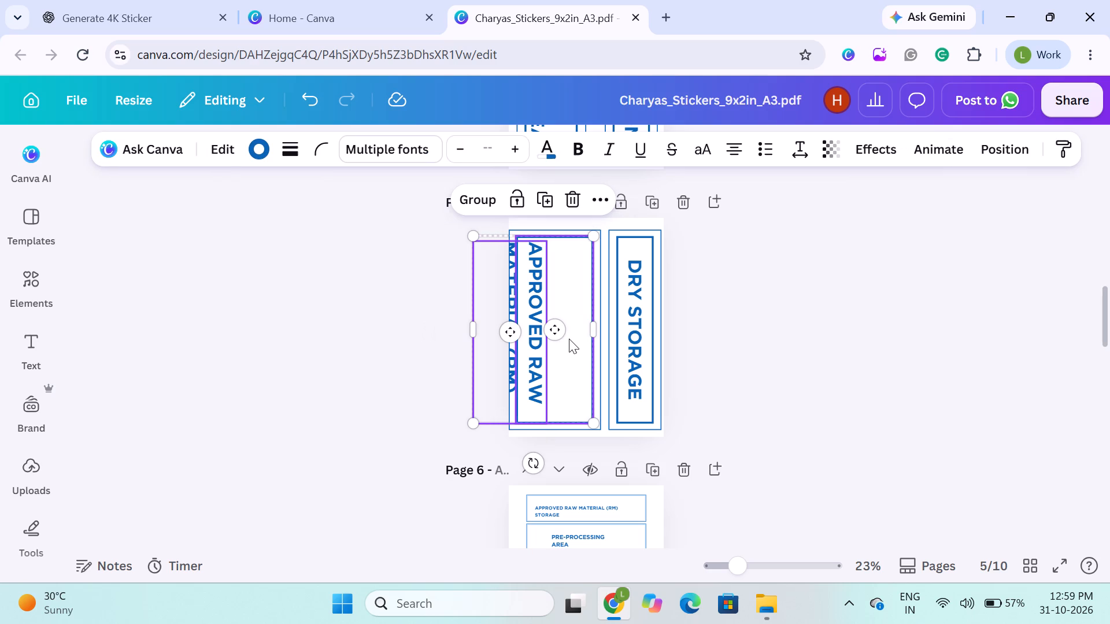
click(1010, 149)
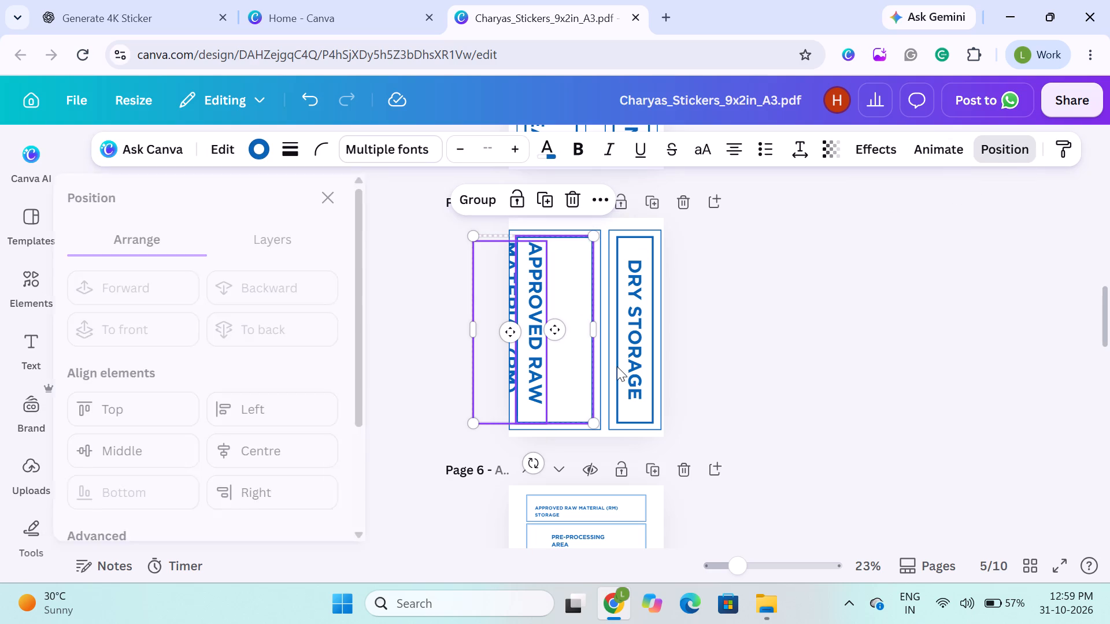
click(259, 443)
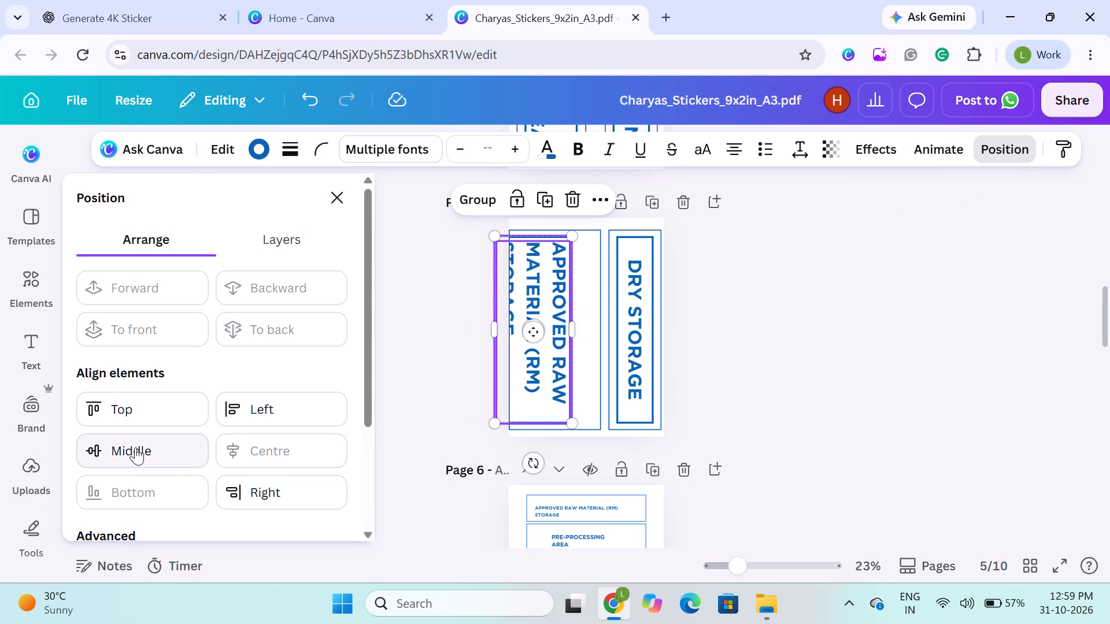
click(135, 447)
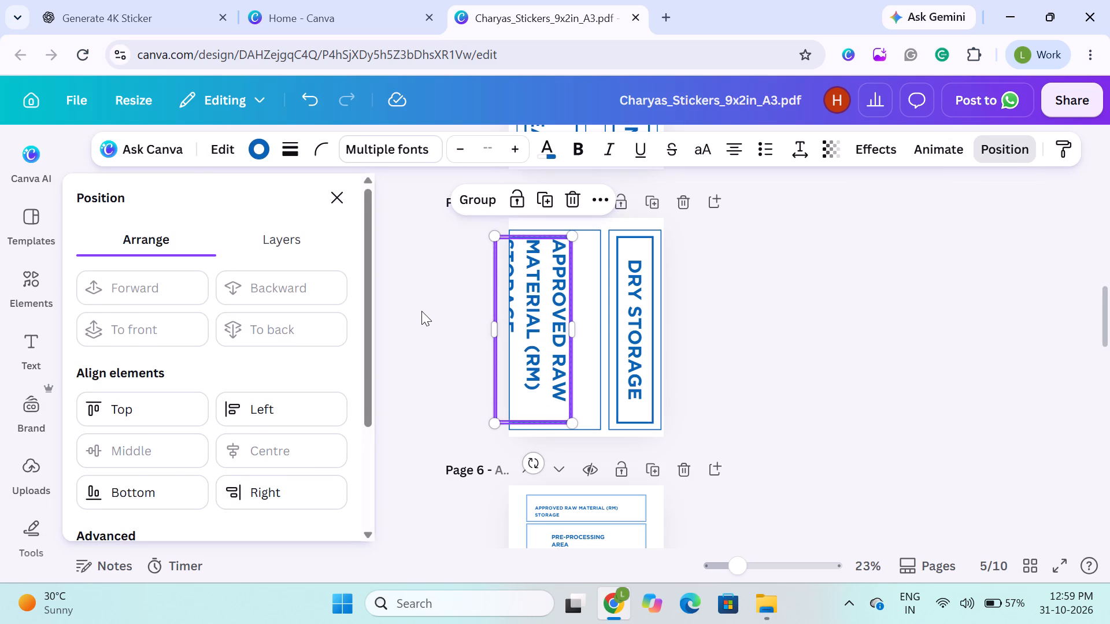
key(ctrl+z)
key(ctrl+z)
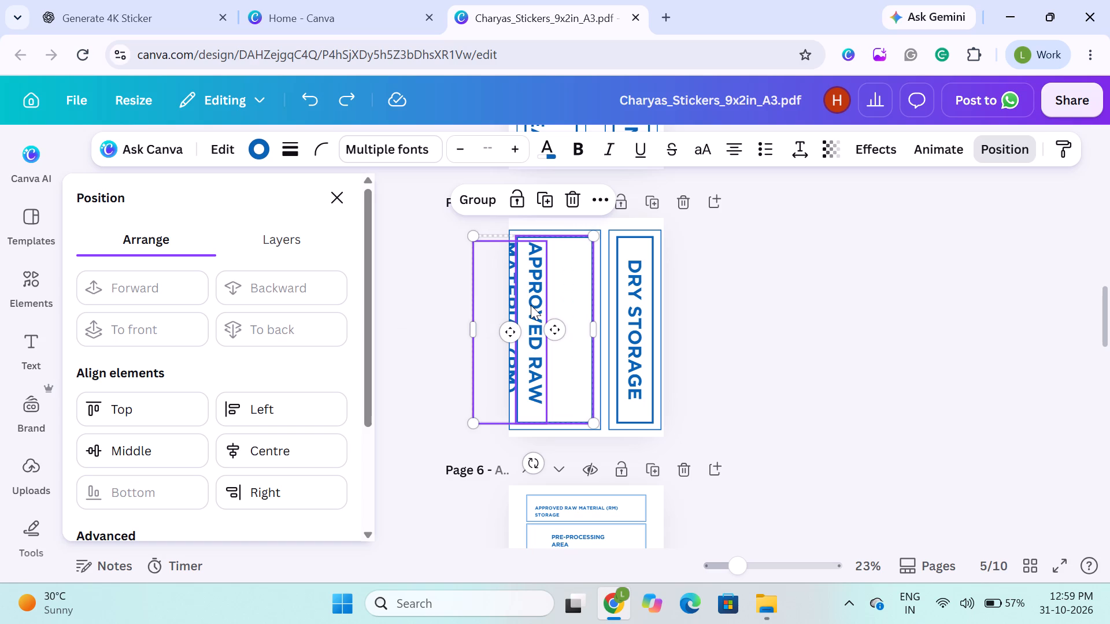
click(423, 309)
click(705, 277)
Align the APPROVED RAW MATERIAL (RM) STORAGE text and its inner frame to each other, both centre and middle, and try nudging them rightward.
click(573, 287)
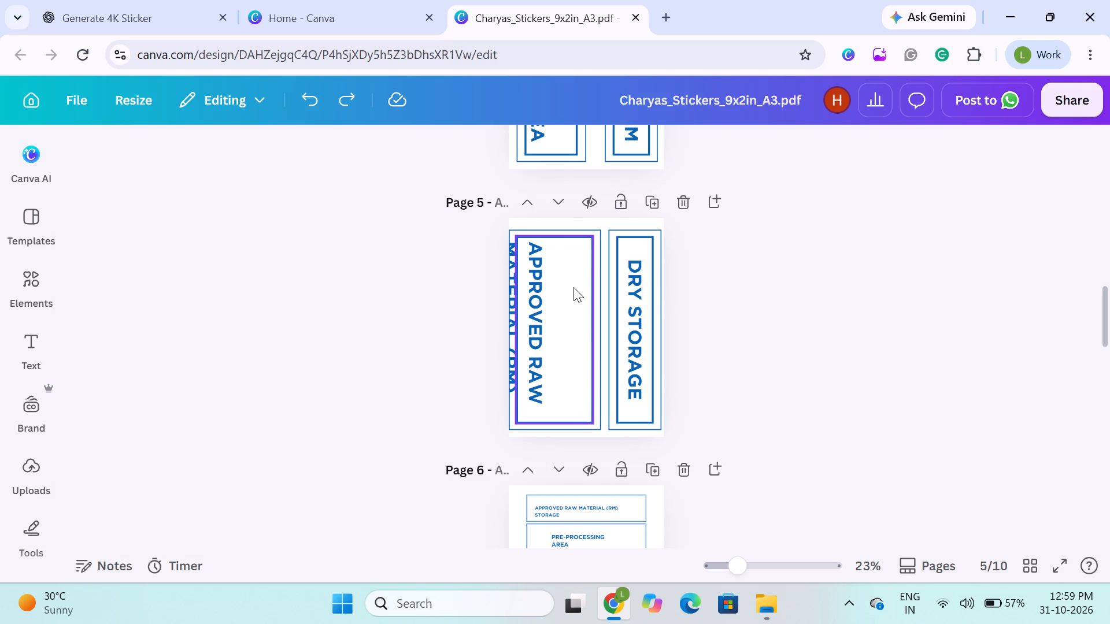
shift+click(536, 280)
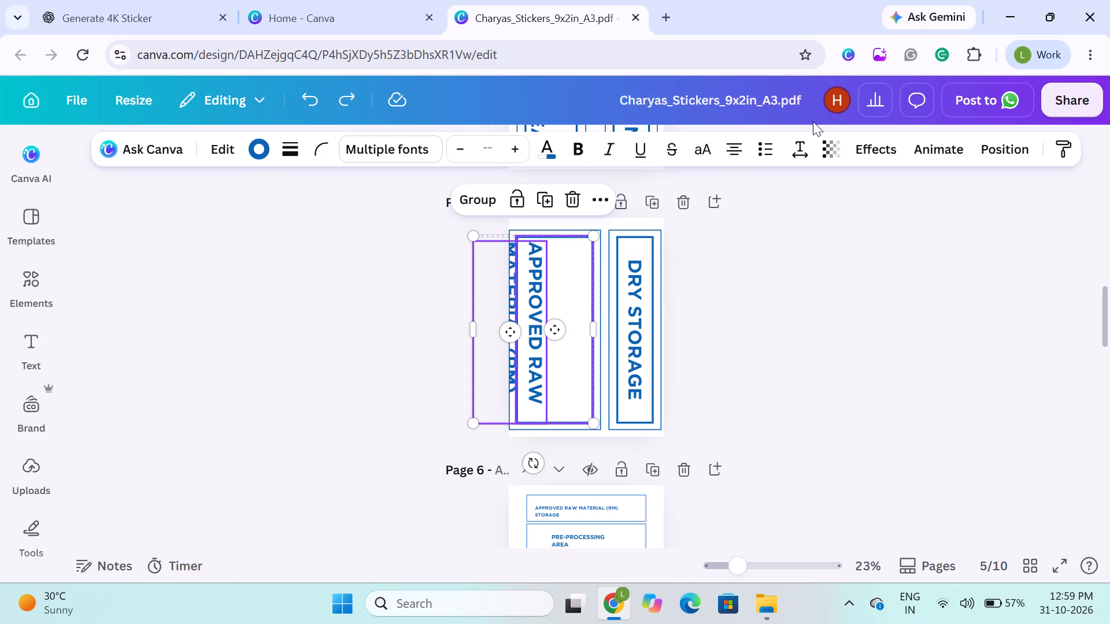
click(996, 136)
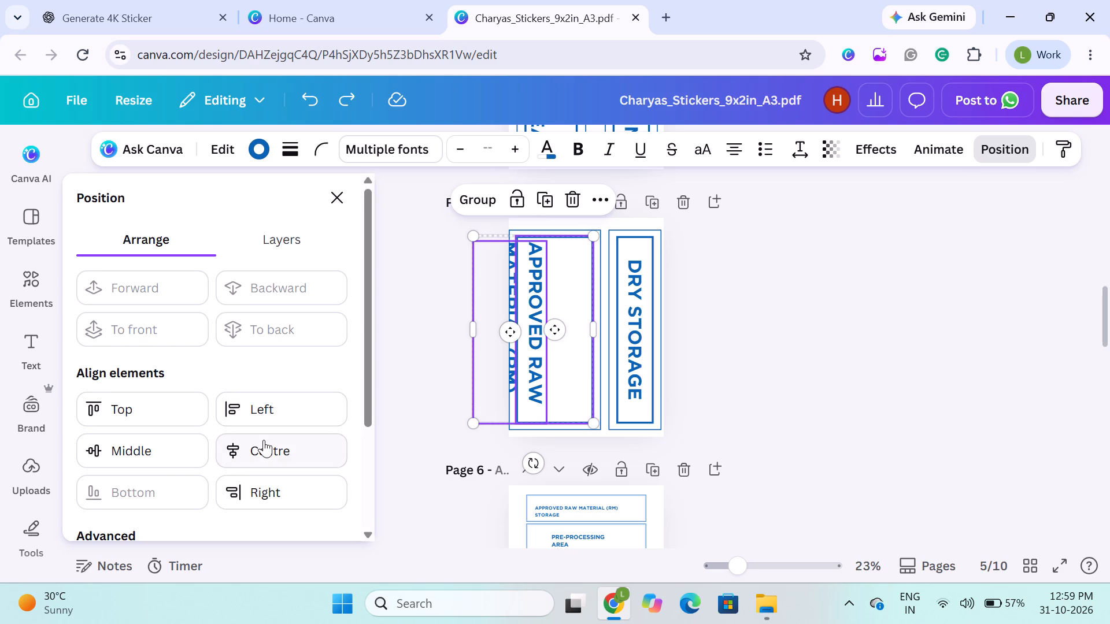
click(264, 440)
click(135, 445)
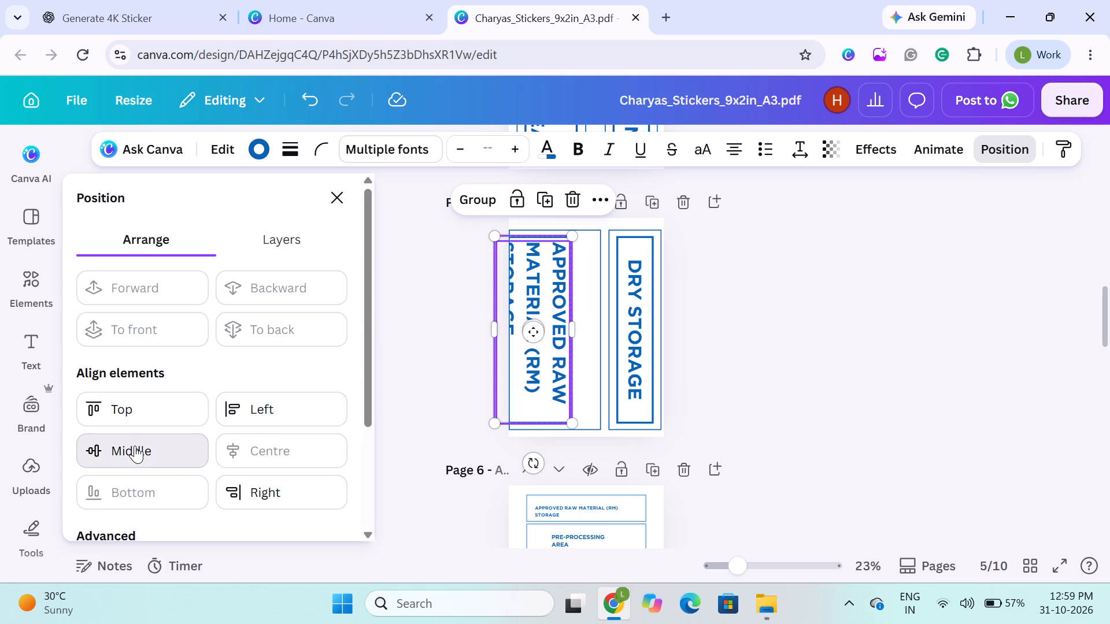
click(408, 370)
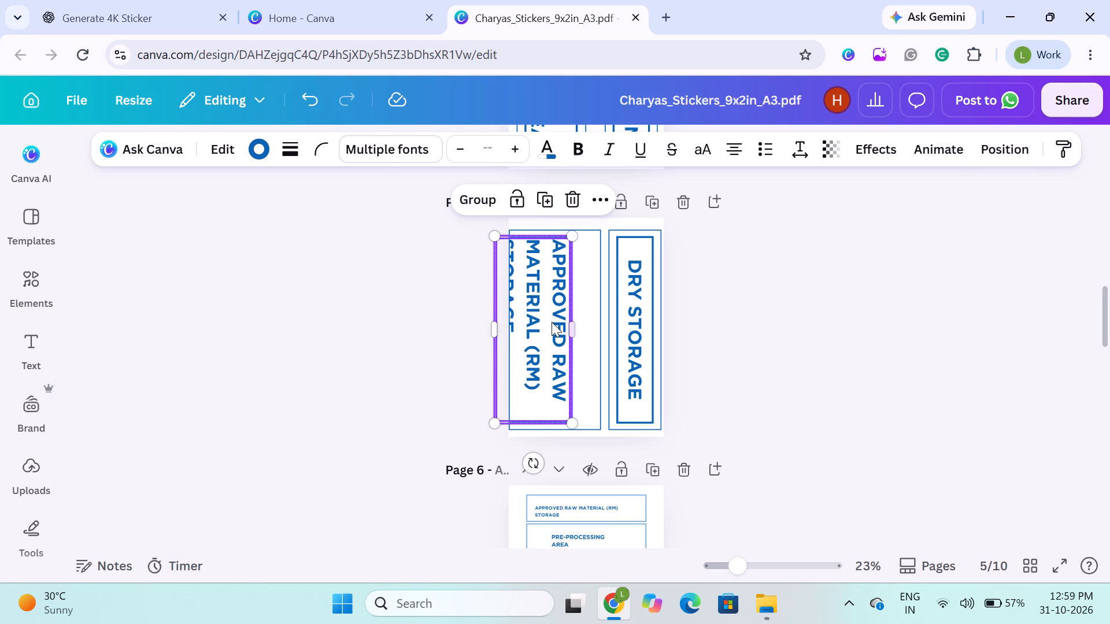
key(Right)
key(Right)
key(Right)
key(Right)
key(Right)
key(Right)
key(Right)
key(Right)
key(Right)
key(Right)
Move the APPROVED RAW MATERIAL (RM) STORAGE text rightward until all three lines are on page 5, clear of the left page edge.
click(451, 353)
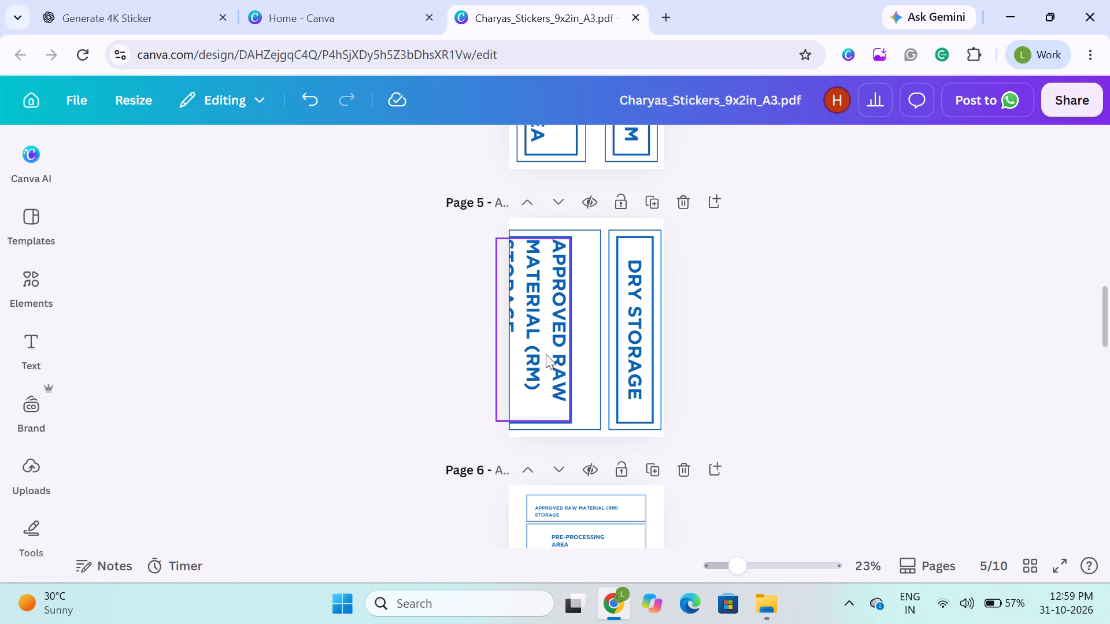
click(546, 354)
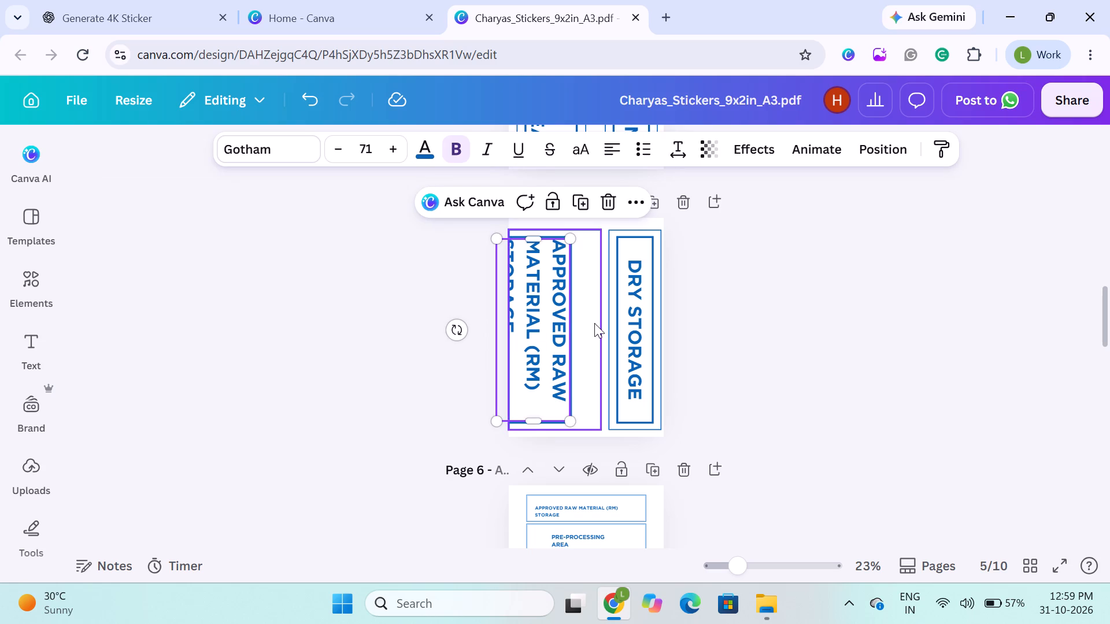
click(365, 333)
click(521, 311)
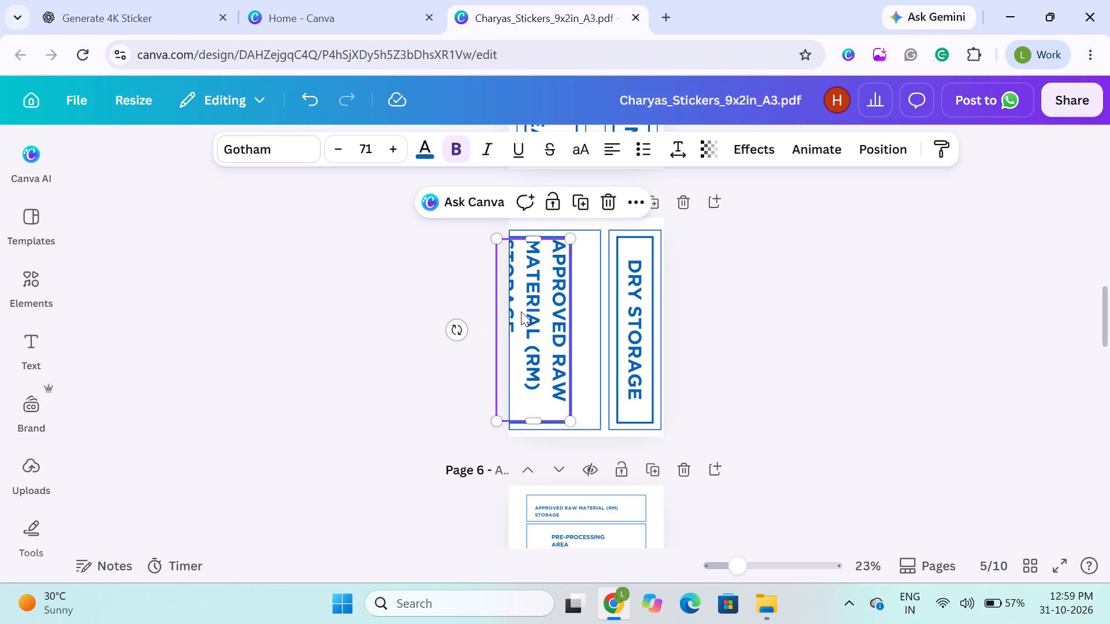
drag(521, 311, 563, 310)
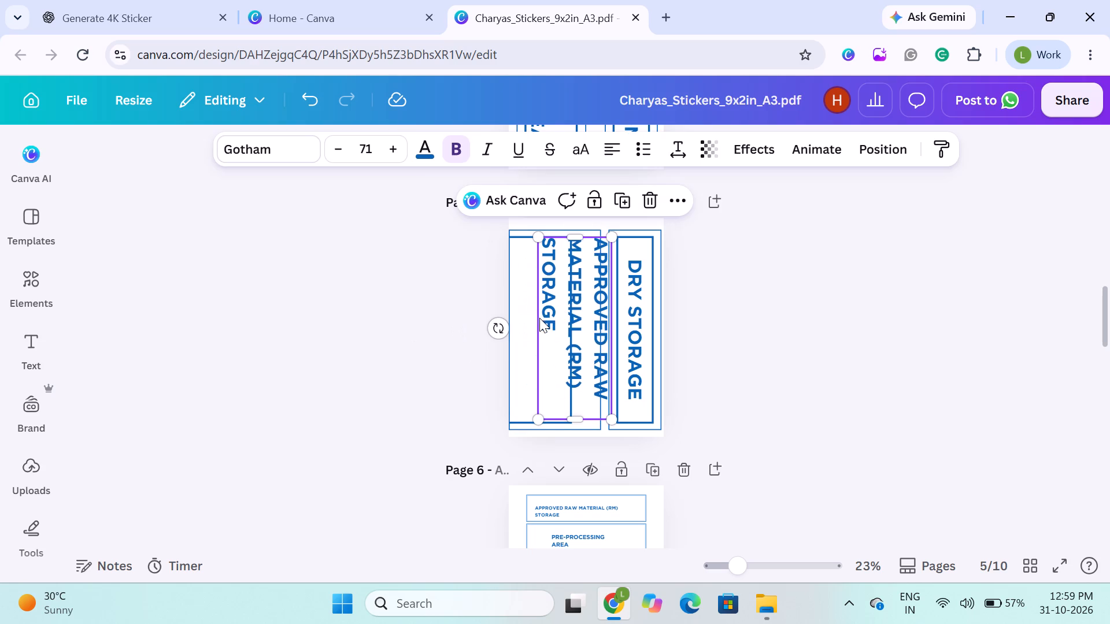
Move the sticker's inner frame rightward inside its outer frame, and extend its left side slightly to leave an even margin.
click(512, 323)
key(Right)
key(Right)
key(Right)
key(Right)
key(Right)
key(Right)
key(Right)
key(Right)
key(Right)
key(Right)
key(Right)
key(Right)
key(Right)
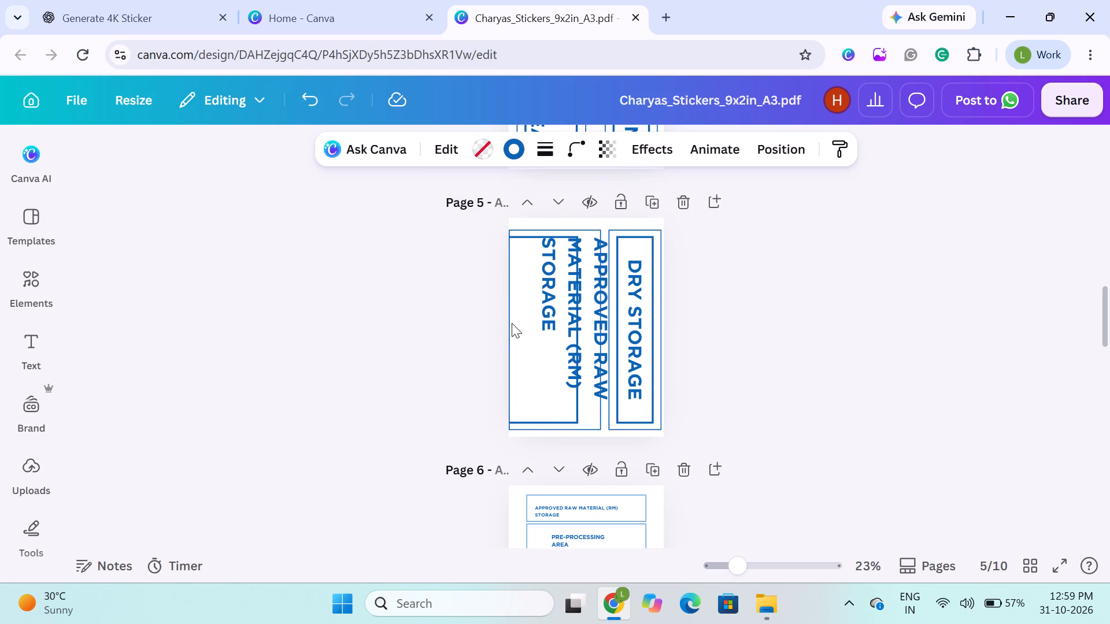
key(Right)
key(Right)
key(Right)
key(Right)
key(Right)
key(Right)
key(Right)
key(Right)
key(Right)
key(Right)
key(Right)
key(Right)
key(Right)
key(Right)
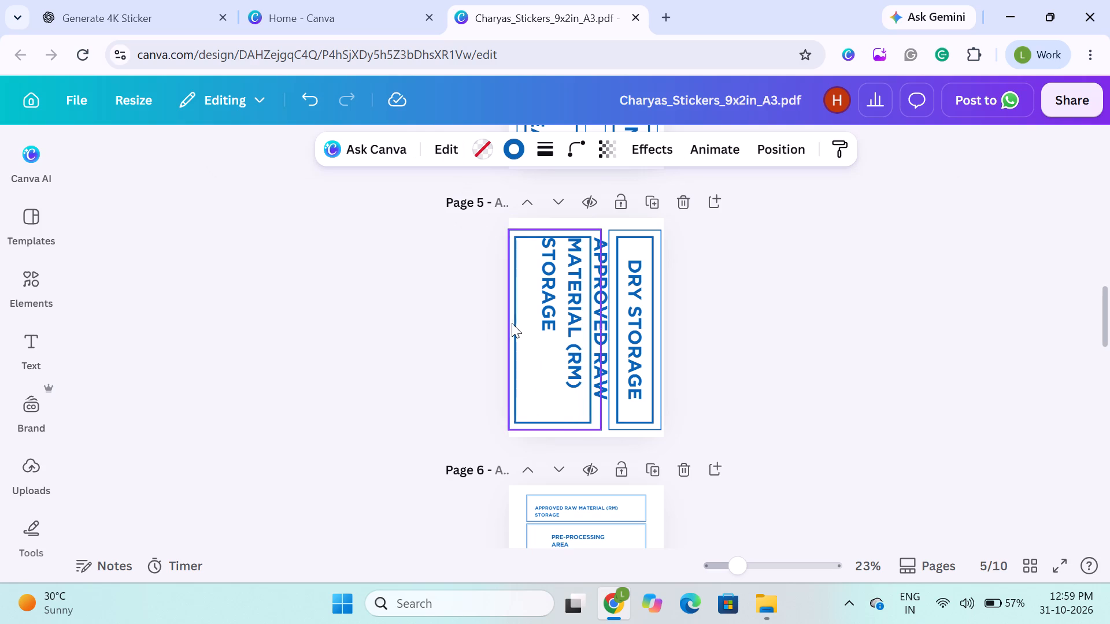
key(Right)
key(Right)
key(Right)
key(Right)
key(Left)
key(Left)
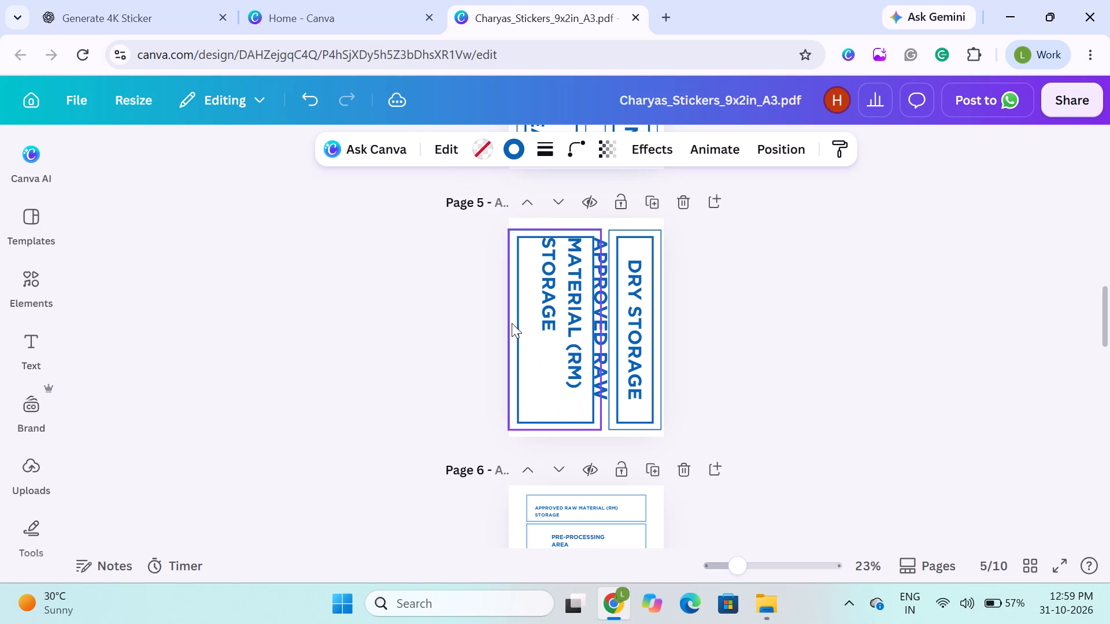
key(Right)
key(Right)
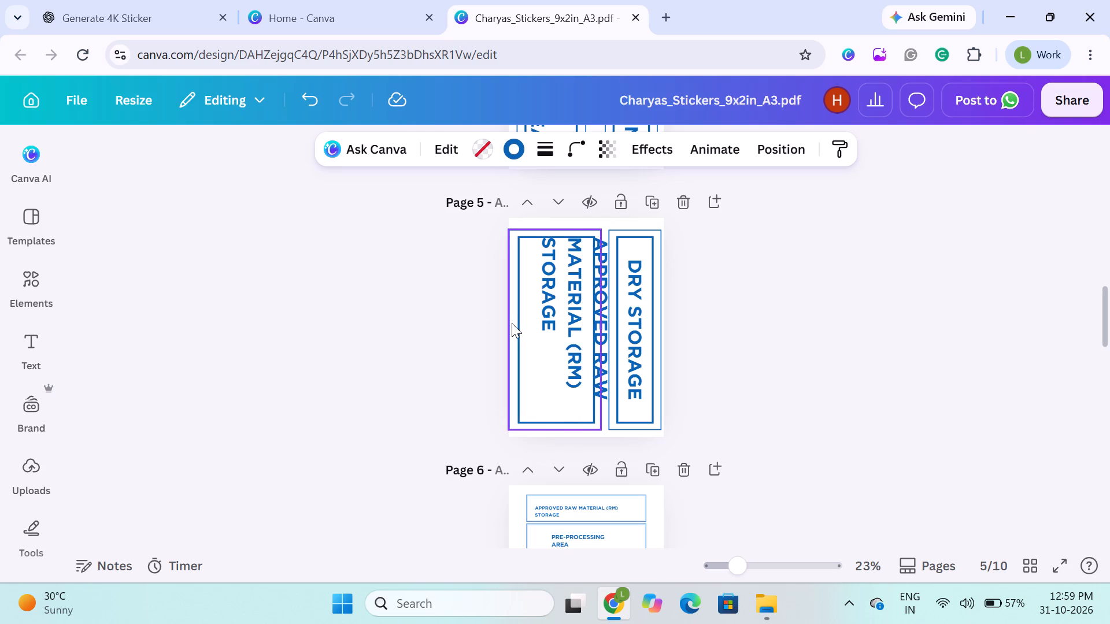
drag(516, 323, 510, 329)
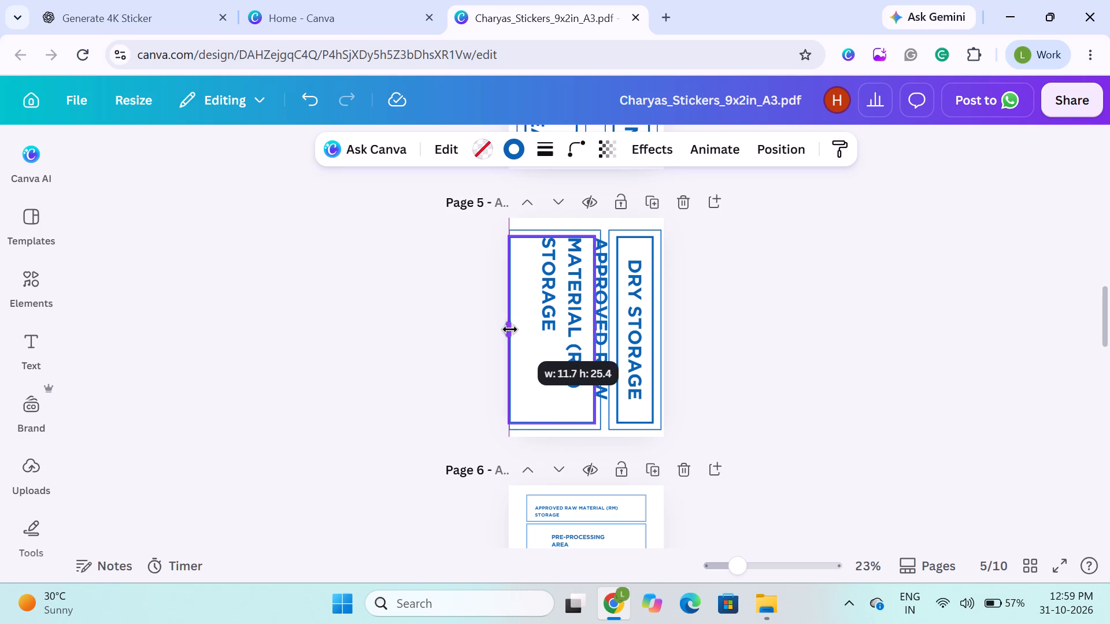
drag(510, 329, 513, 329)
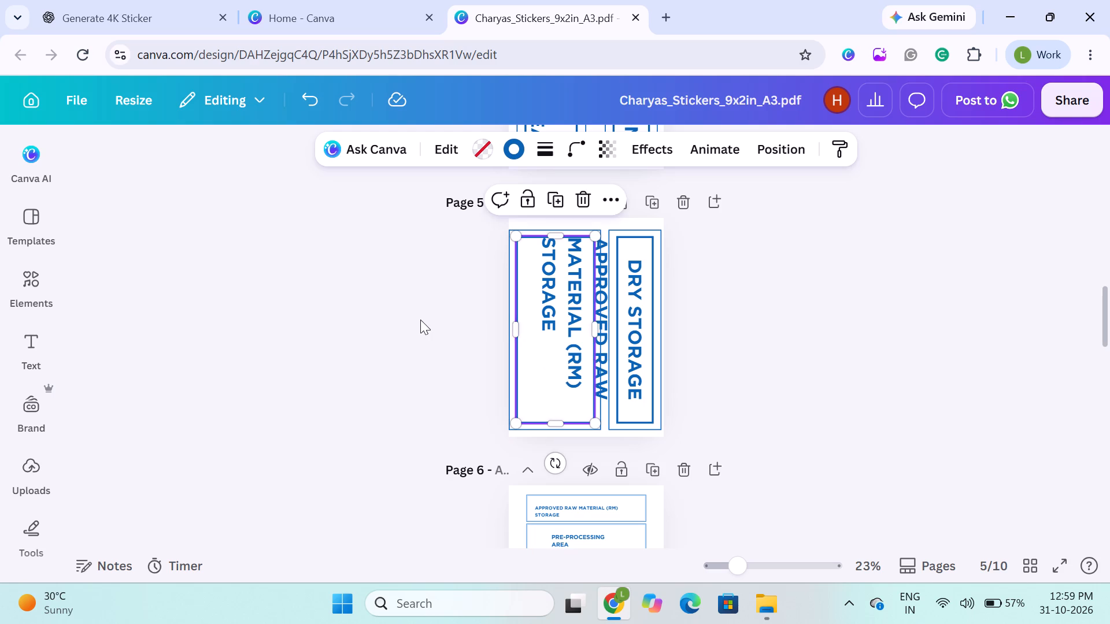
click(420, 320)
Move the three-line text leftward inside the inner frame, and shorten its text box to the length of the APPROVED RAW line.
drag(579, 274, 565, 278)
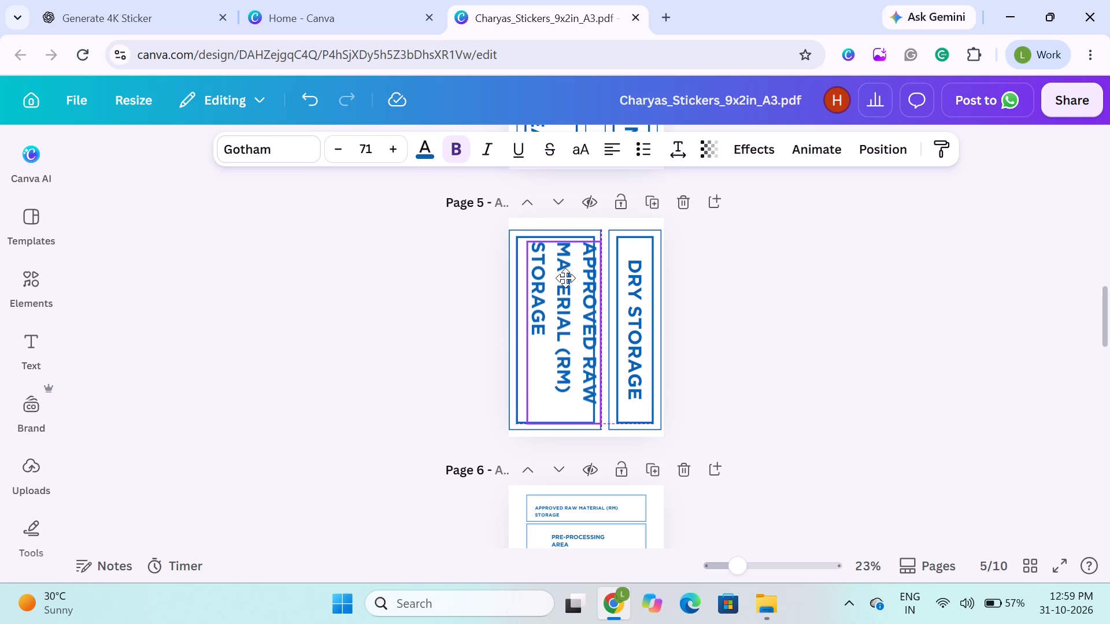
drag(565, 278, 561, 278)
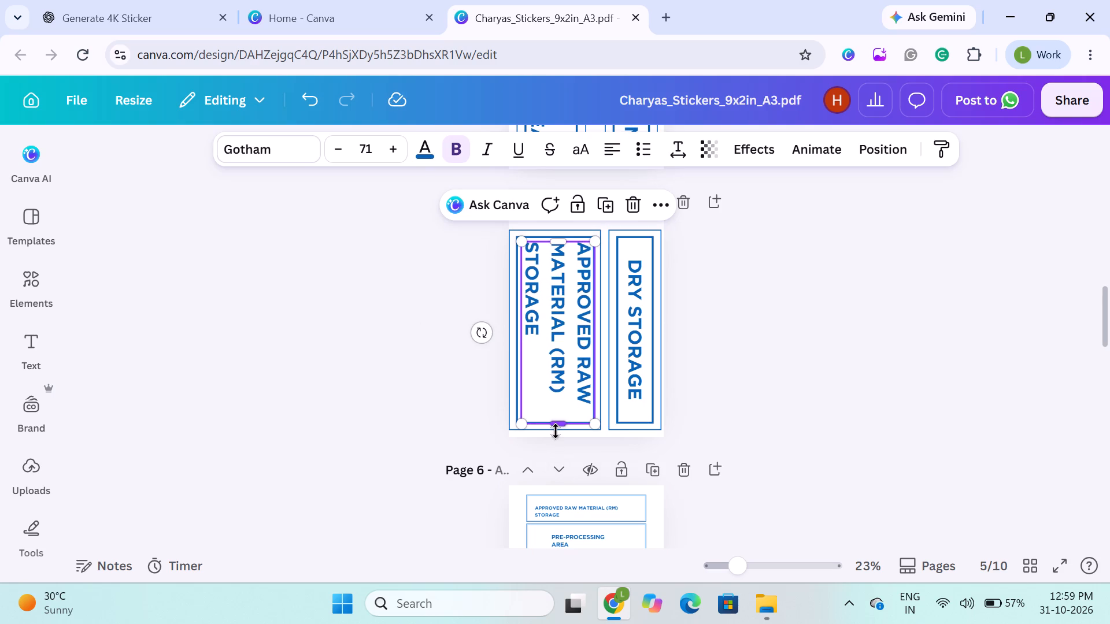
drag(556, 431, 554, 413)
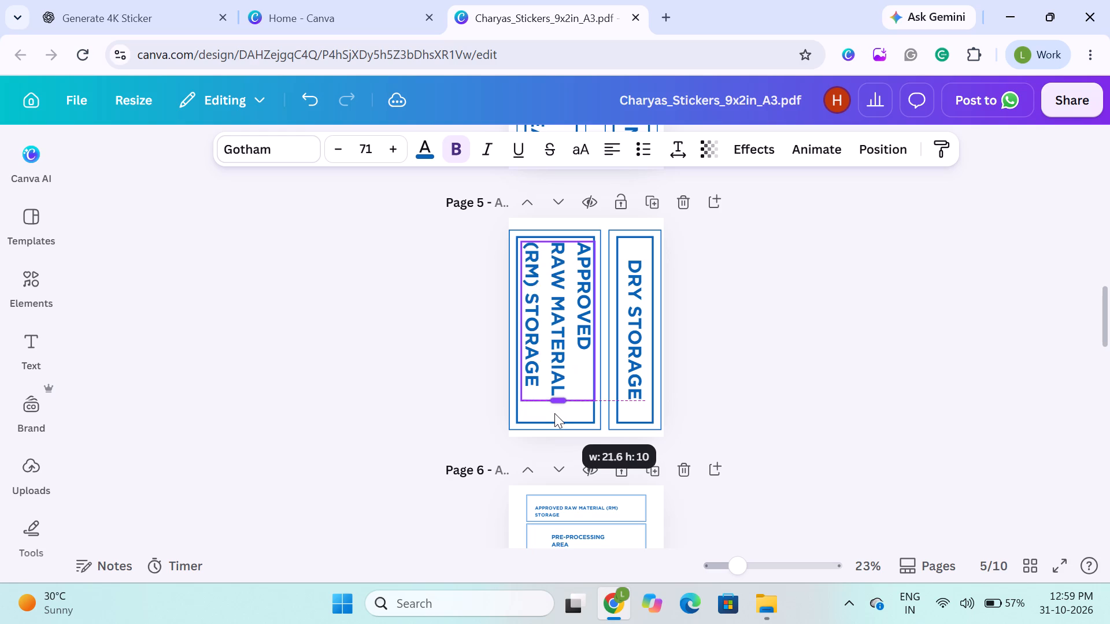
drag(554, 413, 554, 414)
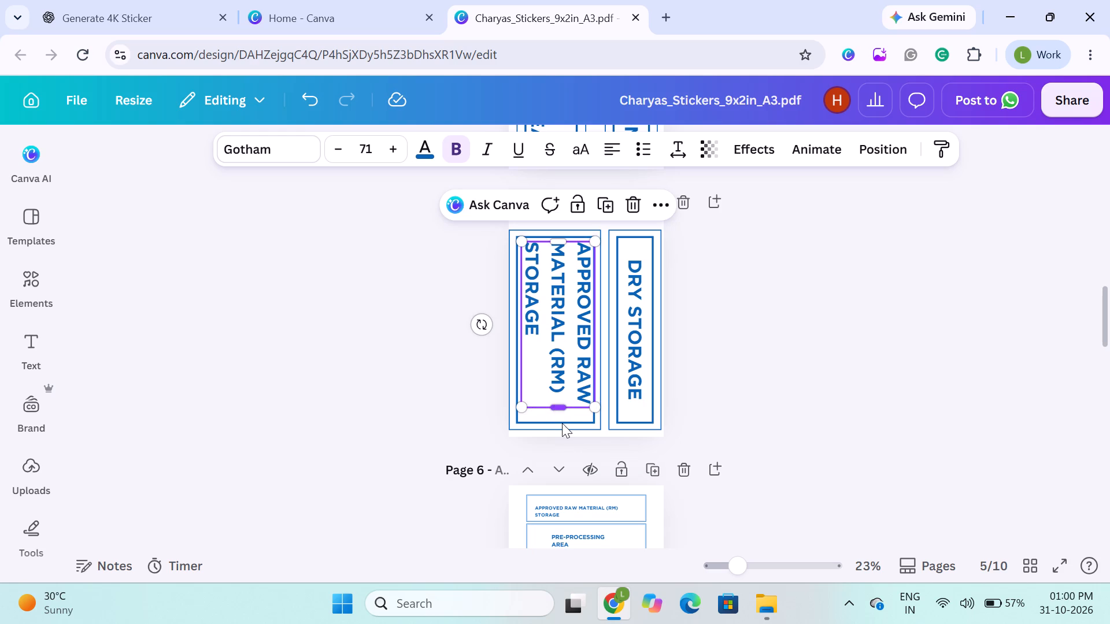
Align the APPROVED RAW MATERIAL (RM) STORAGE text with its inner frame, both centre and middle.
shift+click(562, 423)
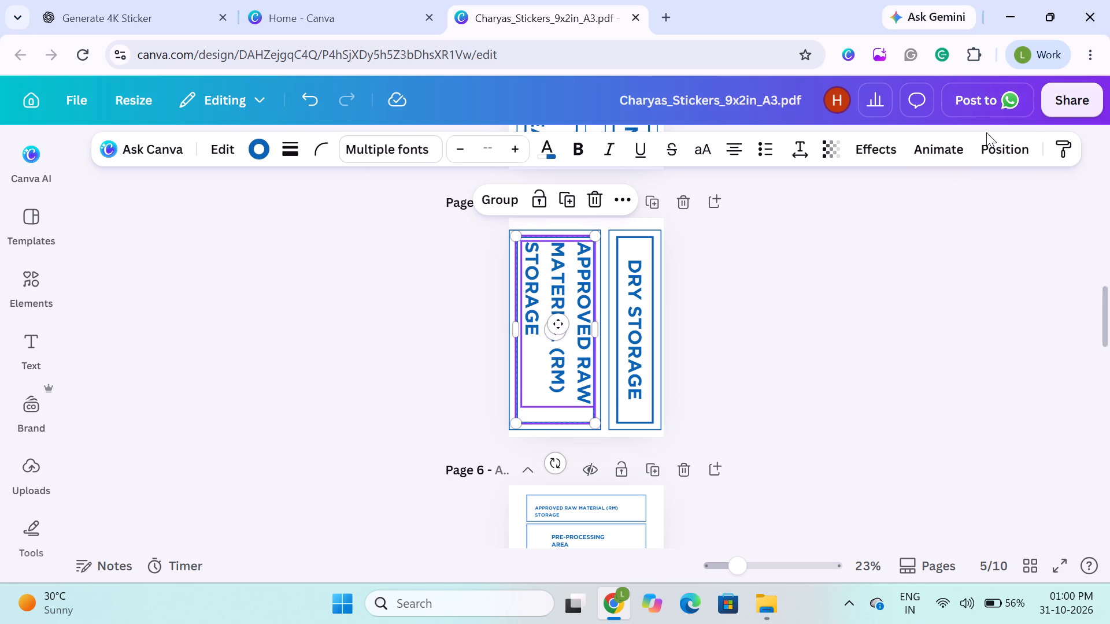
click(989, 137)
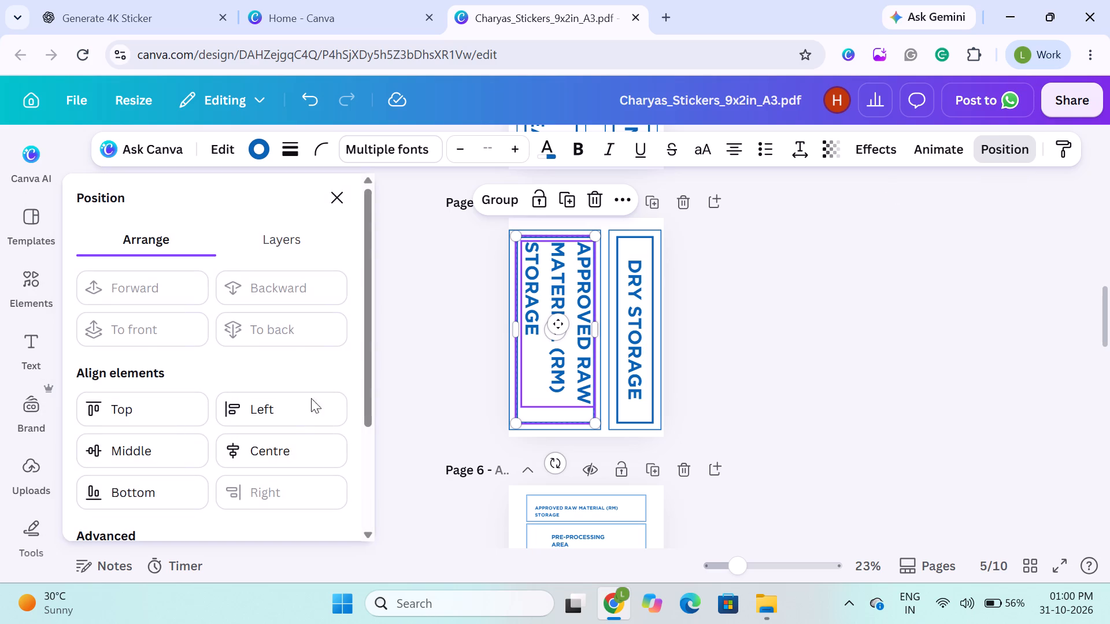
click(277, 443)
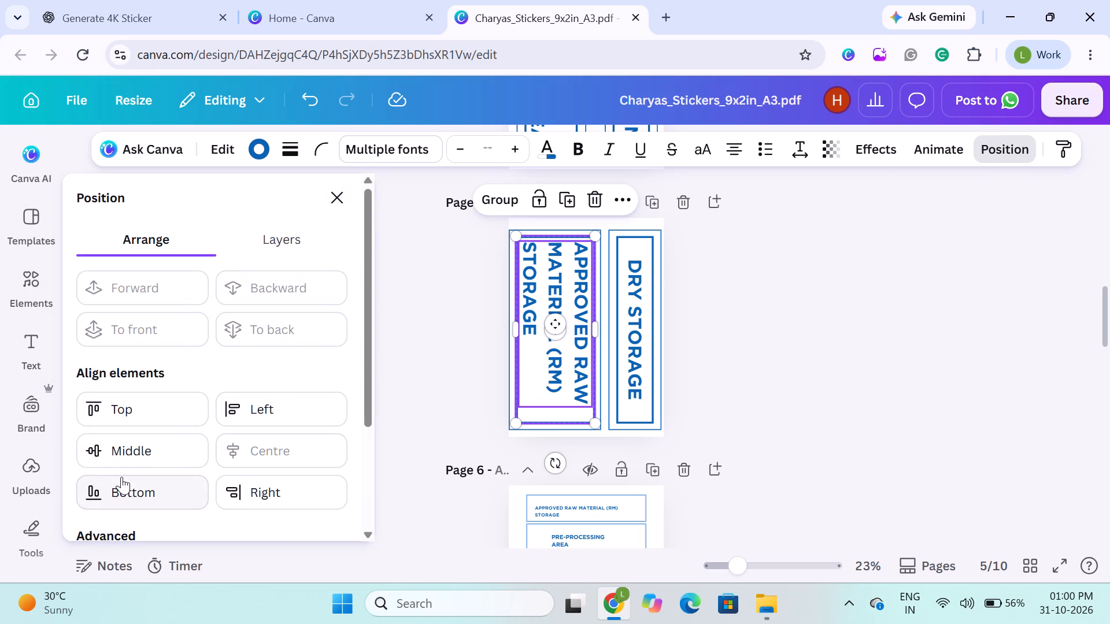
click(114, 460)
click(413, 341)
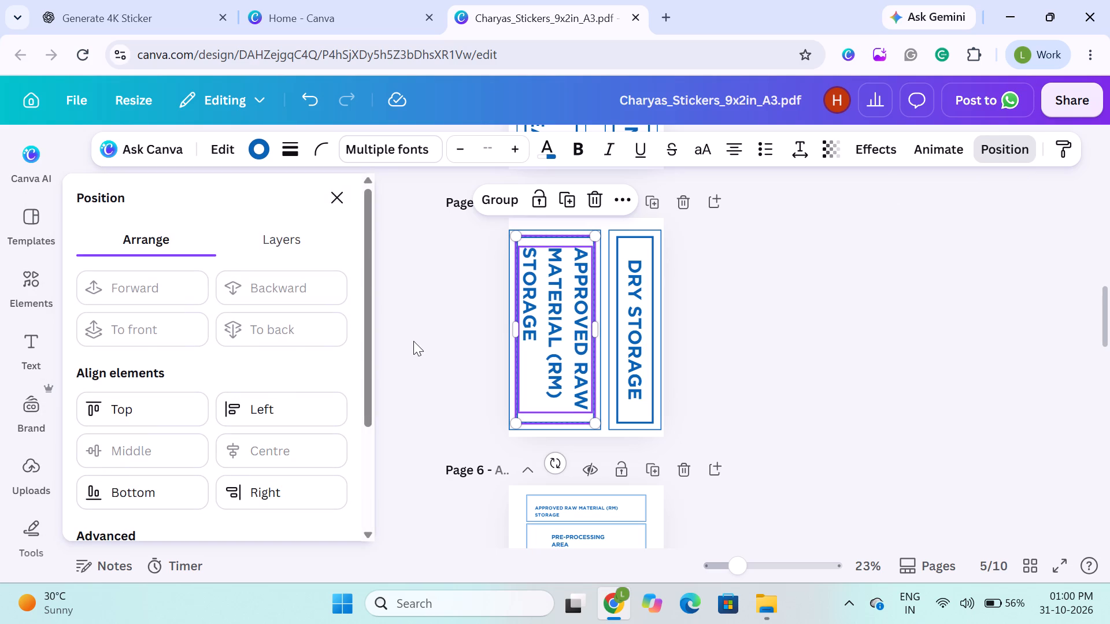
click(413, 341)
click(413, 341)
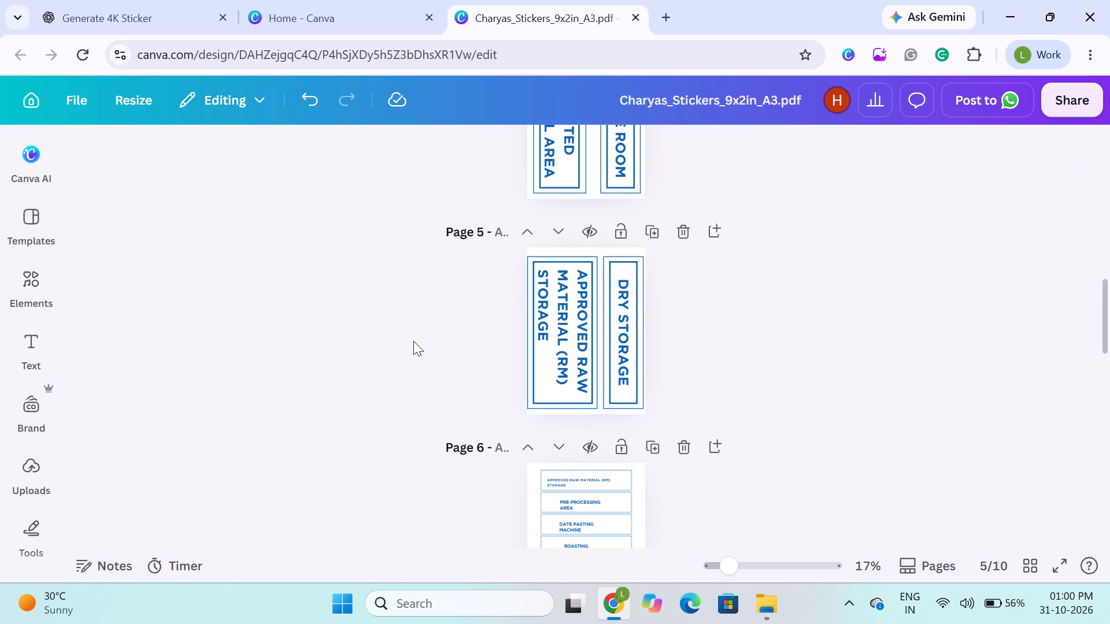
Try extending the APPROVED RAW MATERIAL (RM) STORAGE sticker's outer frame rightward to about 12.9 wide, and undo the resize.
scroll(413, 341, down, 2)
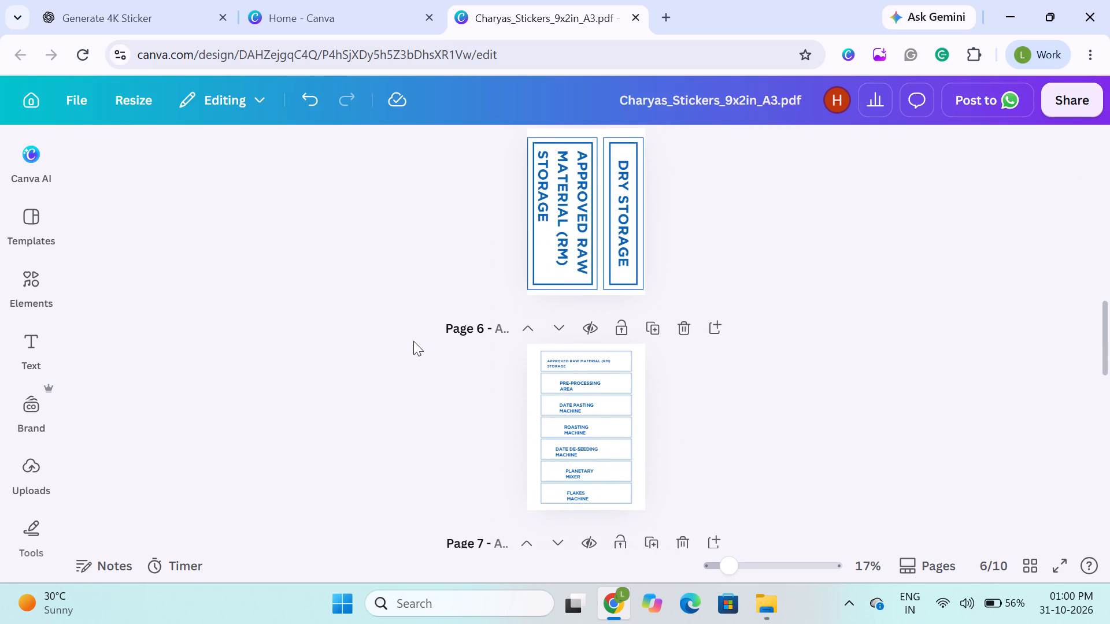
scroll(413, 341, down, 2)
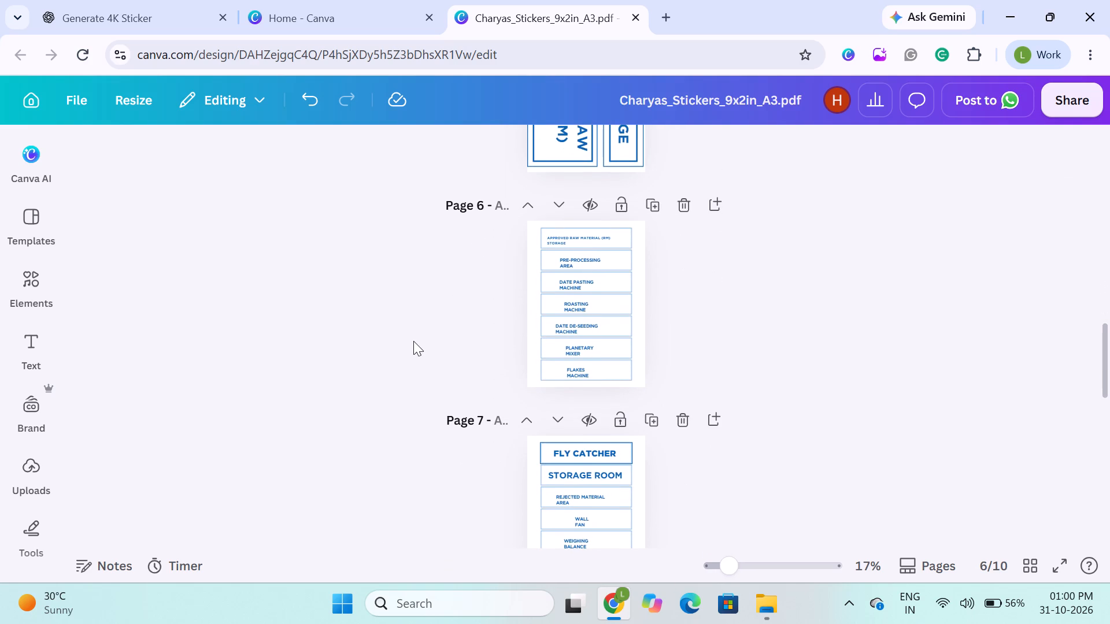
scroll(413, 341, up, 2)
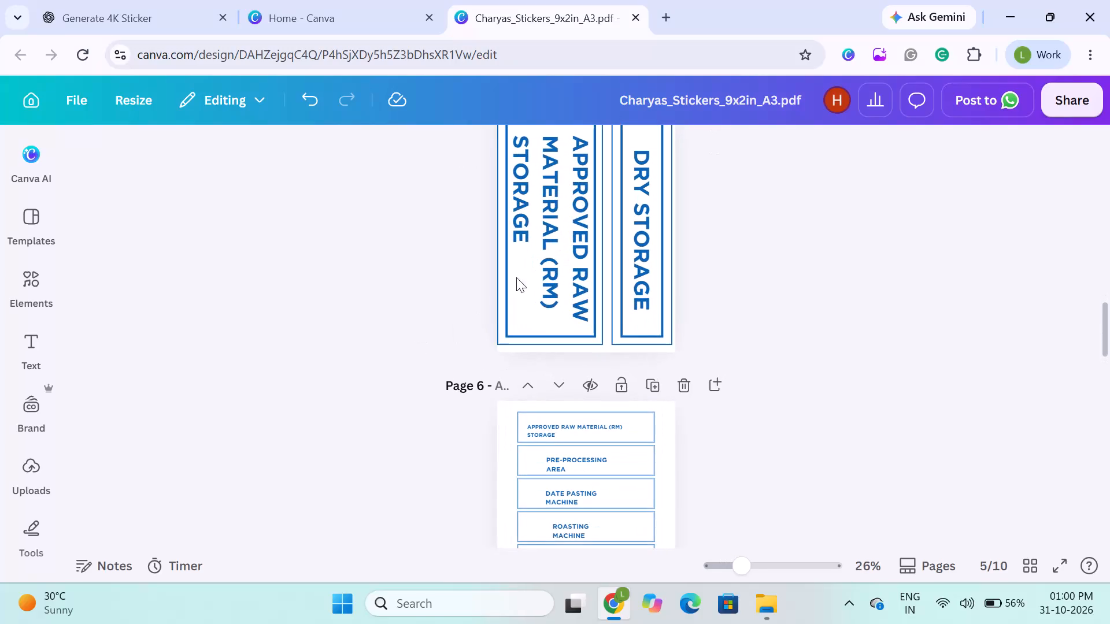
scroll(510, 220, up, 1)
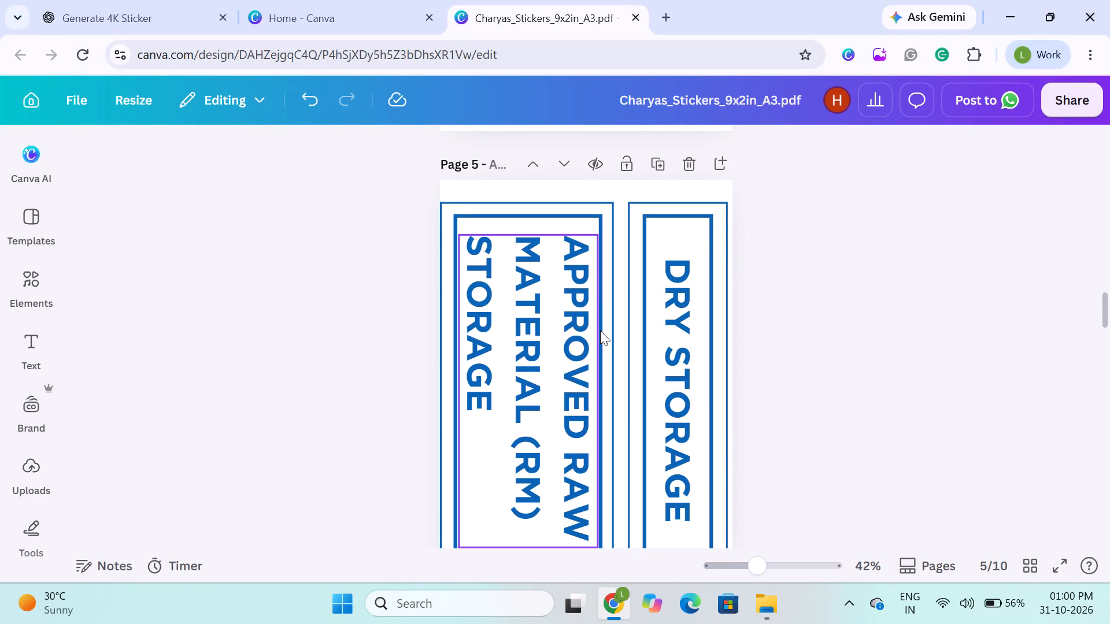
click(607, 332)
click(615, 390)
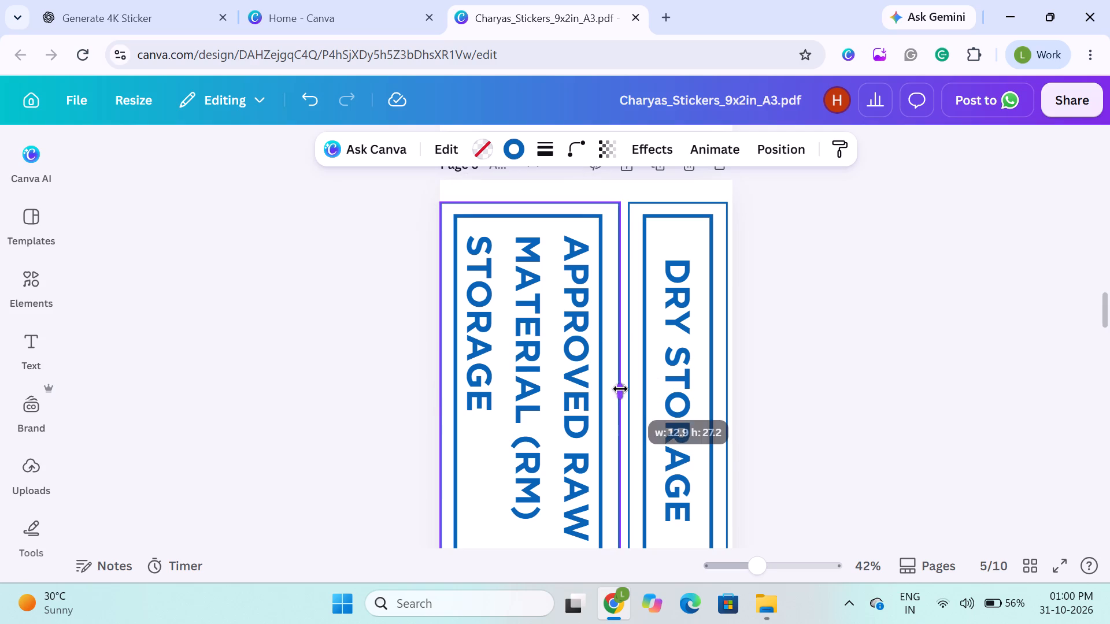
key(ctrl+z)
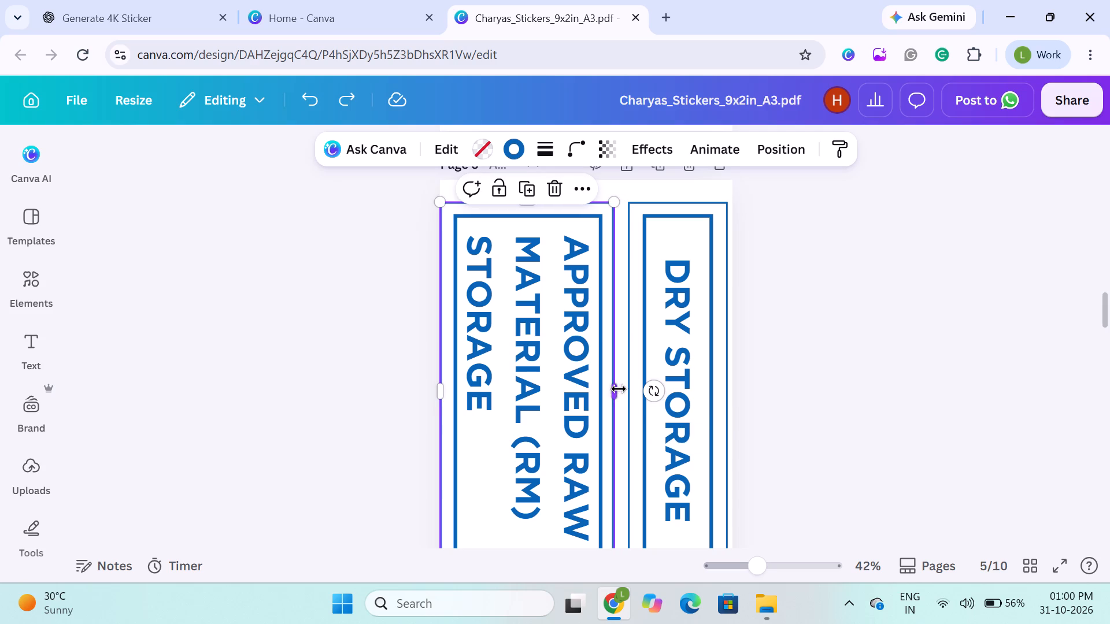
Shift the whole APPROVED RAW MATERIAL (RM) STORAGE sticker, both frames and text, slightly rightward off page 5's left edge.
click(312, 368)
drag(379, 379, 504, 424)
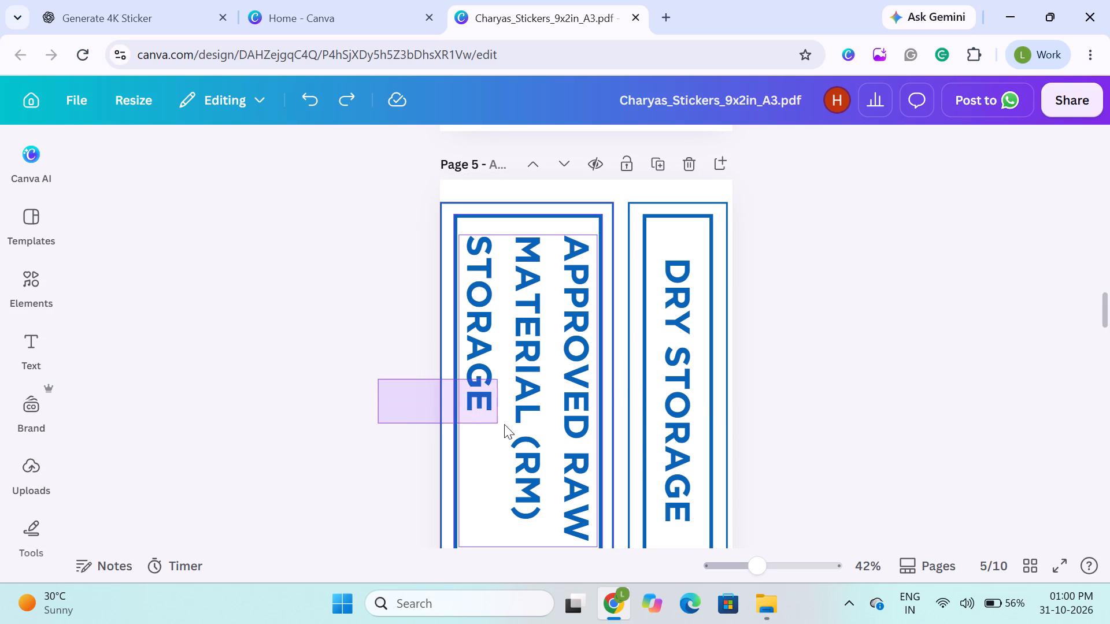
drag(504, 424, 514, 425)
key(Right)
key(Right)
key(Right)
key(Right)
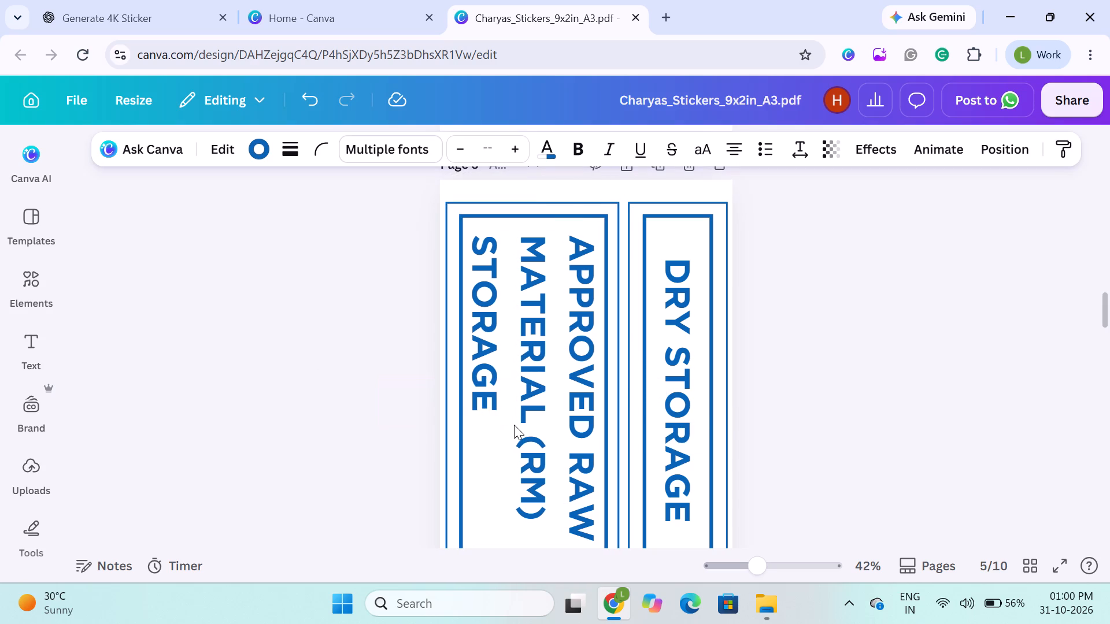
key(Right)
key(Left)
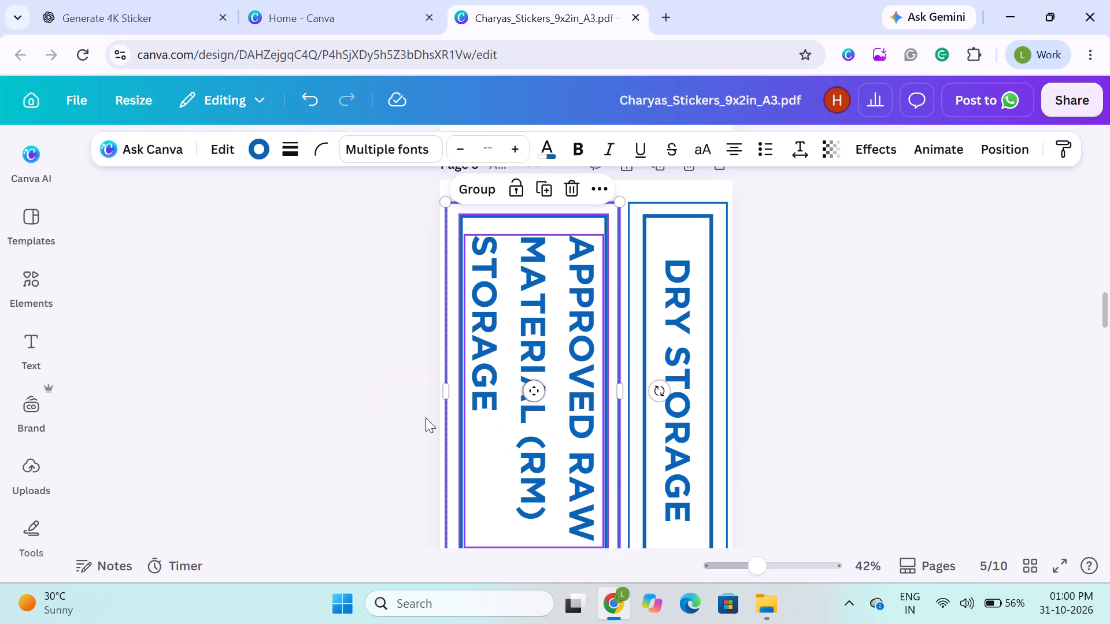
click(334, 430)
Nudge the whole DRY STORAGE sticker on page 5, both frames and text, slightly leftward toward the APPROVED RAW MATERIAL (RM) STORAGE sticker.
drag(795, 283, 602, 332)
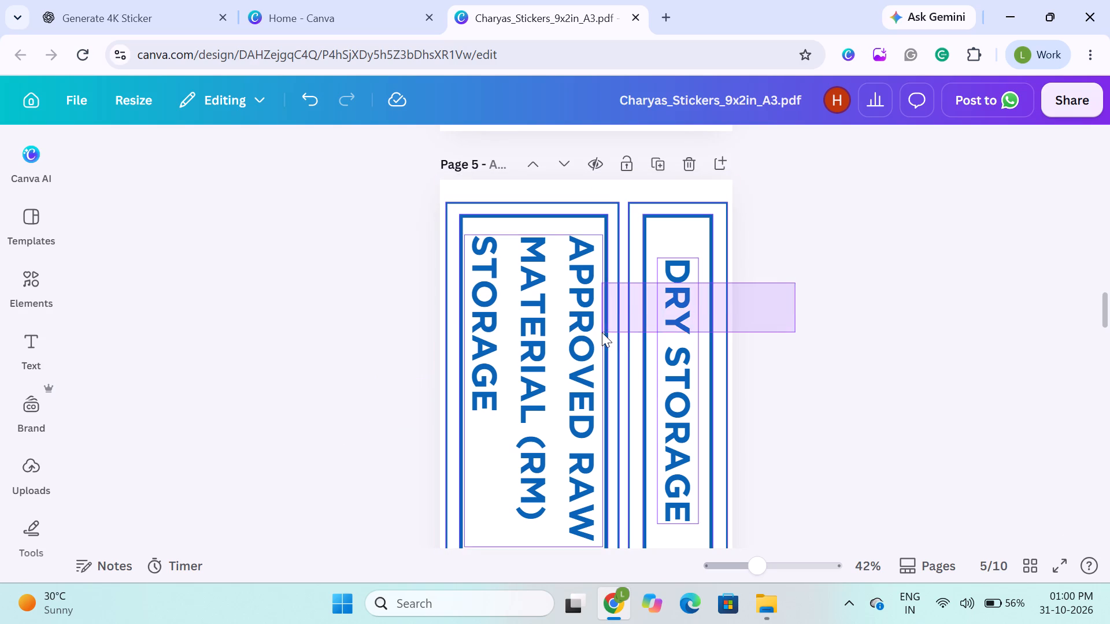
drag(602, 332, 660, 320)
key(Left)
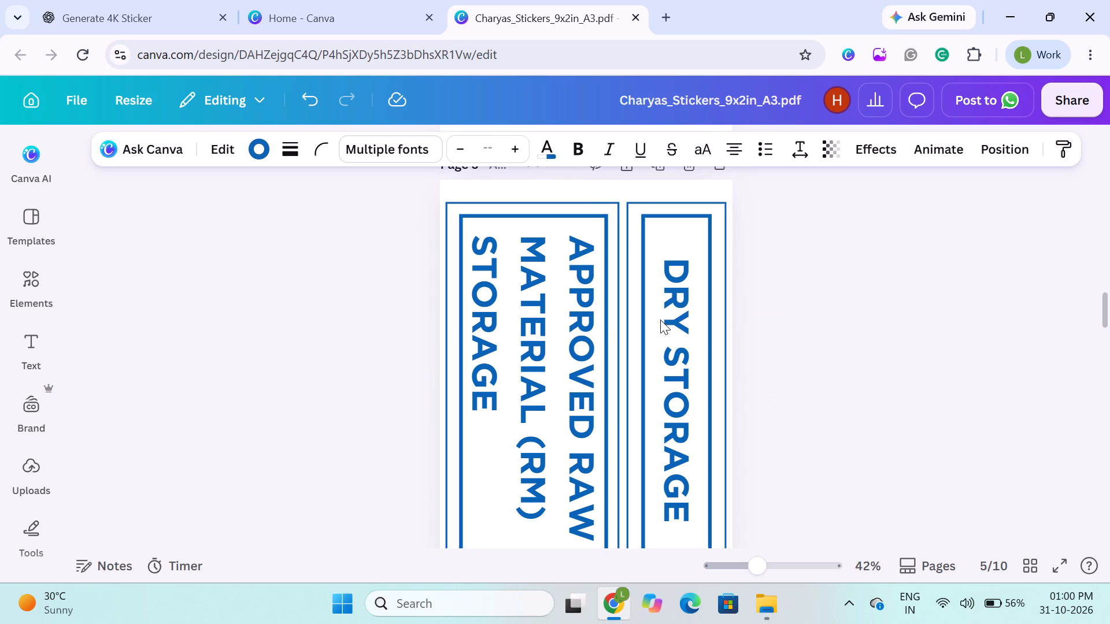
key(Left)
click(785, 281)
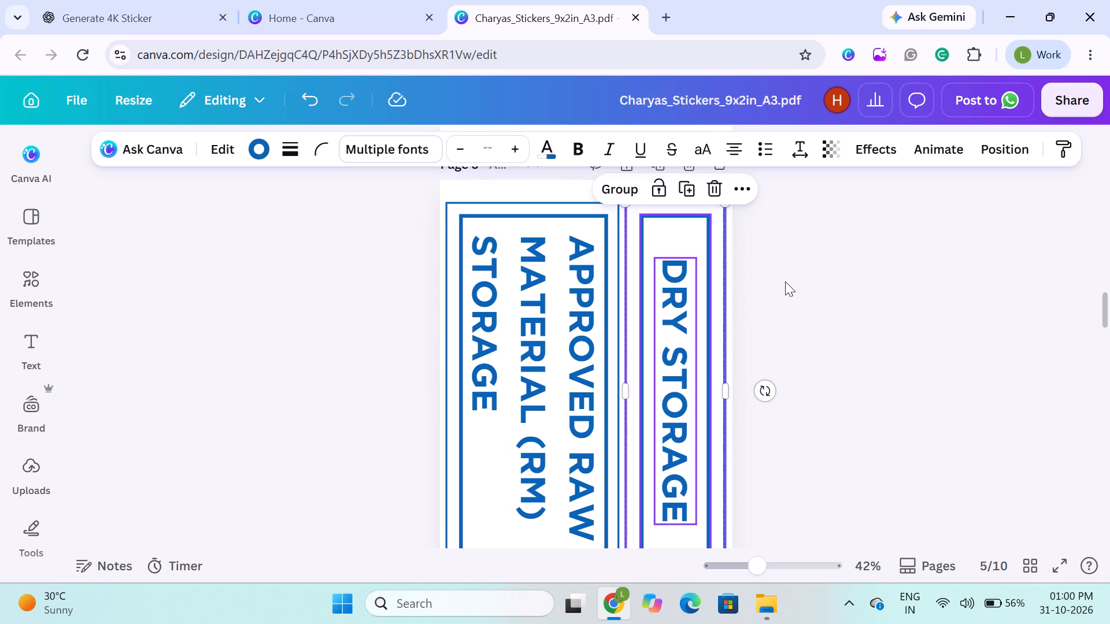
Review the sticker layouts from page 5 back to page 2, and on to the small-text stickers on page 6.
scroll(716, 280, up, 1)
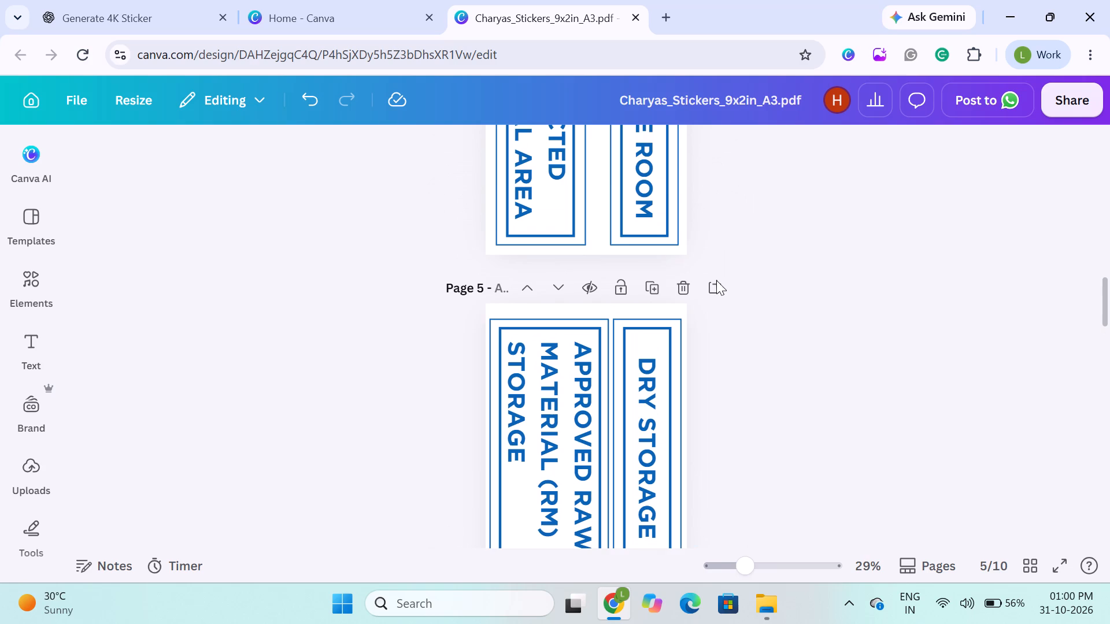
click(814, 285)
scroll(814, 285, up, 1)
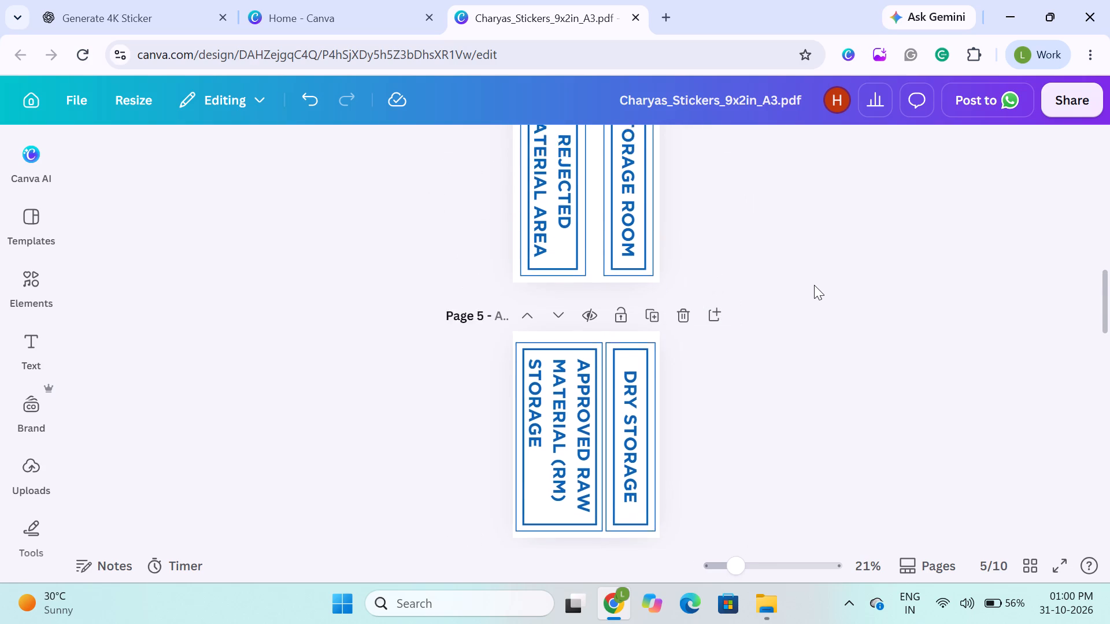
scroll(814, 285, up, 3)
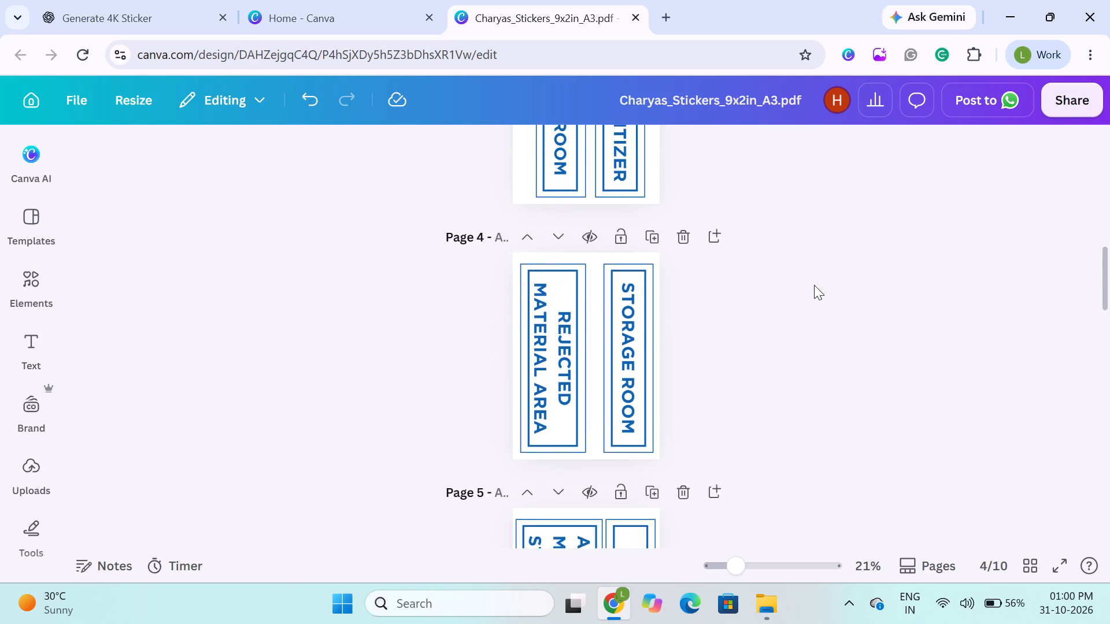
scroll(814, 285, up, 1)
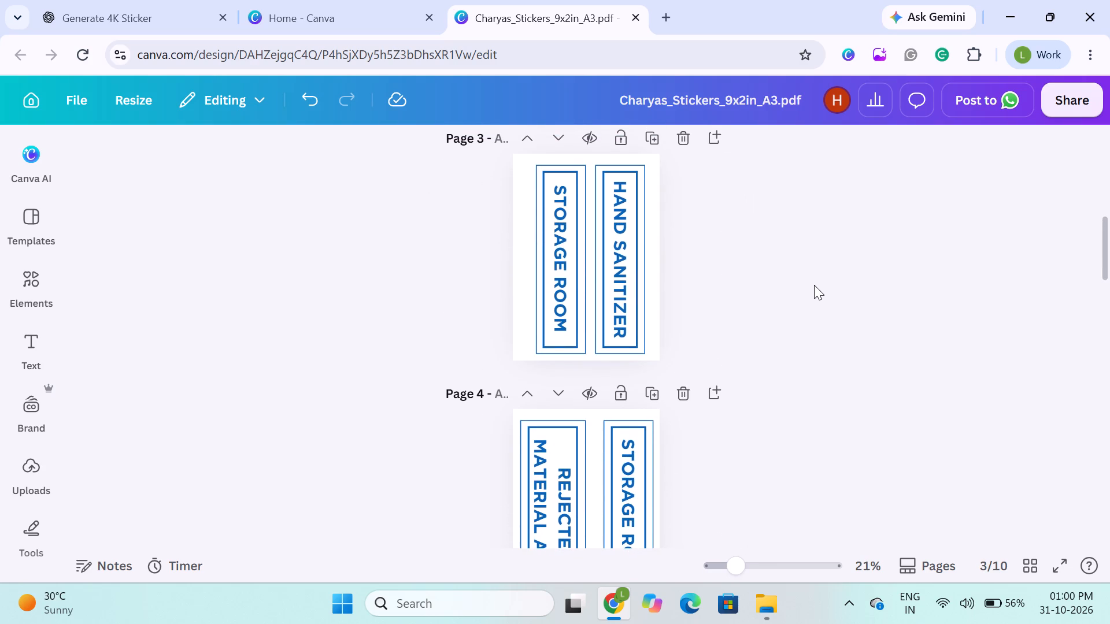
scroll(669, 236, up, 2)
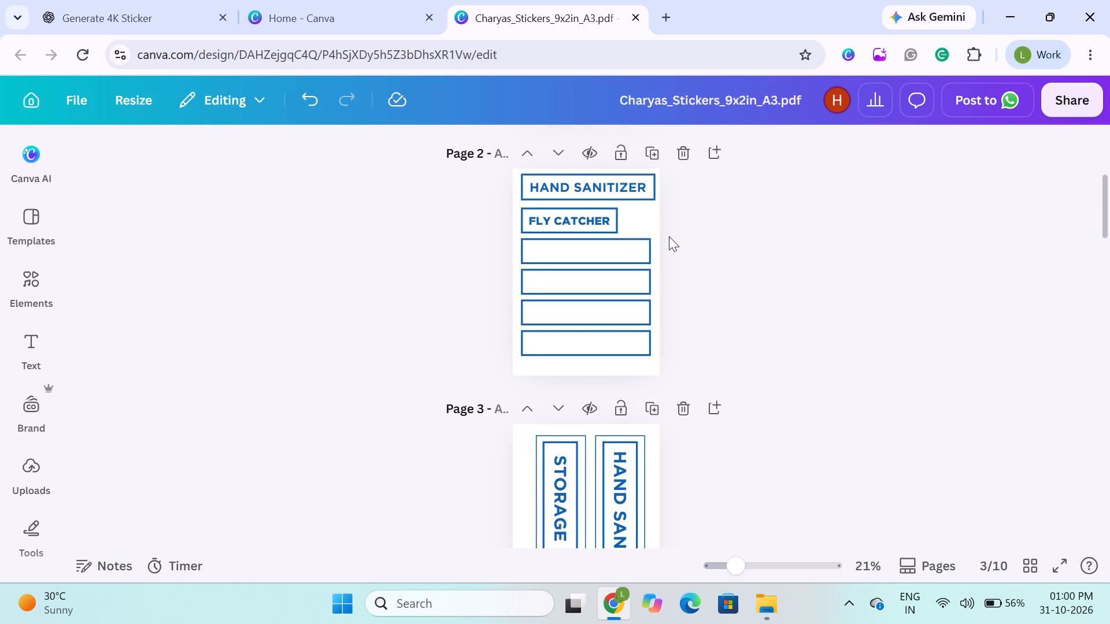
scroll(669, 236, down, 9)
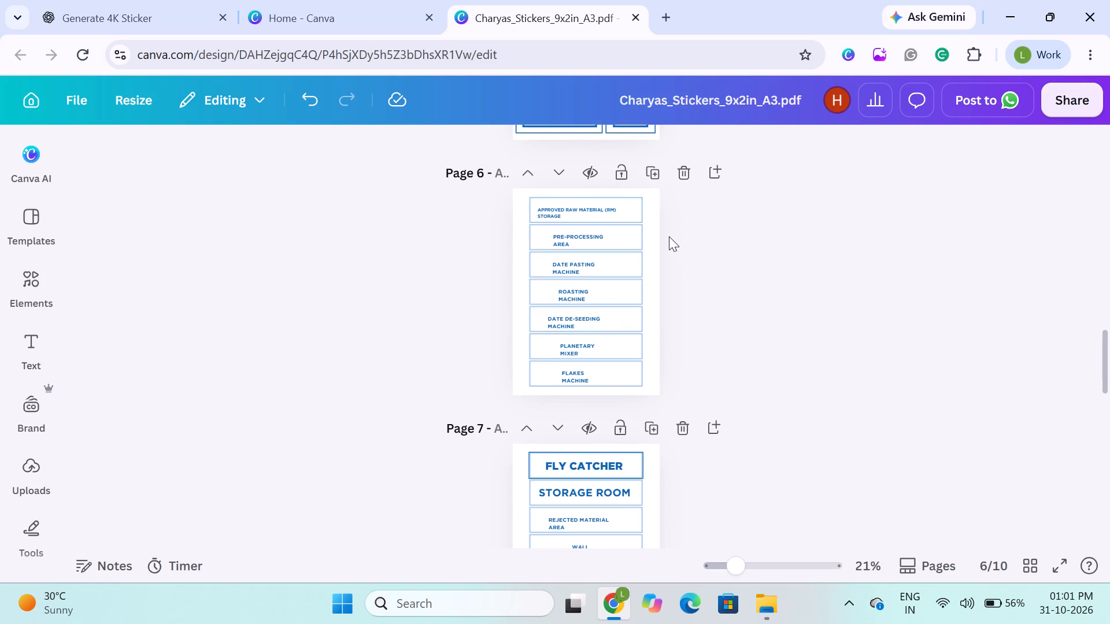